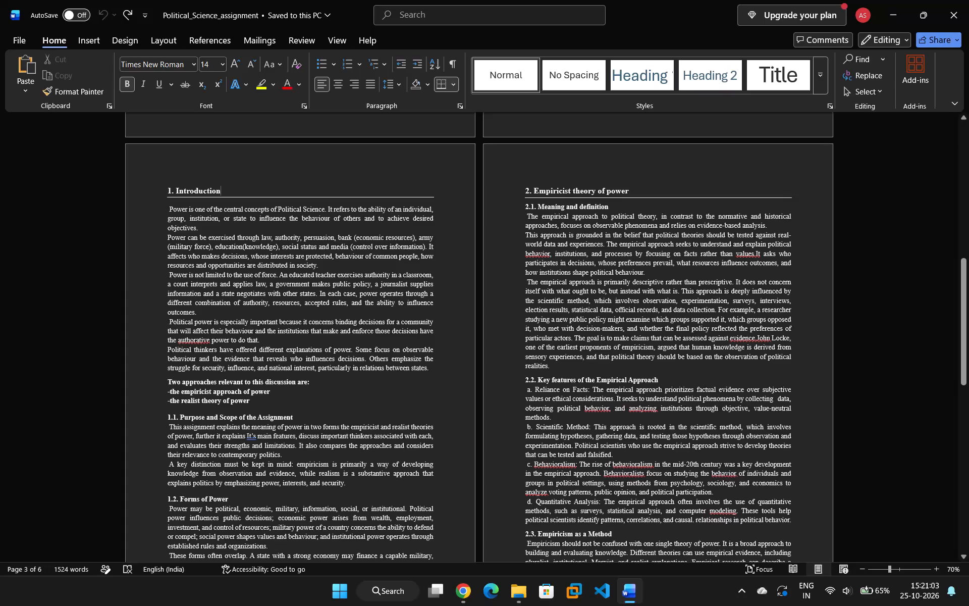
Replace the word "Introduction" in the section 1 heading with the copied title "1.INTRODUCTION AND MEANING OF POWER".
{"action": "left_click_drag", "start_coordinate": [222, 191], "coordinate": [161, 192]}
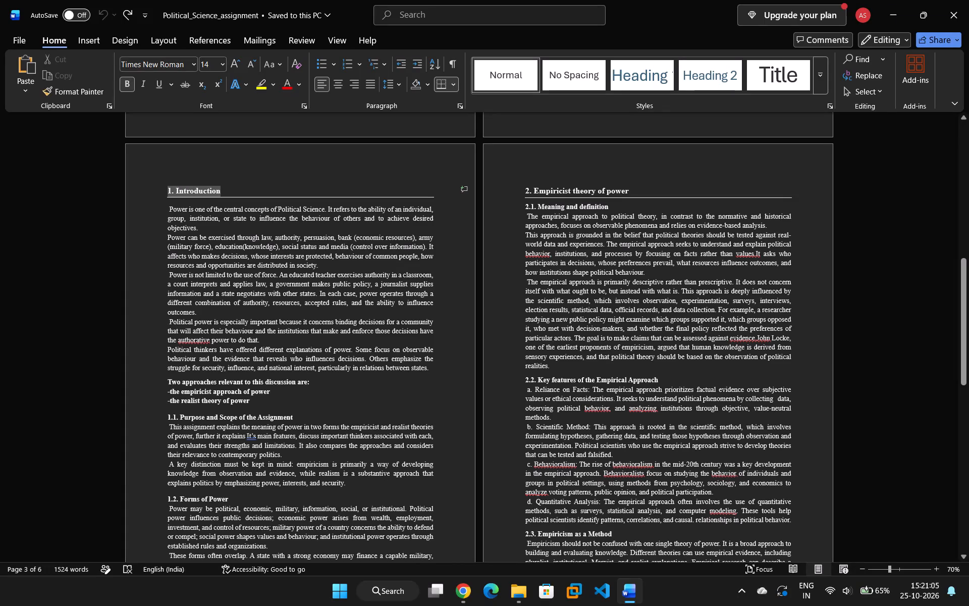
{"action": "left_click_drag", "start_coordinate": [161, 192], "coordinate": [173, 191]}
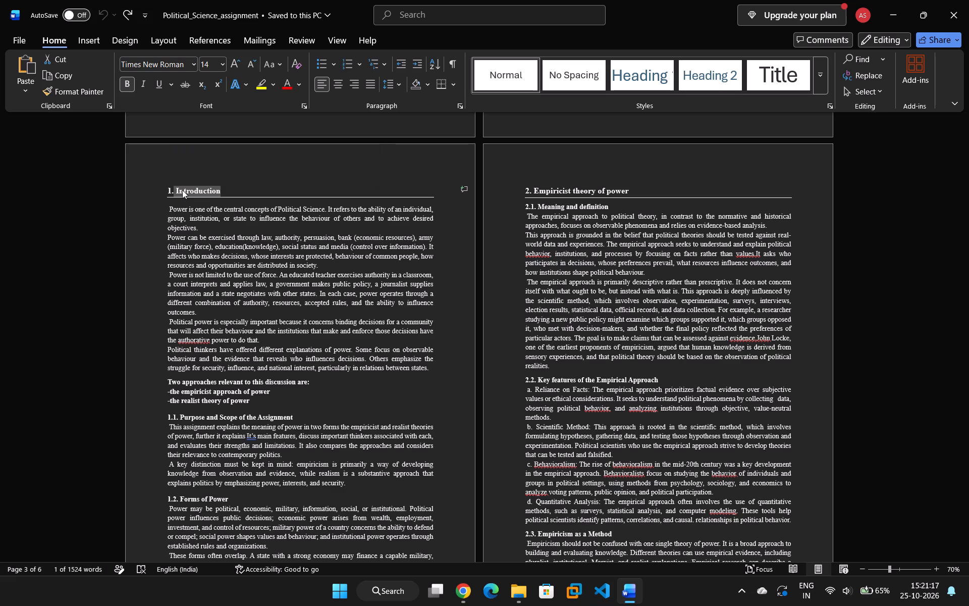
{"action": "key", "text": "ctrl+v"}
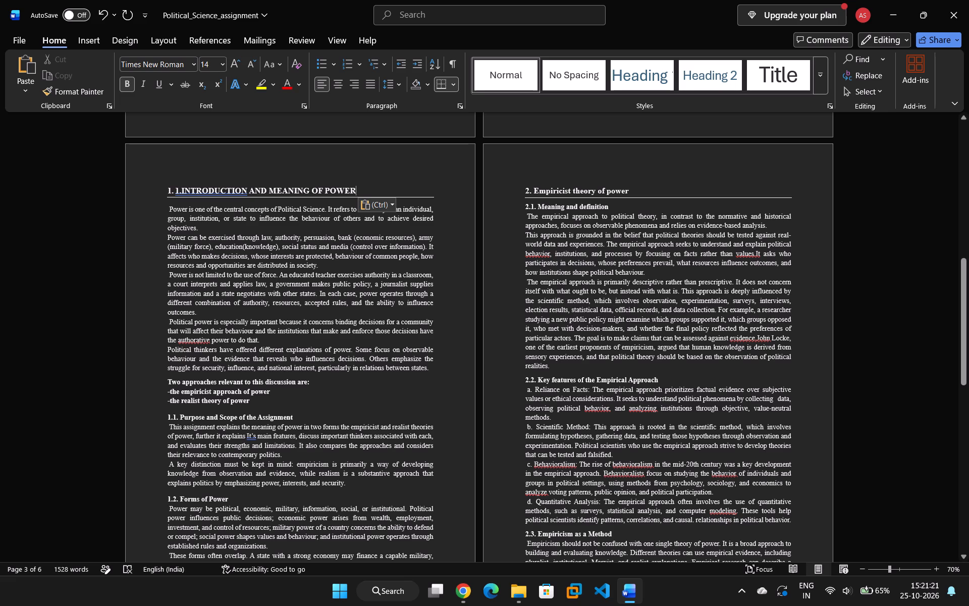
Select the entire pasted section 1 heading line, including both of its numbers.
{"action": "left_click_drag", "start_coordinate": [358, 192], "coordinate": [181, 188]}
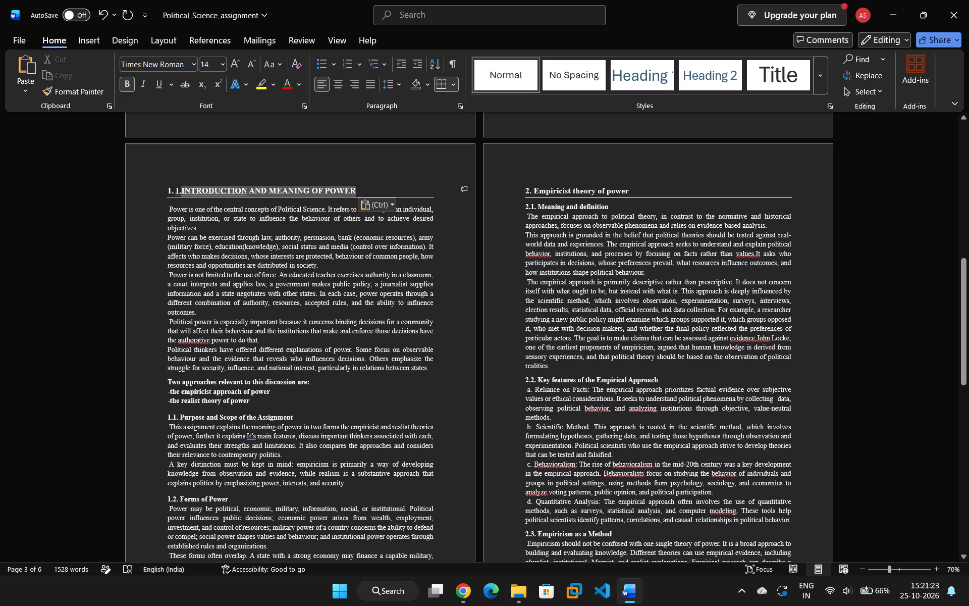
{"action": "left_click_drag", "start_coordinate": [181, 188], "coordinate": [167, 189]}
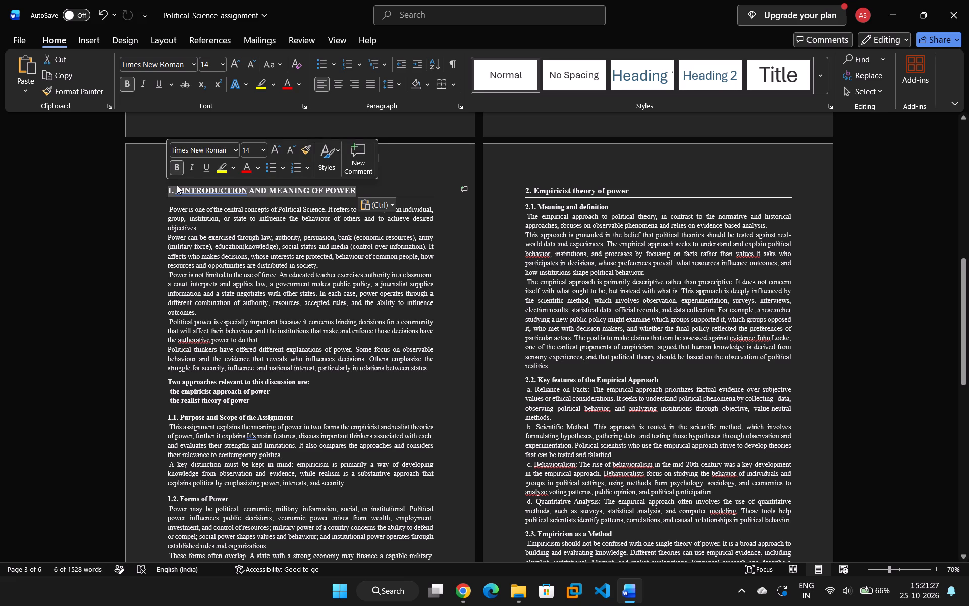
Delete the duplicate "1." from the section 1 heading, leaving "1. INTRODUCTION AND MEANING OF POWER".
{"action": "left_click", "coordinate": [177, 185]}
{"action": "left_click", "coordinate": [176, 192]}
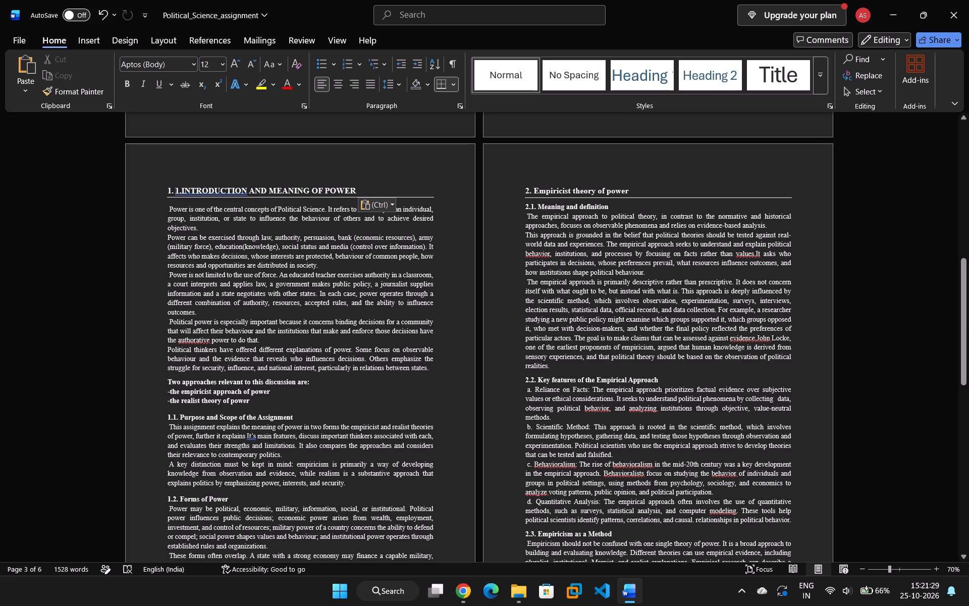
{"action": "key", "text": "Right"}
{"action": "key", "text": "Right"}
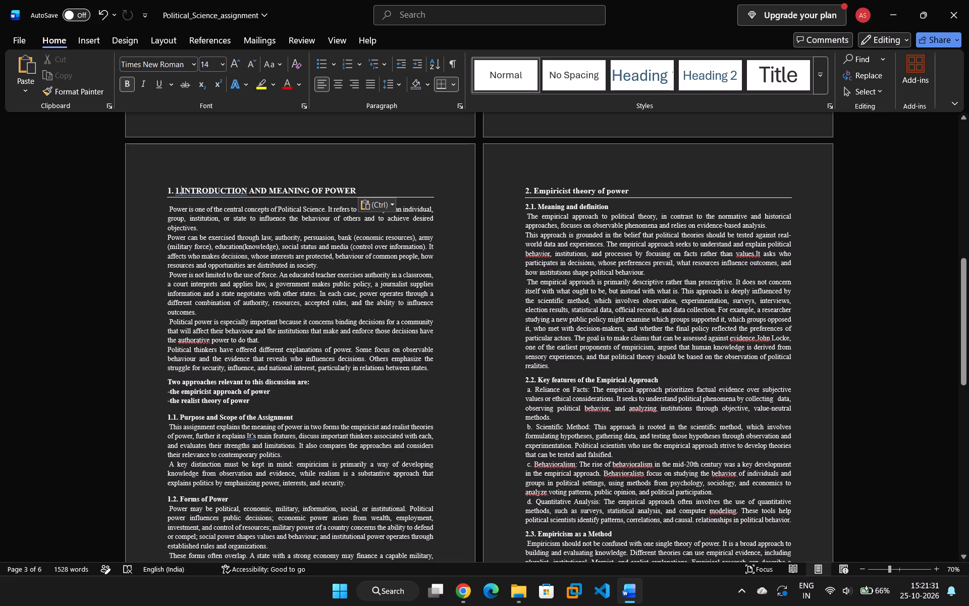
{"action": "key", "text": "BackSpace"}
{"action": "key", "text": "BackSpace"}
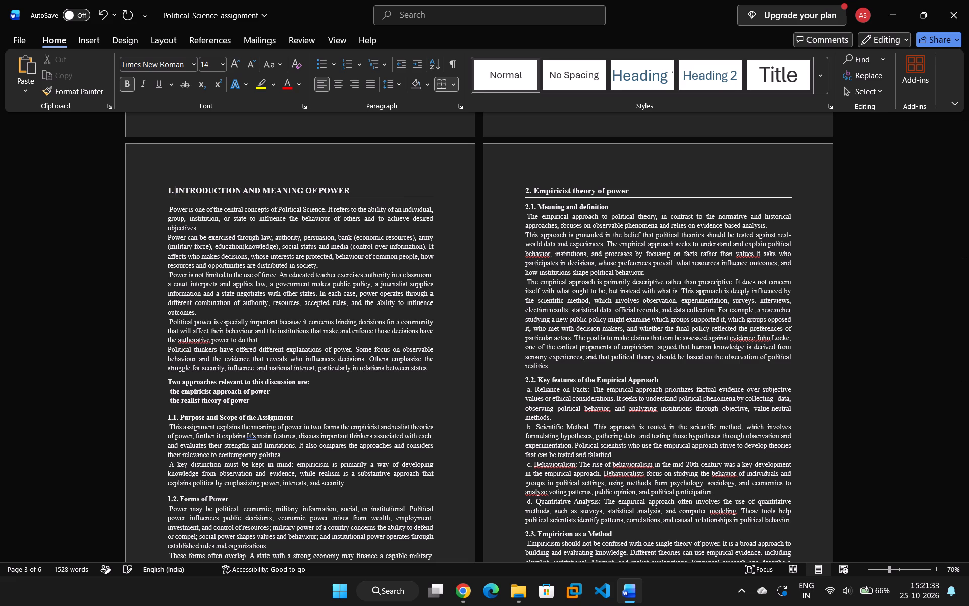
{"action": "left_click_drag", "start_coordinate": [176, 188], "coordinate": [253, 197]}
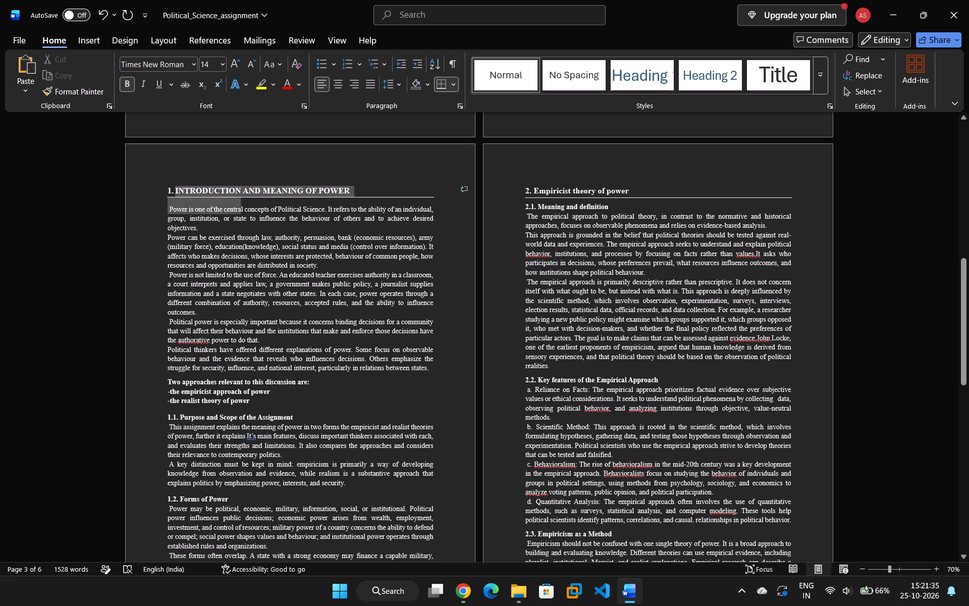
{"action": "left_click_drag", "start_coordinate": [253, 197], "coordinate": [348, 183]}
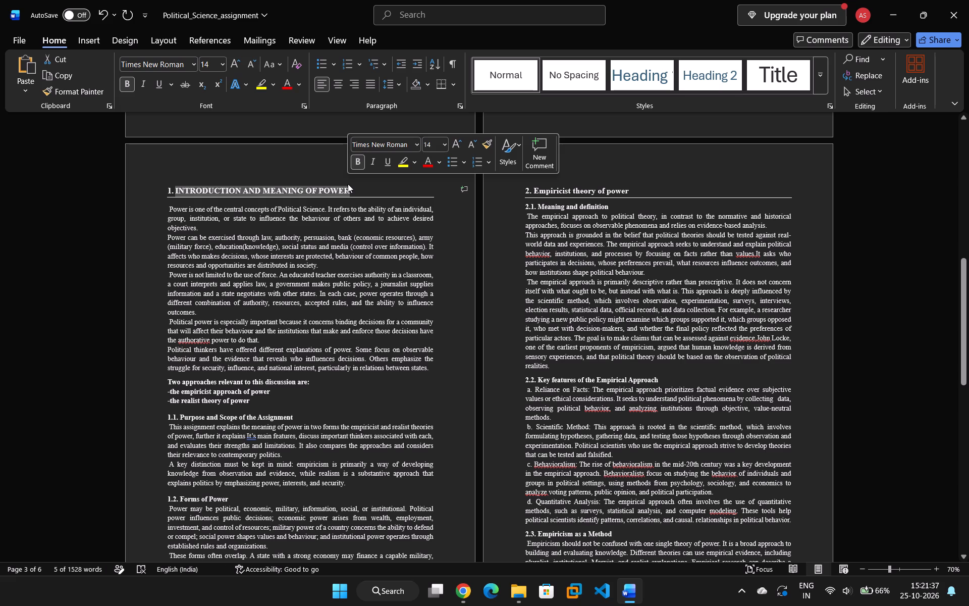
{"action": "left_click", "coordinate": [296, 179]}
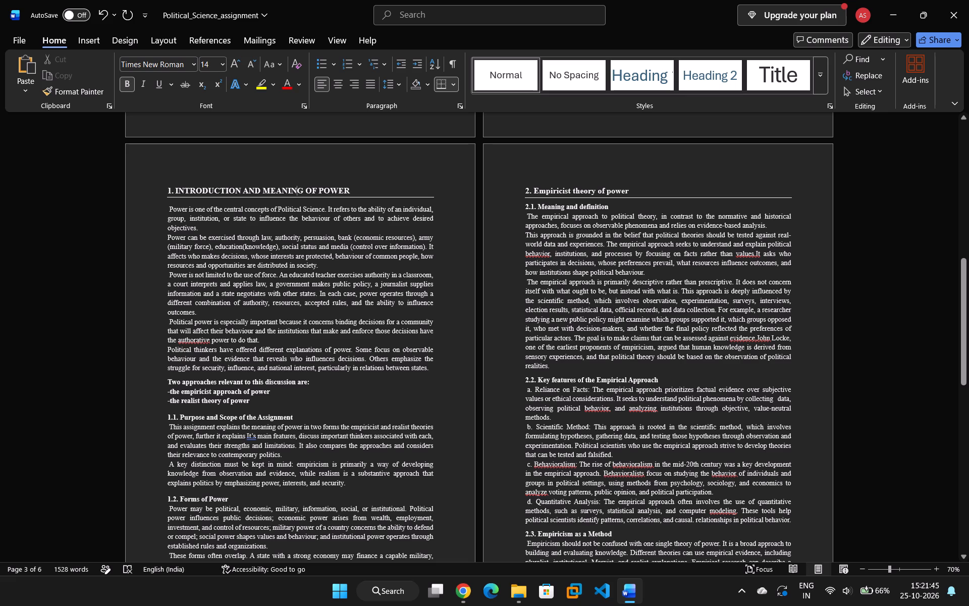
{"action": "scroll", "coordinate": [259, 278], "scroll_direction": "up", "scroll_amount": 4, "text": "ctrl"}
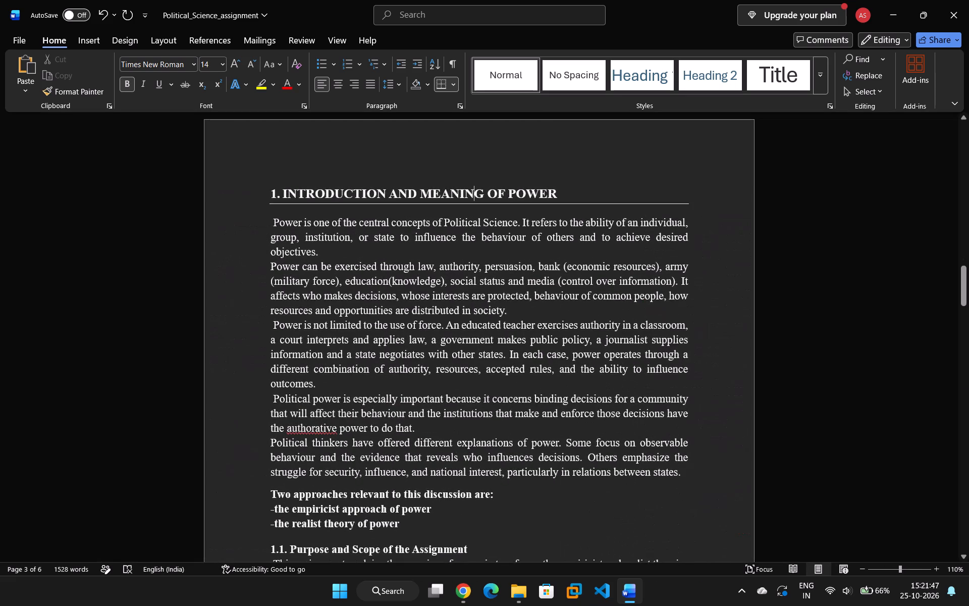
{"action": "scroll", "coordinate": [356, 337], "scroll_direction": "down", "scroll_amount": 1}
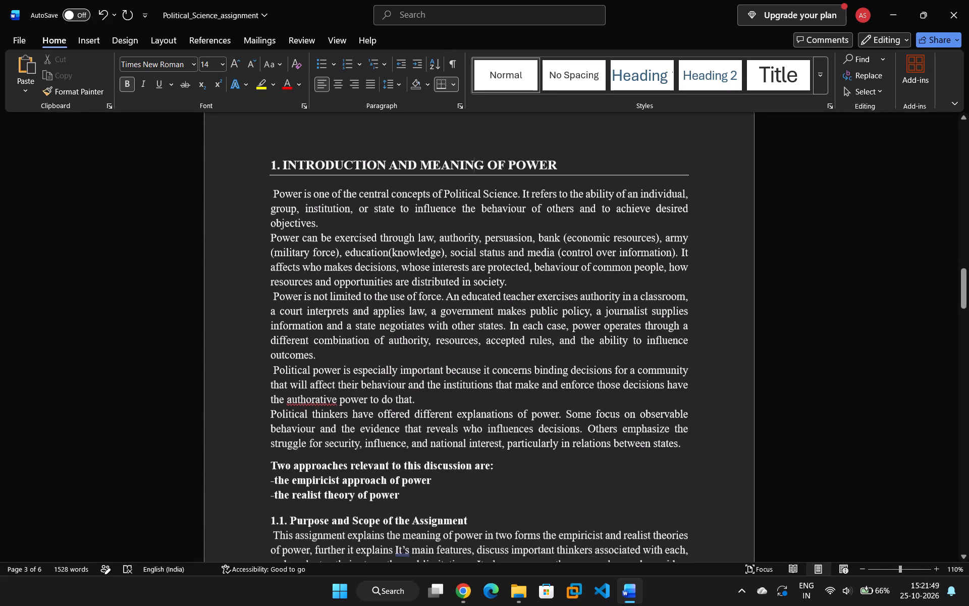
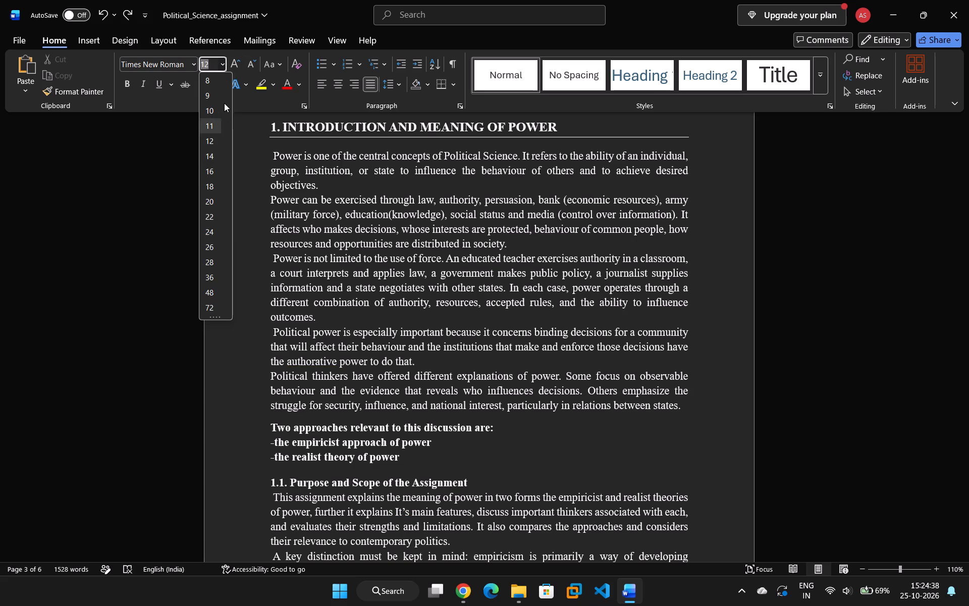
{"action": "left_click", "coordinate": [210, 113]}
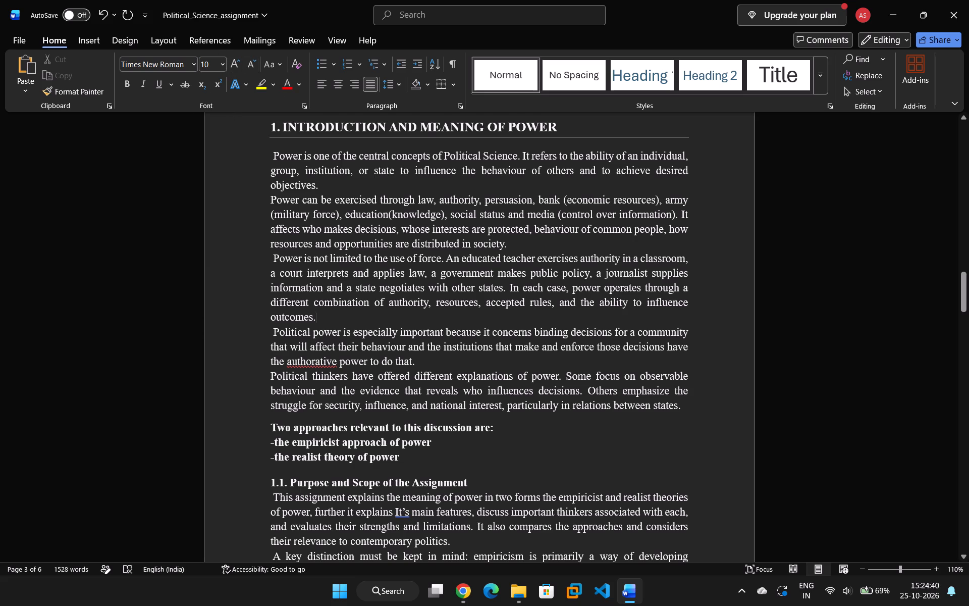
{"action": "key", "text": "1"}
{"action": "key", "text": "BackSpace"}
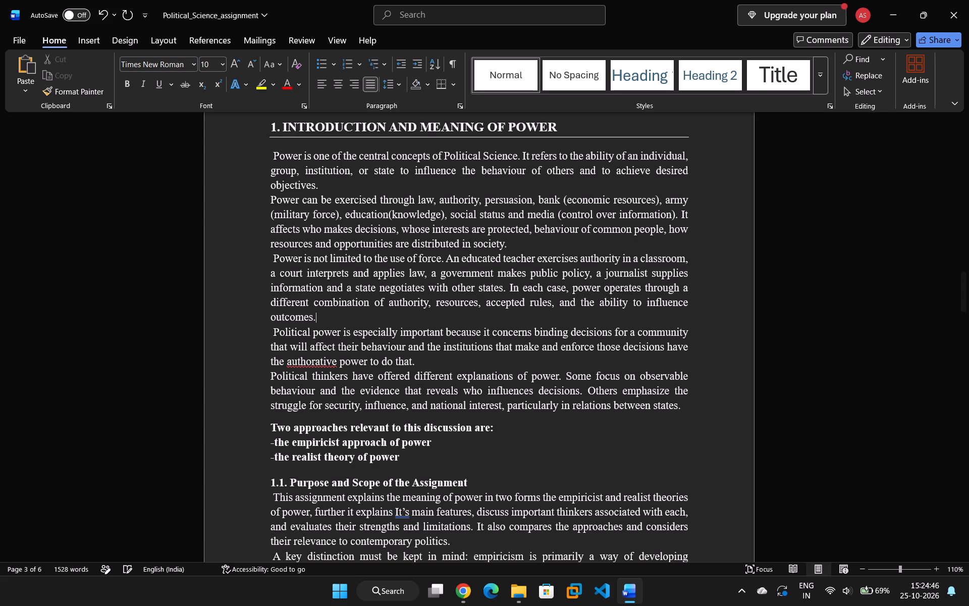
Add a size 8 number "1" after "outcomes." at the end of the third section 1 paragraph, preceded by a space.
{"action": "scroll", "coordinate": [325, 312], "scroll_direction": "up", "scroll_amount": 1}
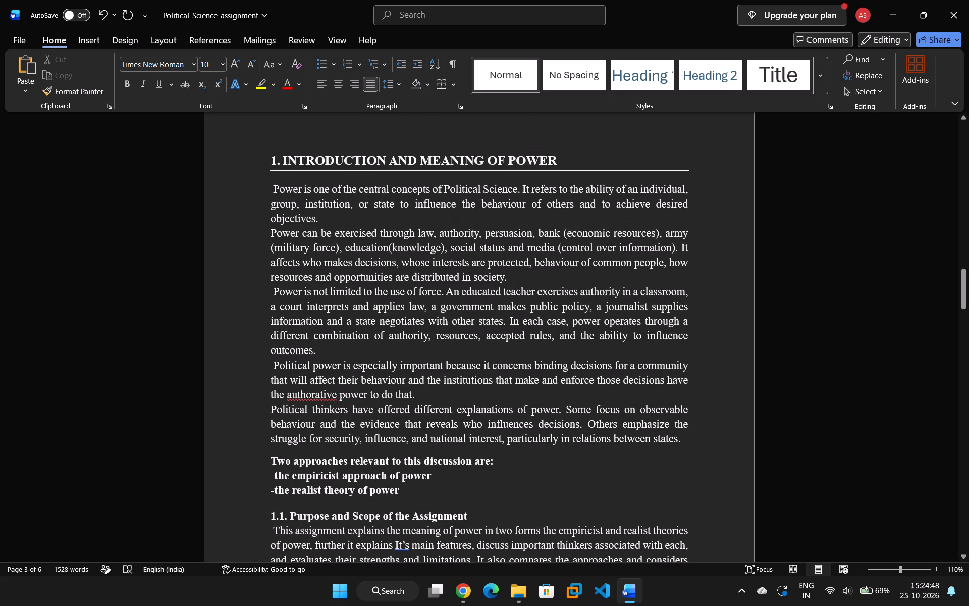
{"action": "left_click", "coordinate": [225, 64]}
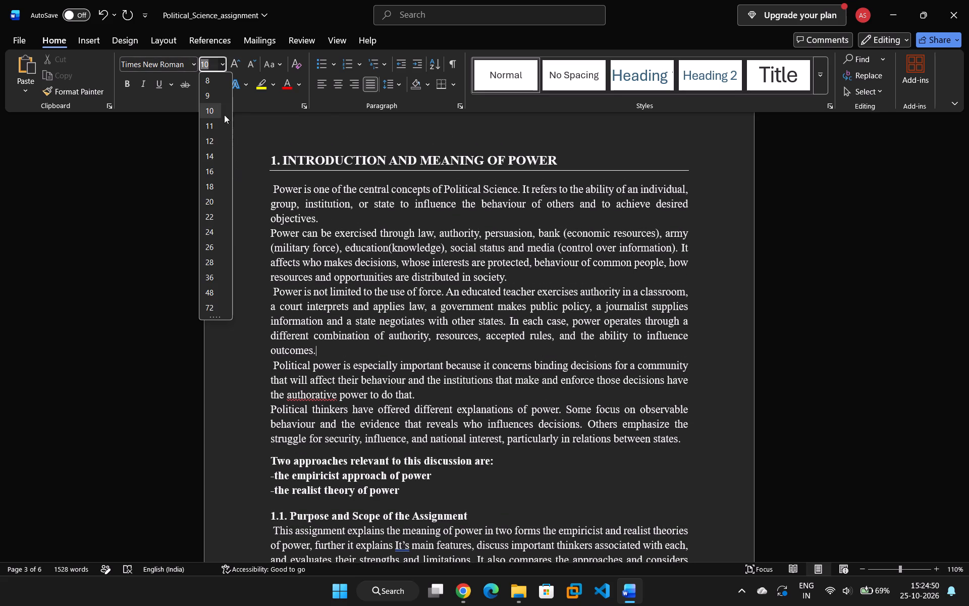
{"action": "scroll", "coordinate": [204, 88], "scroll_direction": "up", "scroll_amount": 2}
{"action": "left_click", "coordinate": [209, 81]}
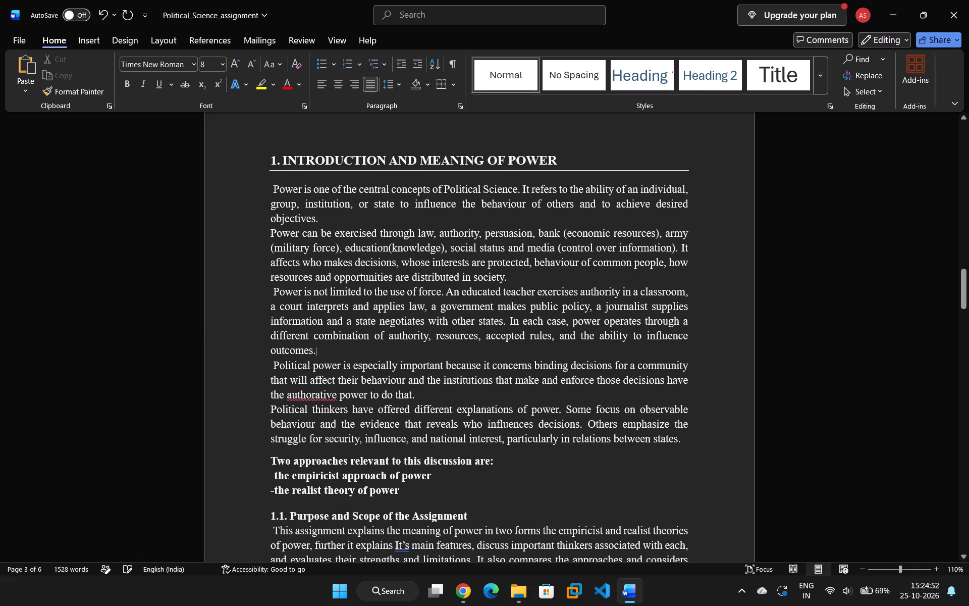
{"action": "key", "text": "1"}
{"action": "left_click", "coordinate": [317, 350]}
{"action": "key", "text": "space"}
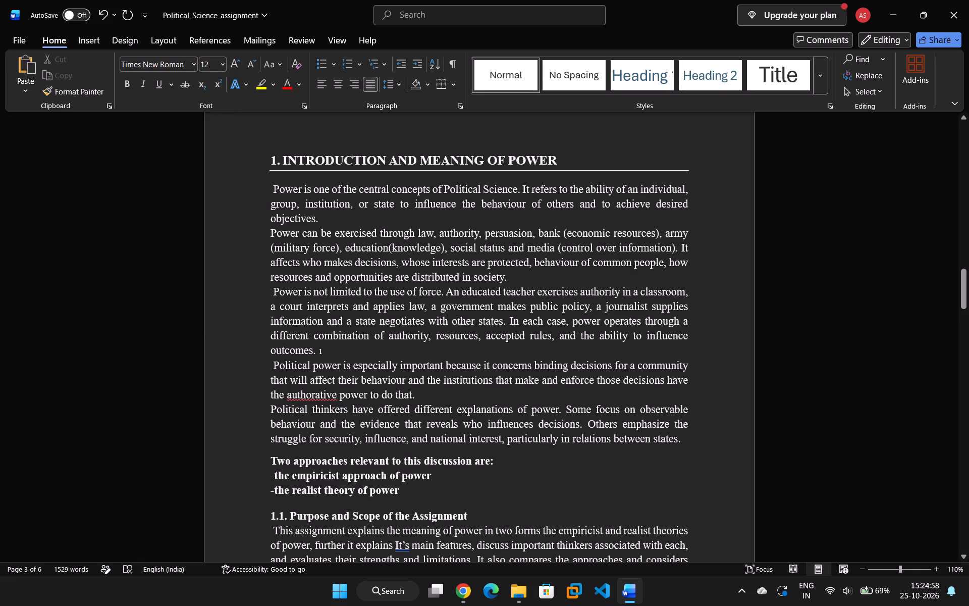
{"action": "left_click", "coordinate": [349, 358]}
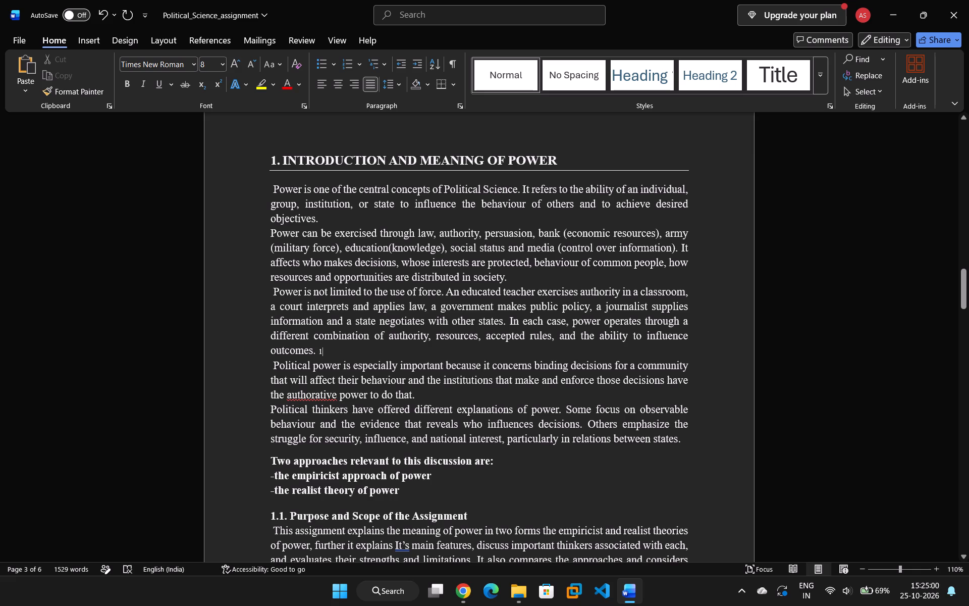
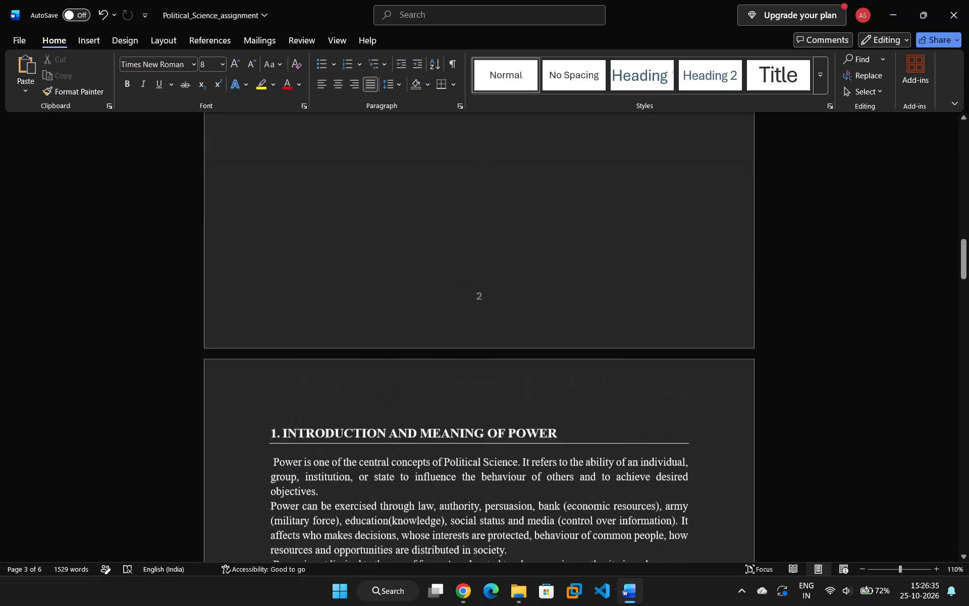
Review the cover page and the section 1 text through 1.2 Forms of Power, returning to the introductory paragraphs for a closer read.
{"action": "scroll", "coordinate": [502, 269], "scroll_direction": "up", "scroll_amount": 8}
{"action": "scroll", "coordinate": [499, 269], "scroll_direction": "up", "scroll_amount": 20}
{"action": "scroll", "coordinate": [499, 269], "scroll_direction": "up", "scroll_amount": 2}
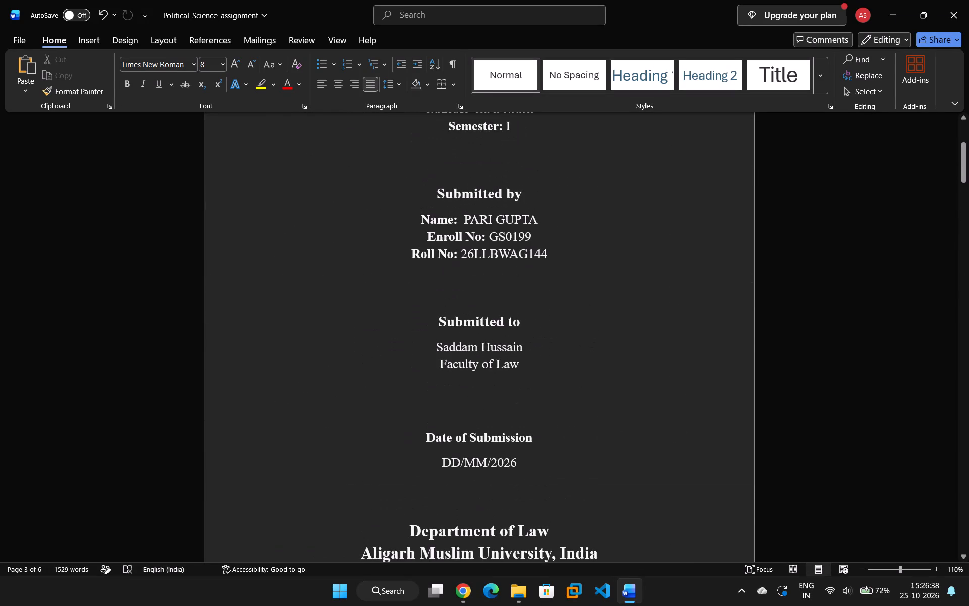
{"action": "scroll", "coordinate": [501, 270], "scroll_direction": "down", "scroll_amount": 20}
{"action": "scroll", "coordinate": [501, 270], "scroll_direction": "down", "scroll_amount": 20}
{"action": "scroll", "coordinate": [501, 270], "scroll_direction": "down", "scroll_amount": 8}
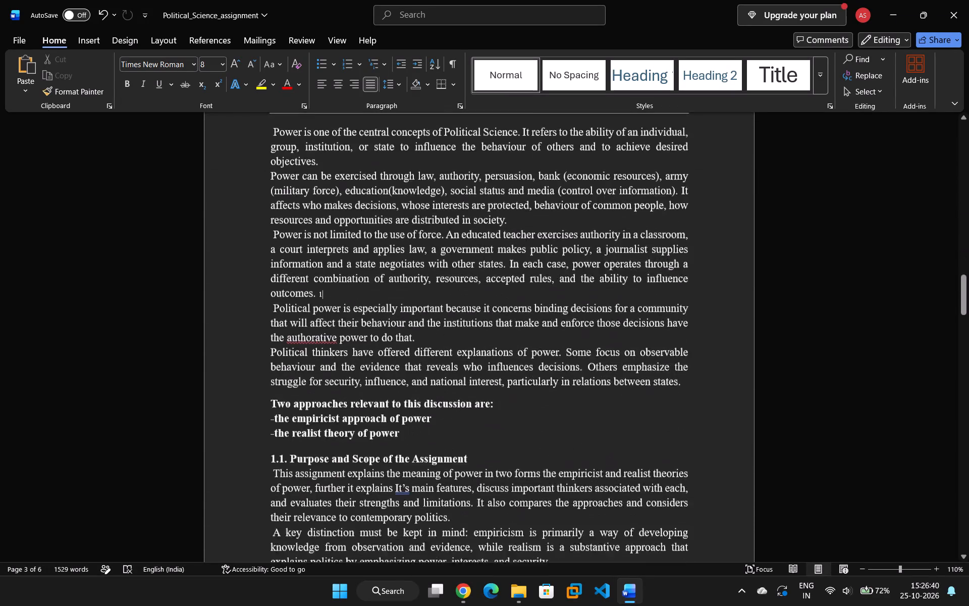
{"action": "scroll", "coordinate": [599, 399], "scroll_direction": "down", "scroll_amount": 2}
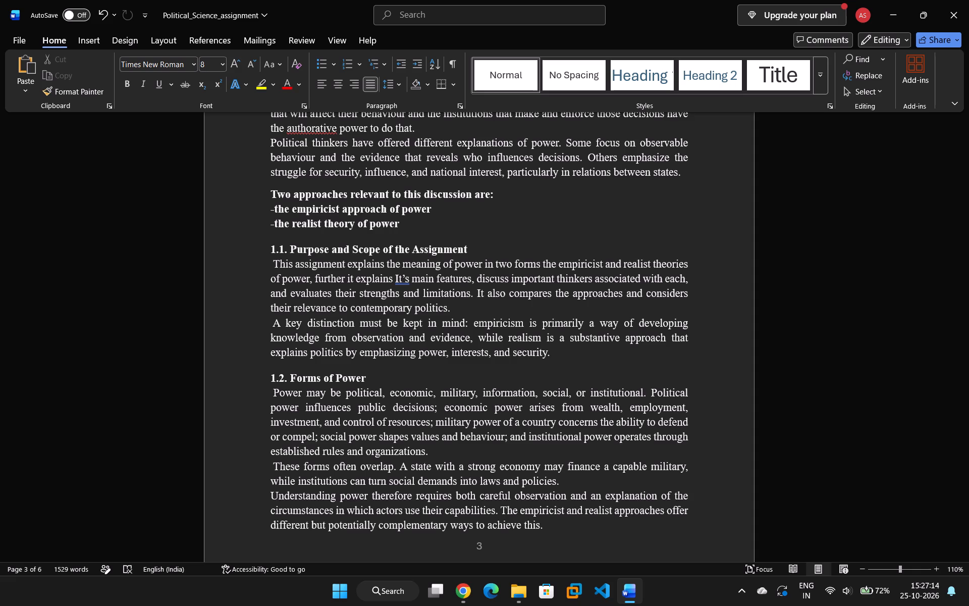
{"action": "scroll", "coordinate": [549, 393], "scroll_direction": "up", "scroll_amount": 3}
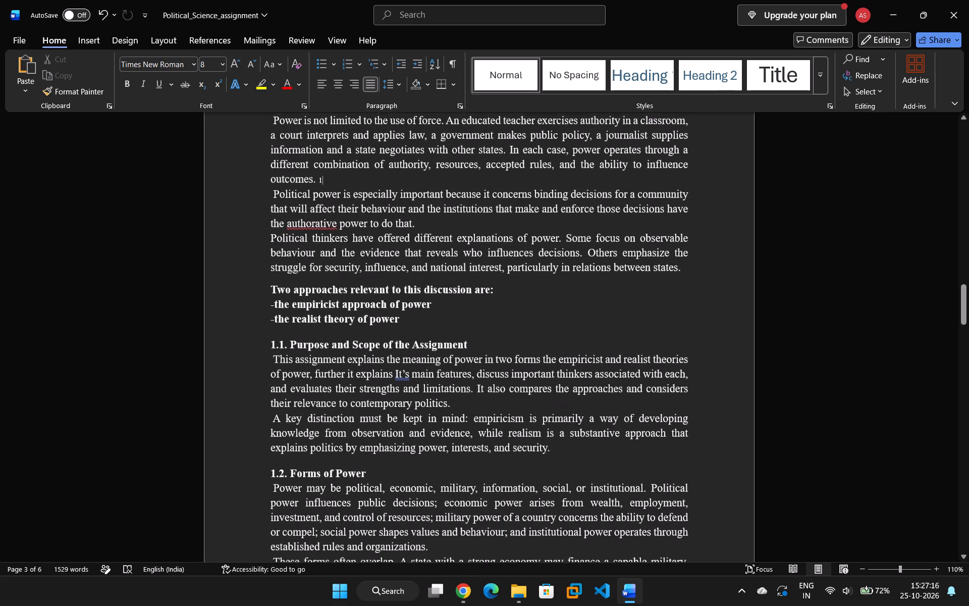
{"action": "scroll", "coordinate": [559, 371], "scroll_direction": "up", "scroll_amount": 3}
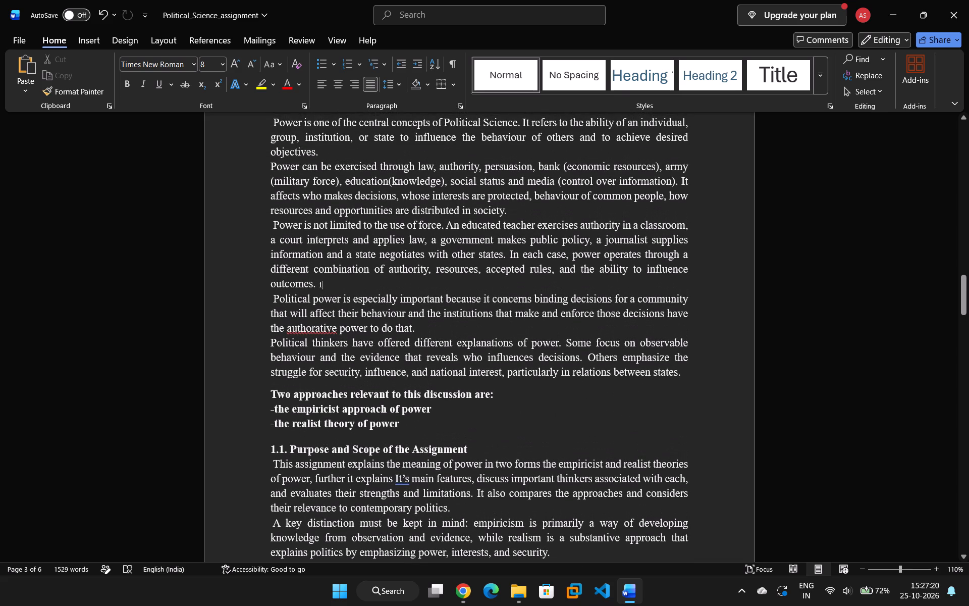
{"action": "scroll", "coordinate": [561, 365], "scroll_direction": "up", "scroll_amount": 4, "text": "ctrl"}
{"action": "scroll", "coordinate": [486, 313], "scroll_direction": "up", "scroll_amount": 1, "text": "ctrl"}
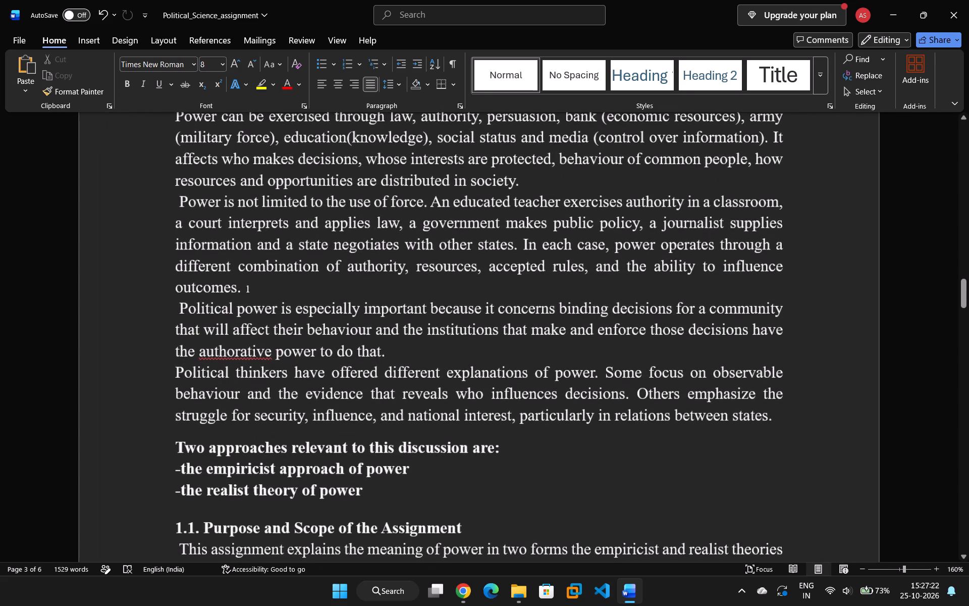
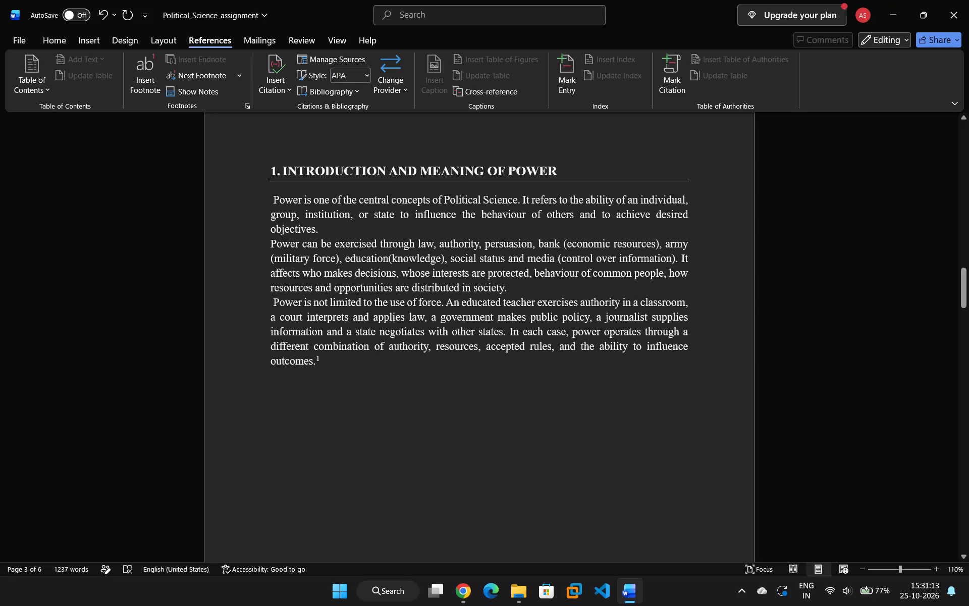
Replace the introductory body text under "1. INTRODUCTION AND MEANING OF POWER" with the copied version of the paragraphs.
{"action": "left_click_drag", "start_coordinate": [322, 364], "coordinate": [266, 203]}
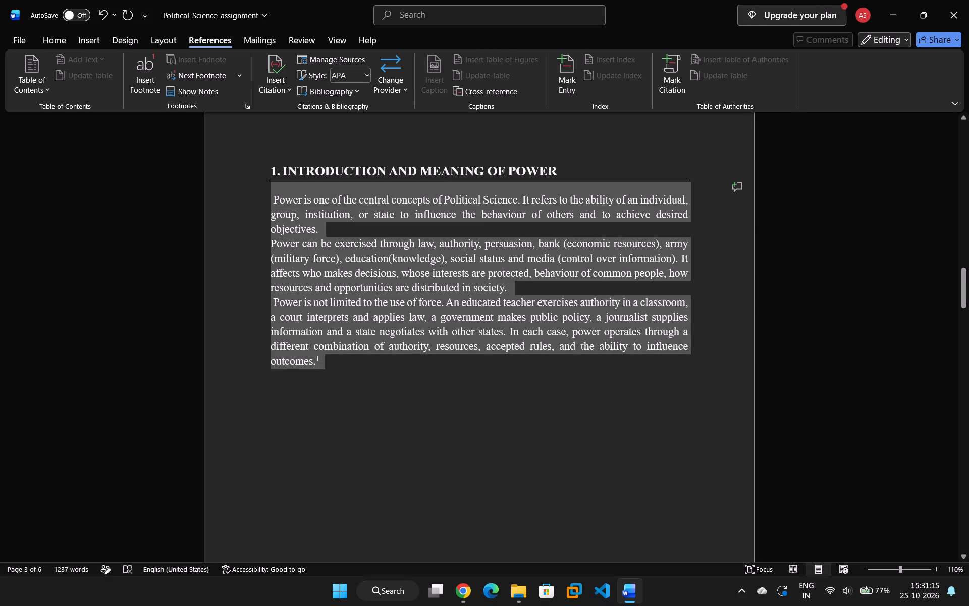
{"action": "left_click_drag", "start_coordinate": [266, 203], "coordinate": [267, 200]}
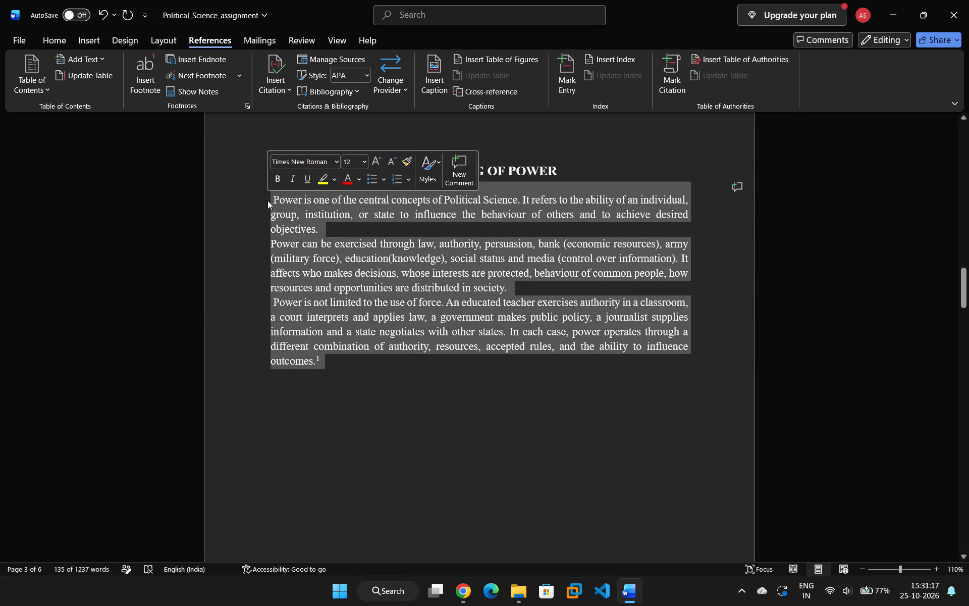
{"action": "key", "text": "ctrl+v"}
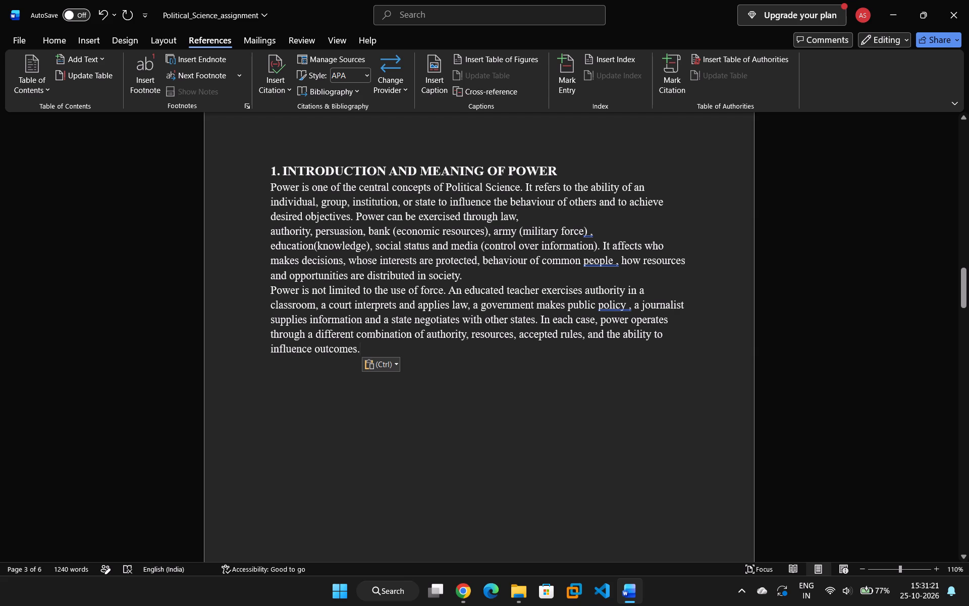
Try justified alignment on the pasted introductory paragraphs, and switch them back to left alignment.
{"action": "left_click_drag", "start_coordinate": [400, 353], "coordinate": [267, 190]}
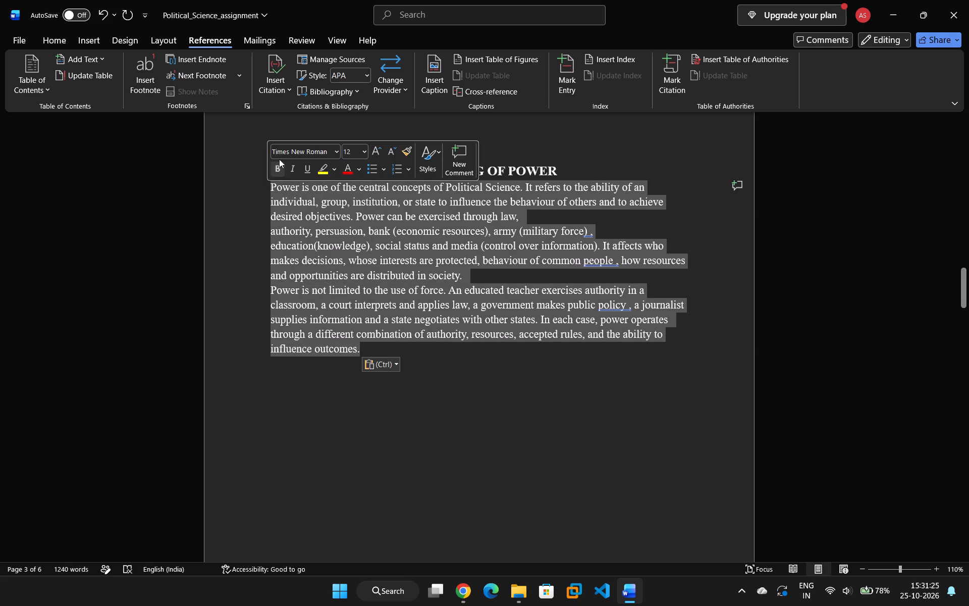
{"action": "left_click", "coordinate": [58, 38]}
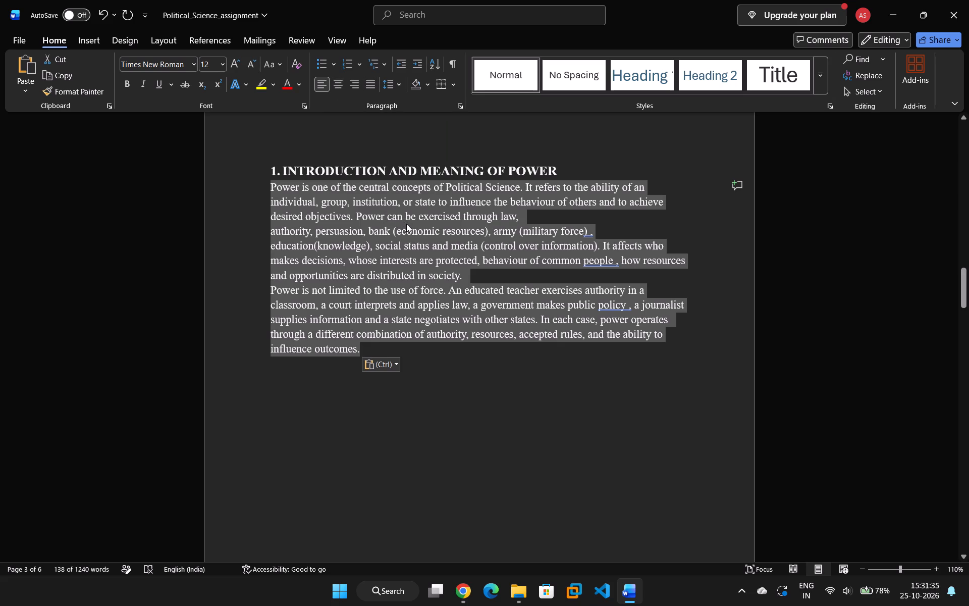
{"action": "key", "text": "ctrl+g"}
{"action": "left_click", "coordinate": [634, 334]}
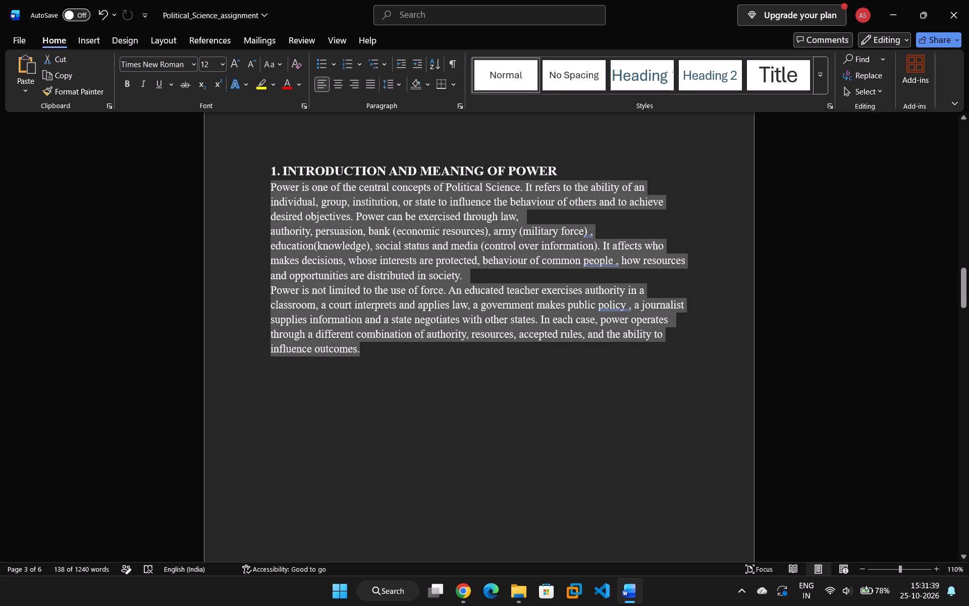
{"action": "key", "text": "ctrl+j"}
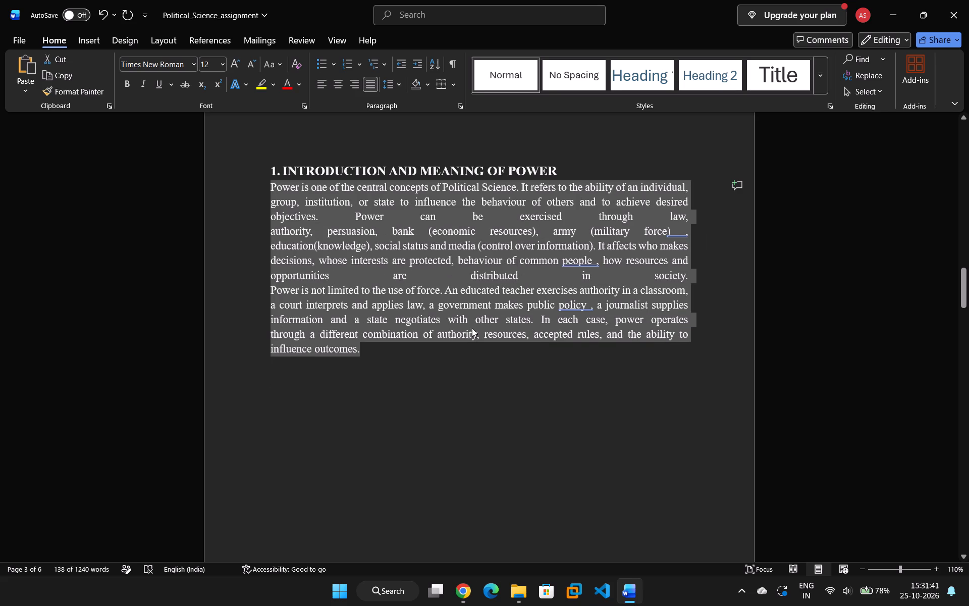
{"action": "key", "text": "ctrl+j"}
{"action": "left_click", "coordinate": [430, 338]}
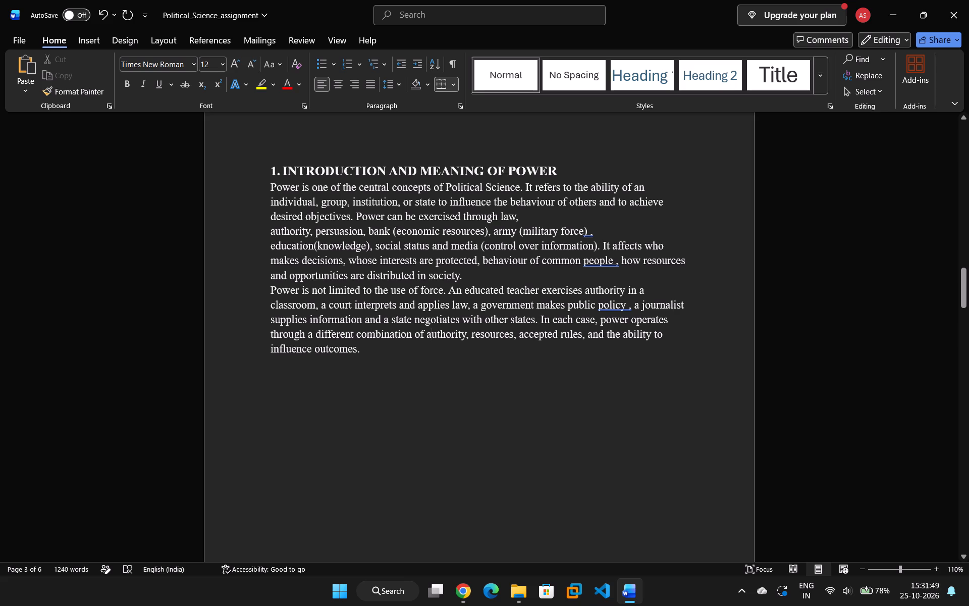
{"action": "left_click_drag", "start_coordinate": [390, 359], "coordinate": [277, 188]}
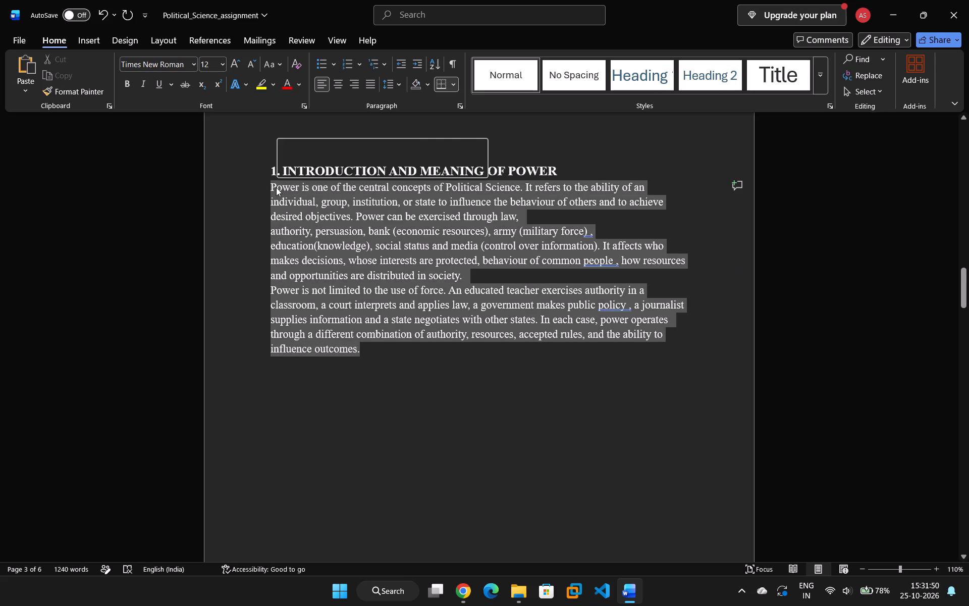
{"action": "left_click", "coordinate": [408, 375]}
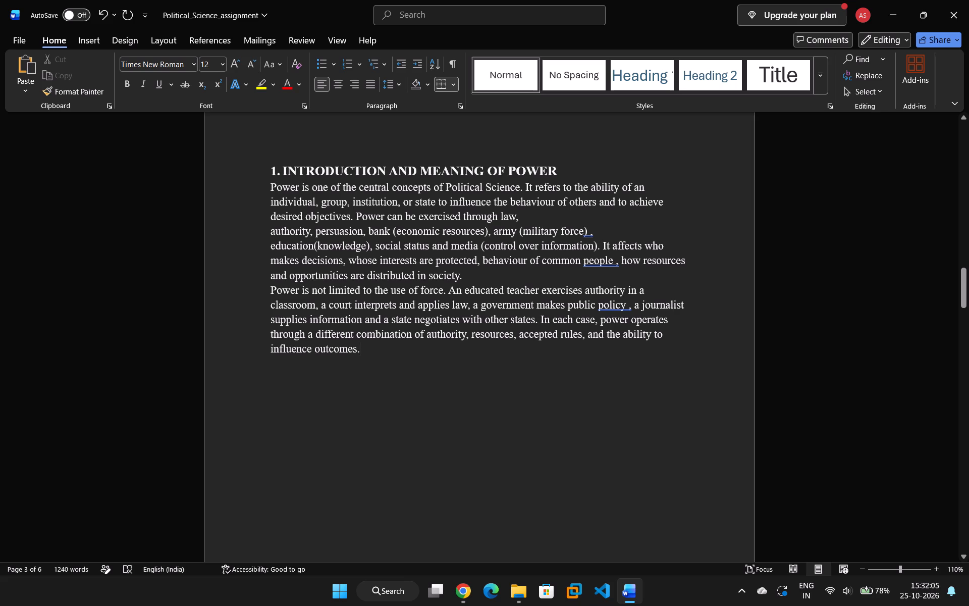
Place the text cursor at the extra space before the comma after "people" in the introductory text.
{"action": "left_click", "coordinate": [616, 264]}
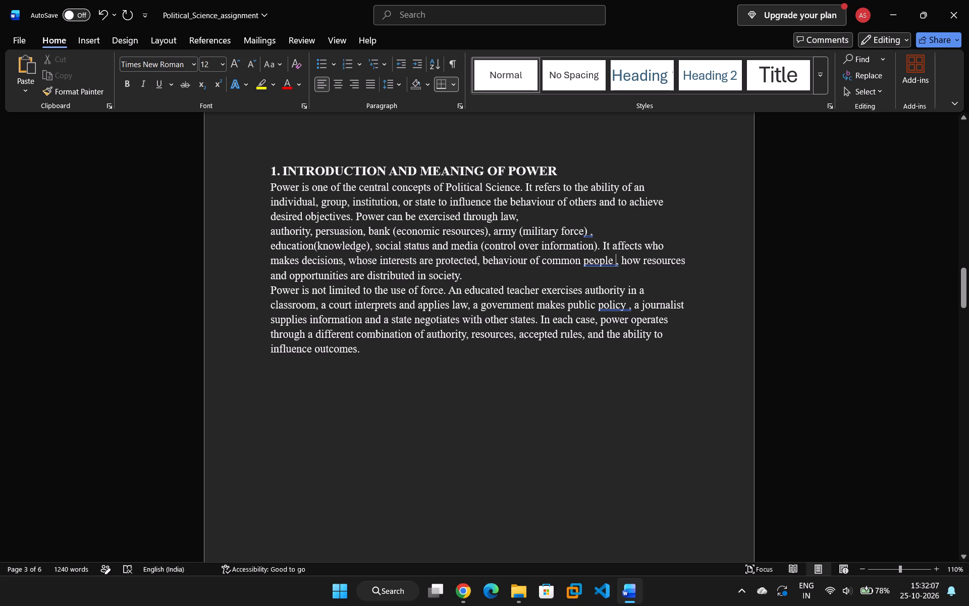
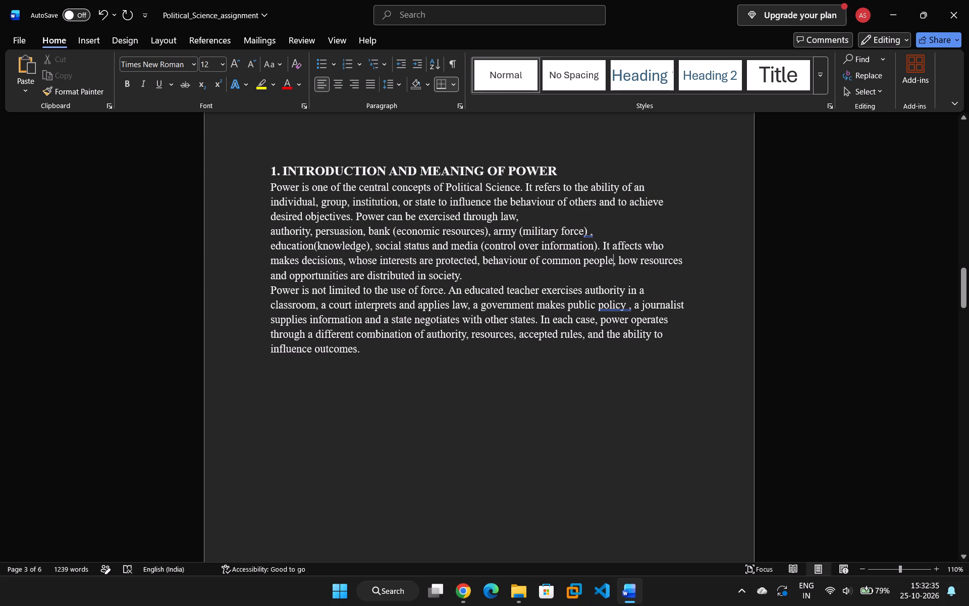
Apply justified alignment to the introductory body text under the heading "1. INTRODUCTION AND MEANING OF POWER".
{"action": "left_click", "coordinate": [477, 274]}
{"action": "left_click_drag", "start_coordinate": [477, 273], "coordinate": [280, 182]}
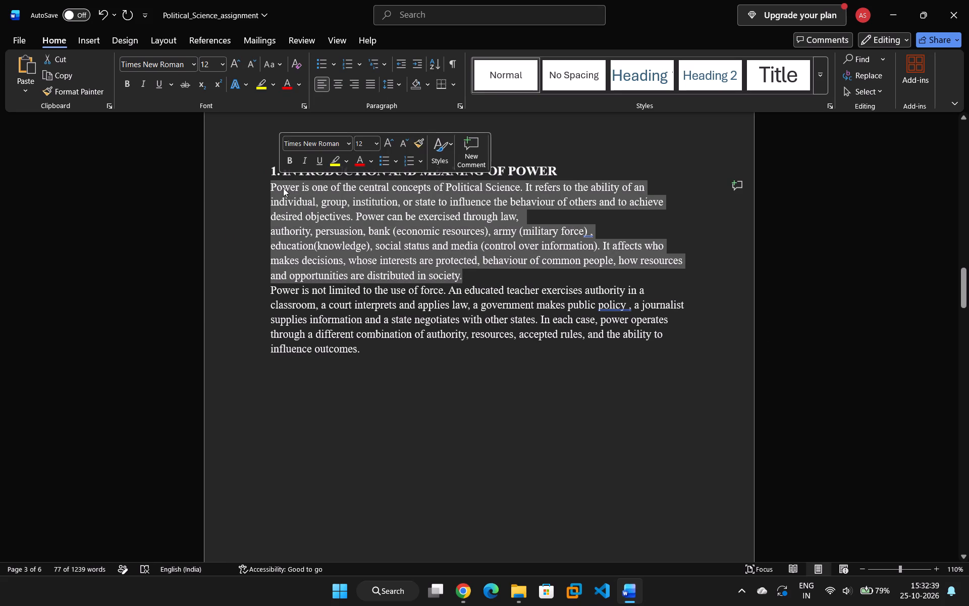
{"action": "left_click", "coordinate": [375, 87]}
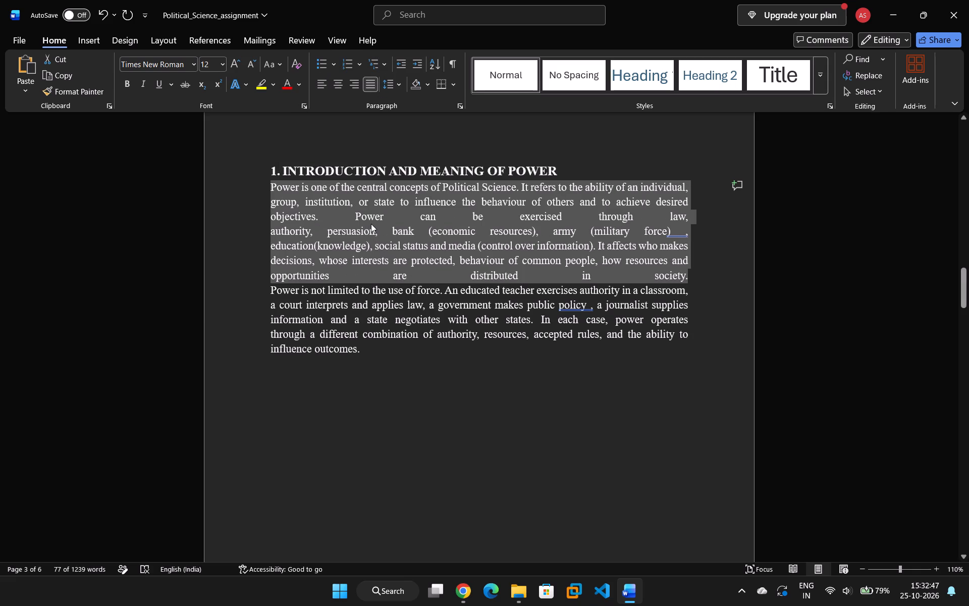
{"action": "left_click", "coordinate": [422, 408]}
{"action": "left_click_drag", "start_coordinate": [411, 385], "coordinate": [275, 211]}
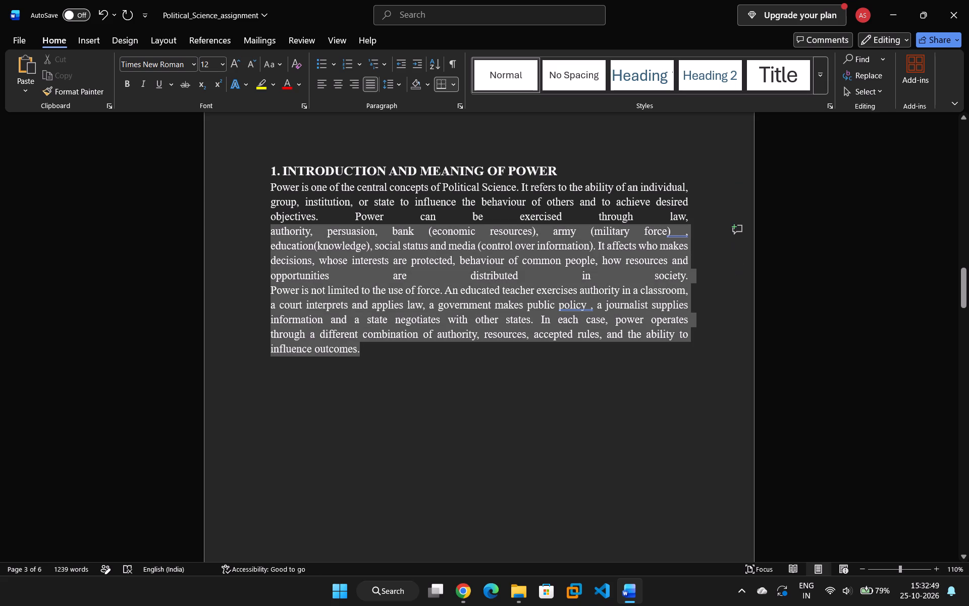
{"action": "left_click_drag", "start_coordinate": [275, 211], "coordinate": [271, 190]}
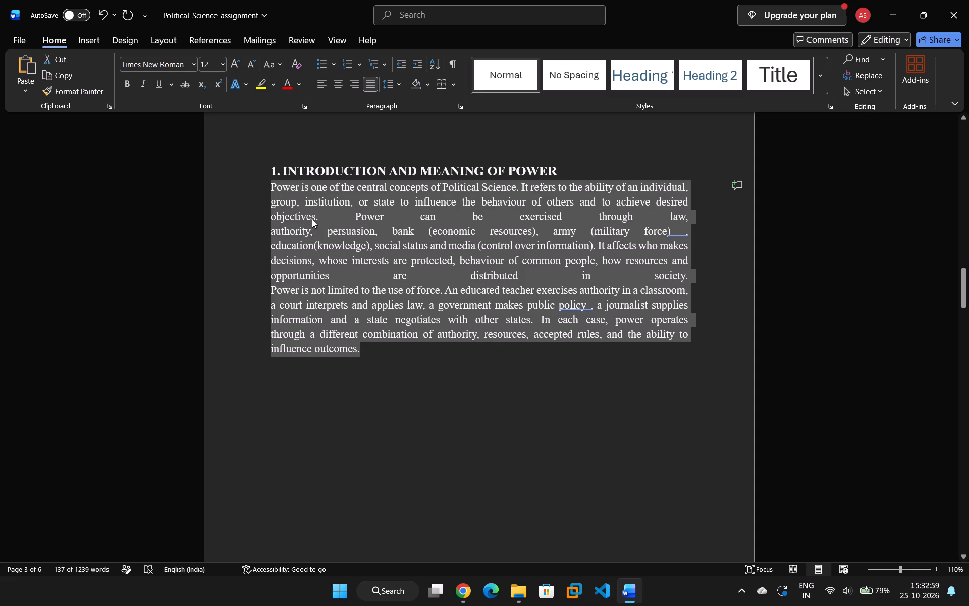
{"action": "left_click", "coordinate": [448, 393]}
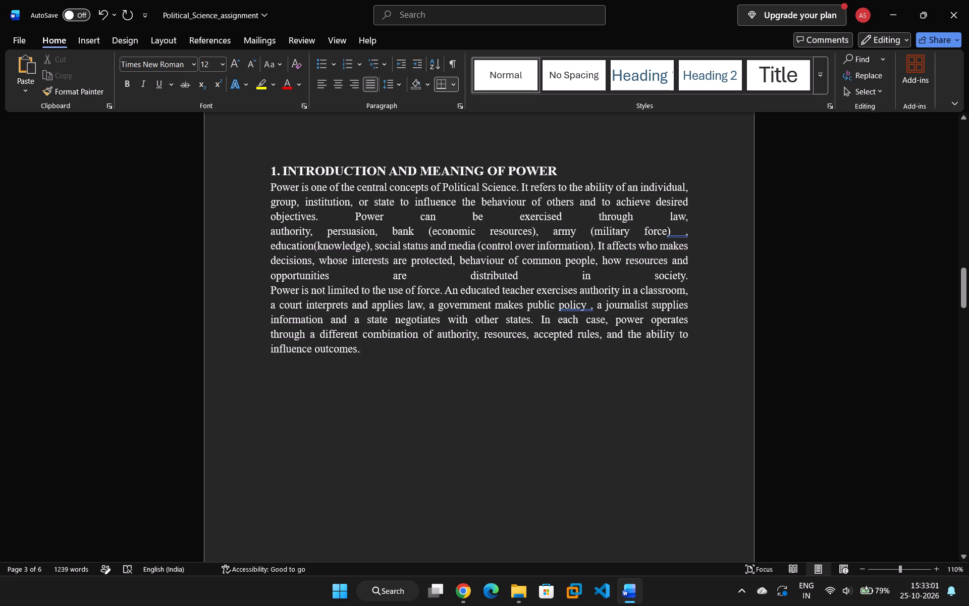
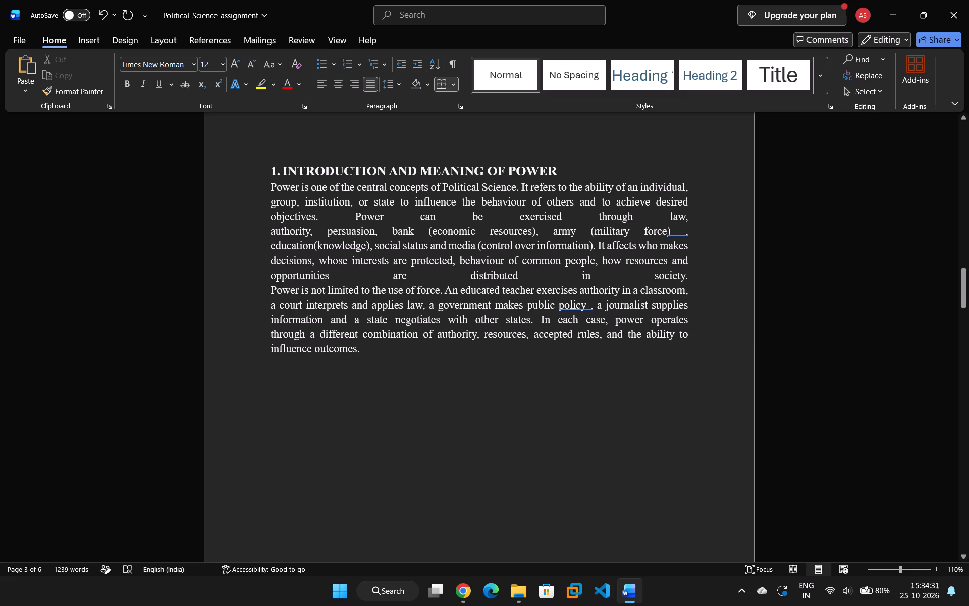
Open the bullet library for the paragraph text under "1. INTRODUCTION AND MEANING OF POWER".
{"action": "left_click", "coordinate": [330, 67]}
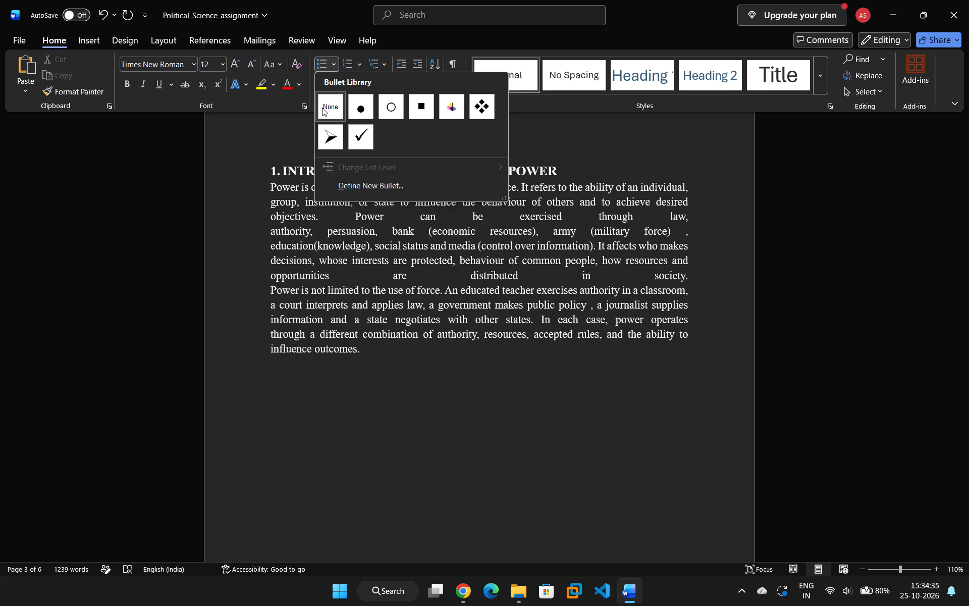
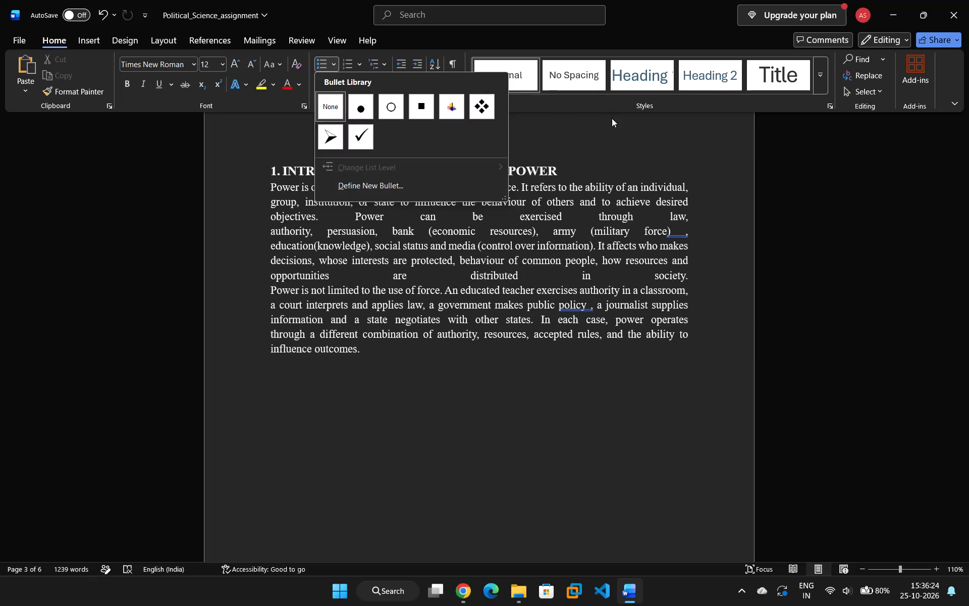
Dismiss the bullet library without applying a bullet and select the heading text "INTRODUCTION AND MEANING OF POWER".
{"action": "left_click", "coordinate": [615, 159]}
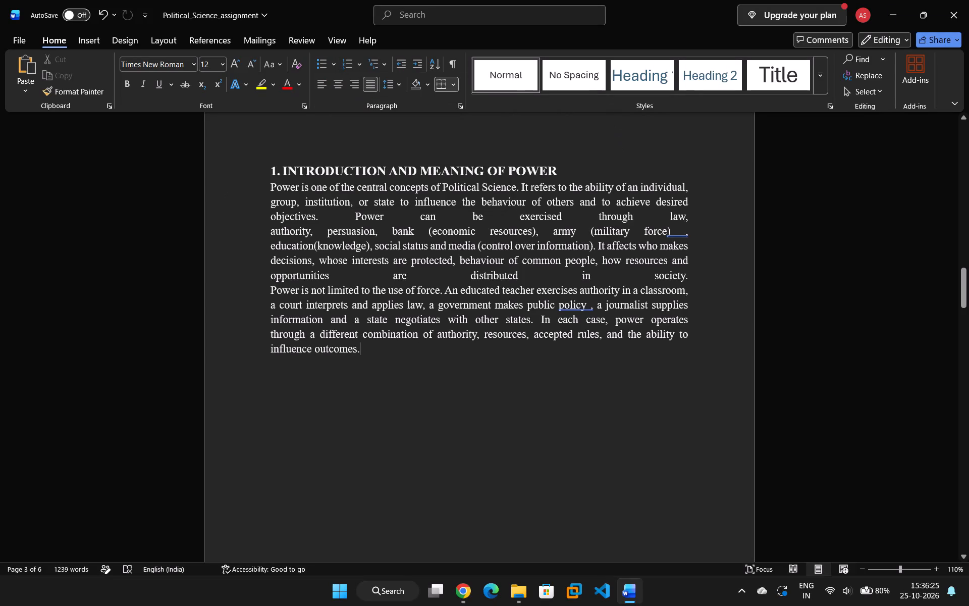
{"action": "left_click_drag", "start_coordinate": [563, 174], "coordinate": [322, 174]}
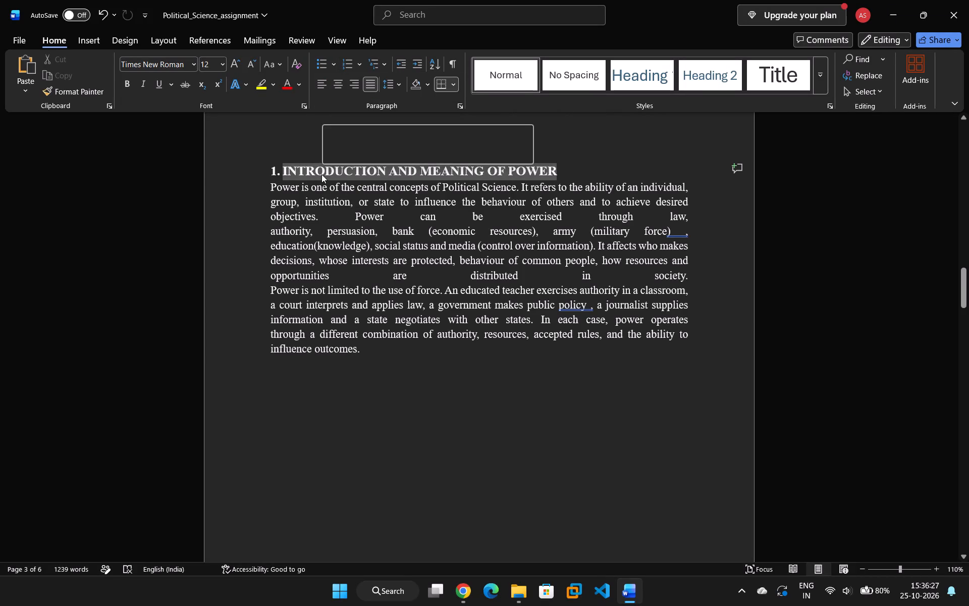
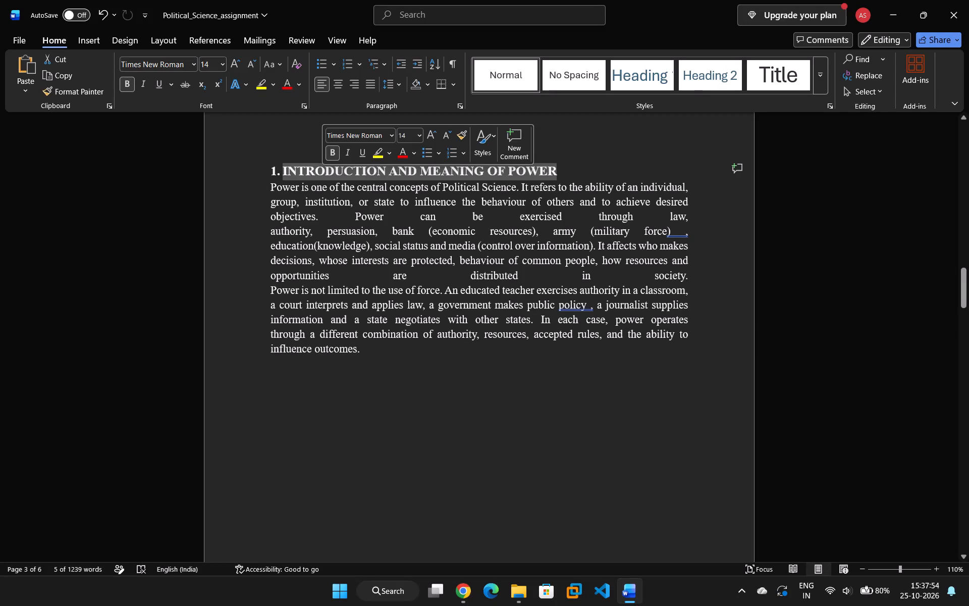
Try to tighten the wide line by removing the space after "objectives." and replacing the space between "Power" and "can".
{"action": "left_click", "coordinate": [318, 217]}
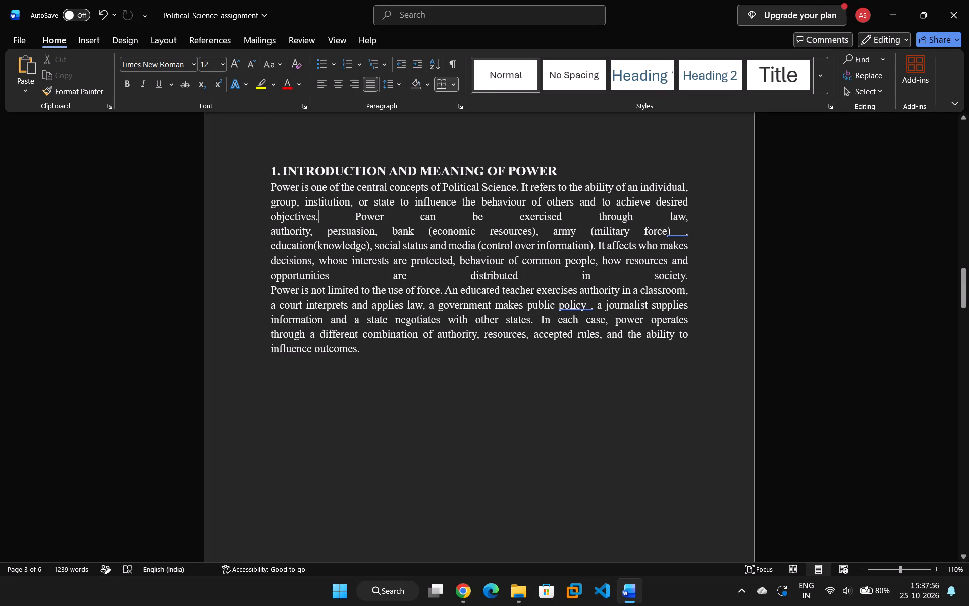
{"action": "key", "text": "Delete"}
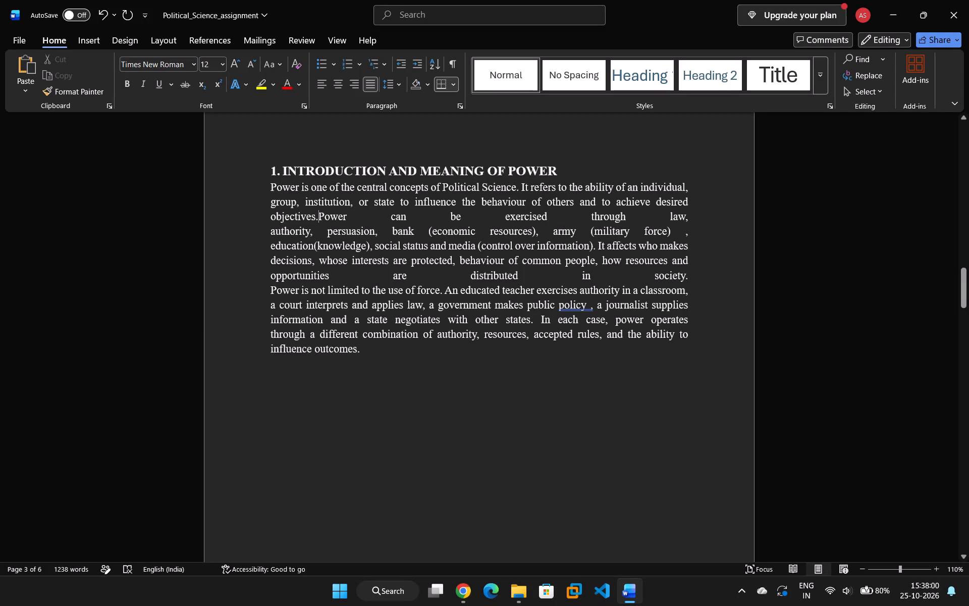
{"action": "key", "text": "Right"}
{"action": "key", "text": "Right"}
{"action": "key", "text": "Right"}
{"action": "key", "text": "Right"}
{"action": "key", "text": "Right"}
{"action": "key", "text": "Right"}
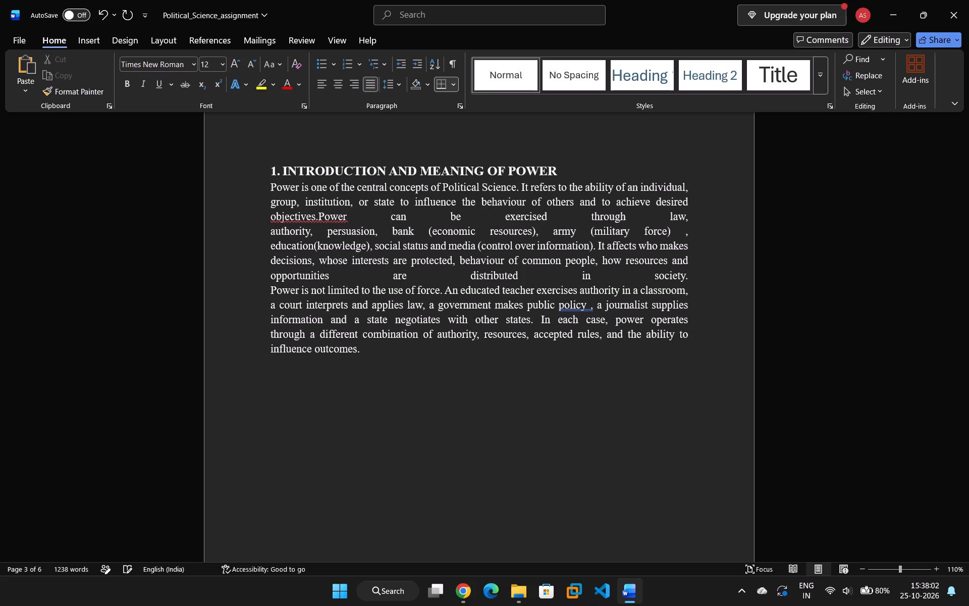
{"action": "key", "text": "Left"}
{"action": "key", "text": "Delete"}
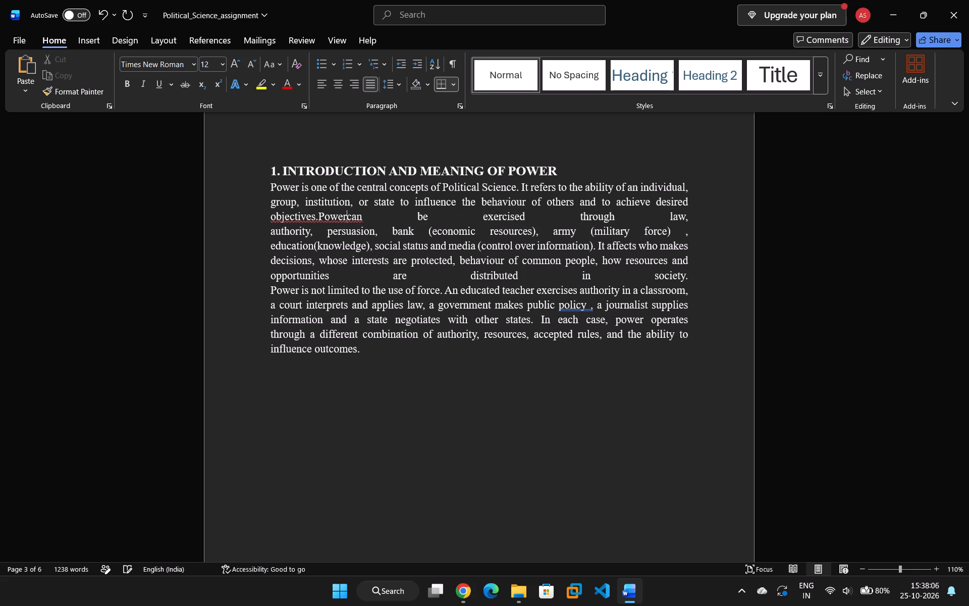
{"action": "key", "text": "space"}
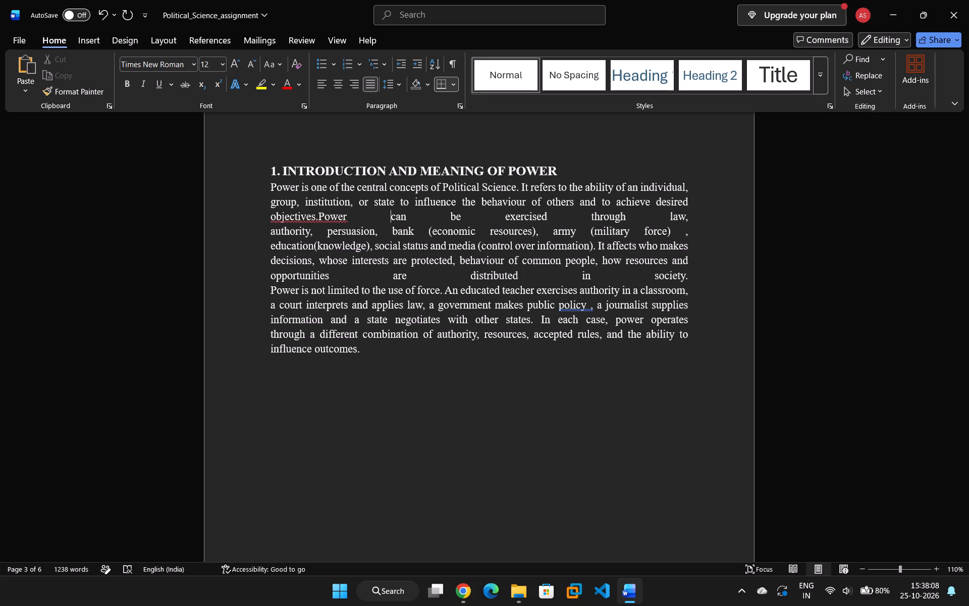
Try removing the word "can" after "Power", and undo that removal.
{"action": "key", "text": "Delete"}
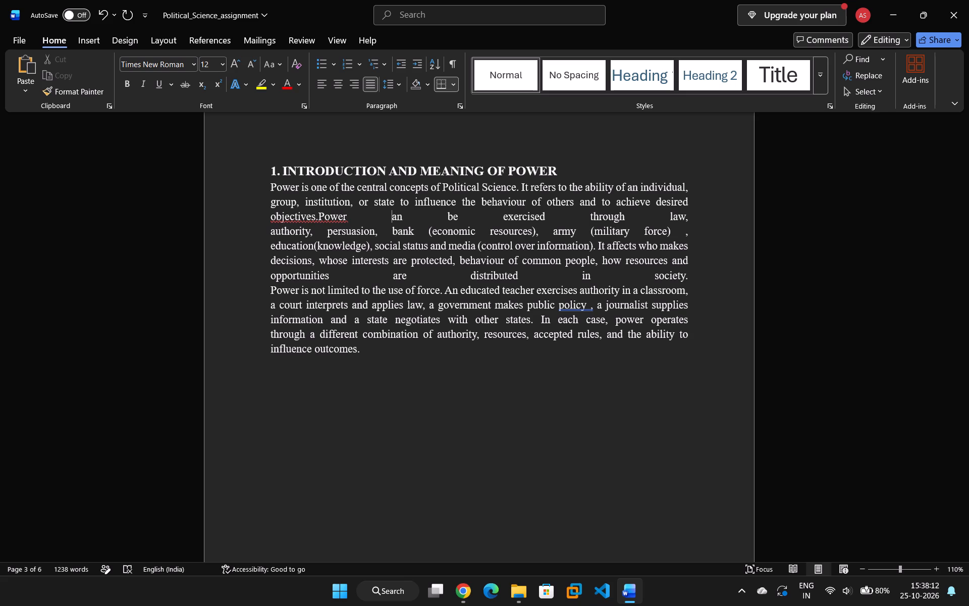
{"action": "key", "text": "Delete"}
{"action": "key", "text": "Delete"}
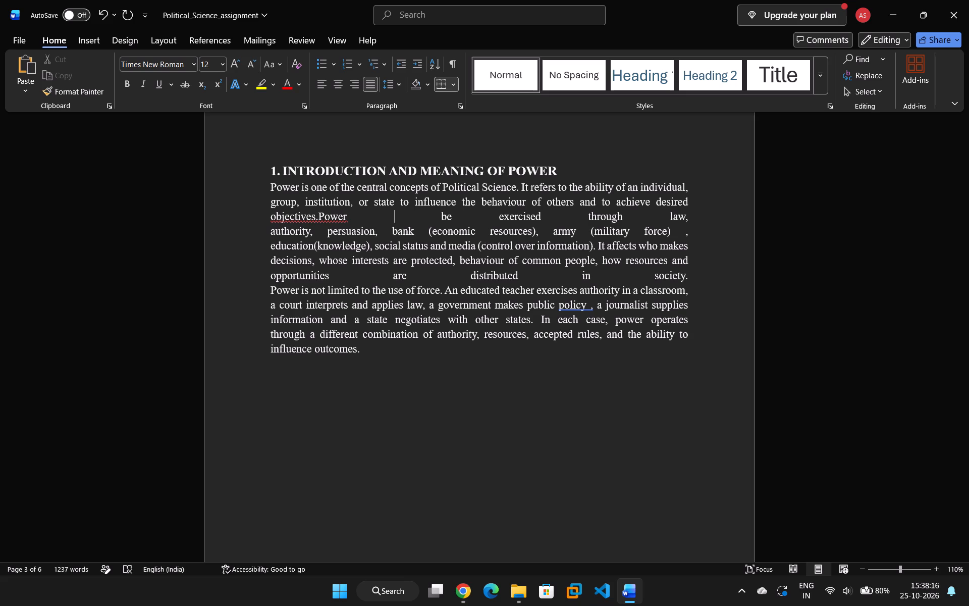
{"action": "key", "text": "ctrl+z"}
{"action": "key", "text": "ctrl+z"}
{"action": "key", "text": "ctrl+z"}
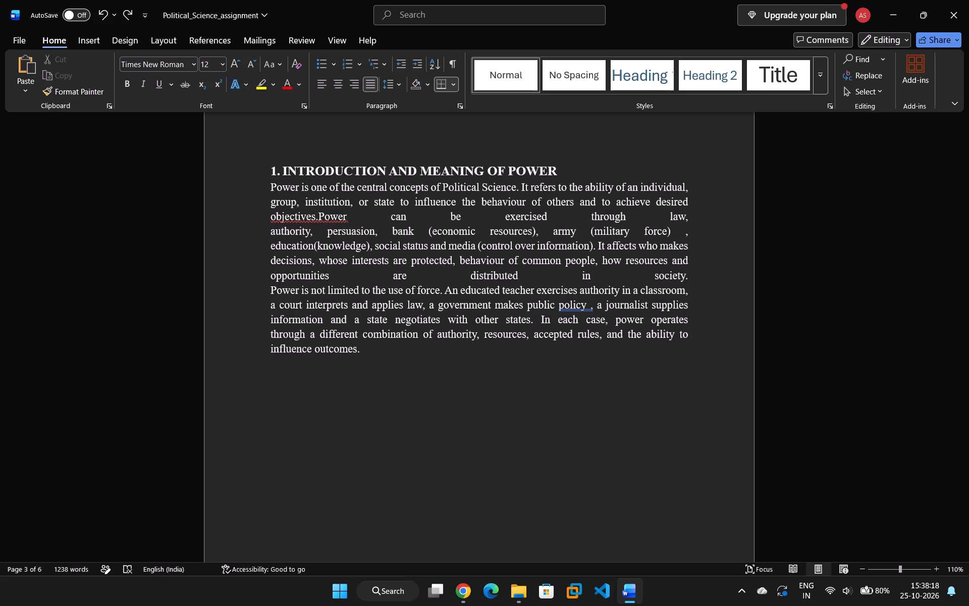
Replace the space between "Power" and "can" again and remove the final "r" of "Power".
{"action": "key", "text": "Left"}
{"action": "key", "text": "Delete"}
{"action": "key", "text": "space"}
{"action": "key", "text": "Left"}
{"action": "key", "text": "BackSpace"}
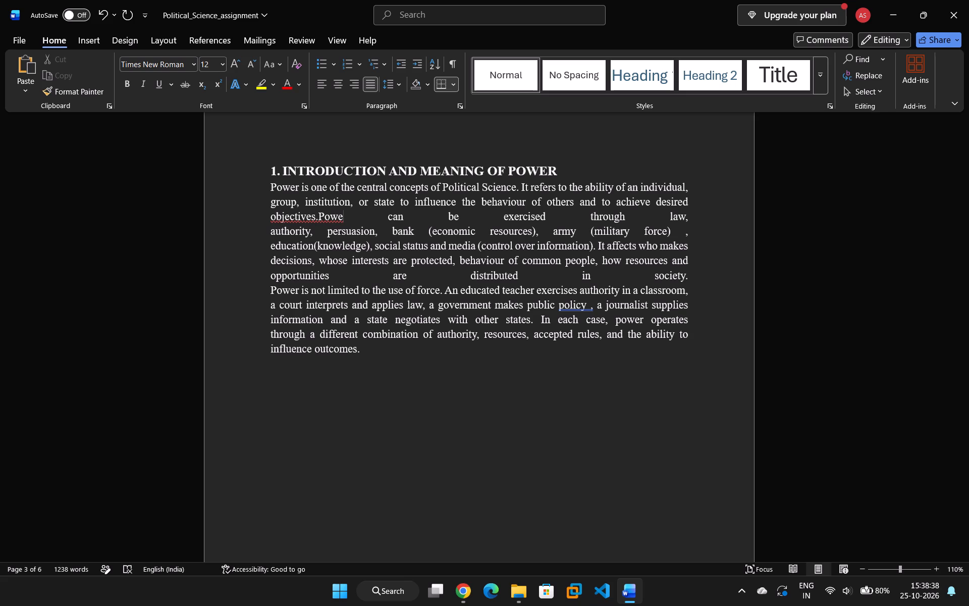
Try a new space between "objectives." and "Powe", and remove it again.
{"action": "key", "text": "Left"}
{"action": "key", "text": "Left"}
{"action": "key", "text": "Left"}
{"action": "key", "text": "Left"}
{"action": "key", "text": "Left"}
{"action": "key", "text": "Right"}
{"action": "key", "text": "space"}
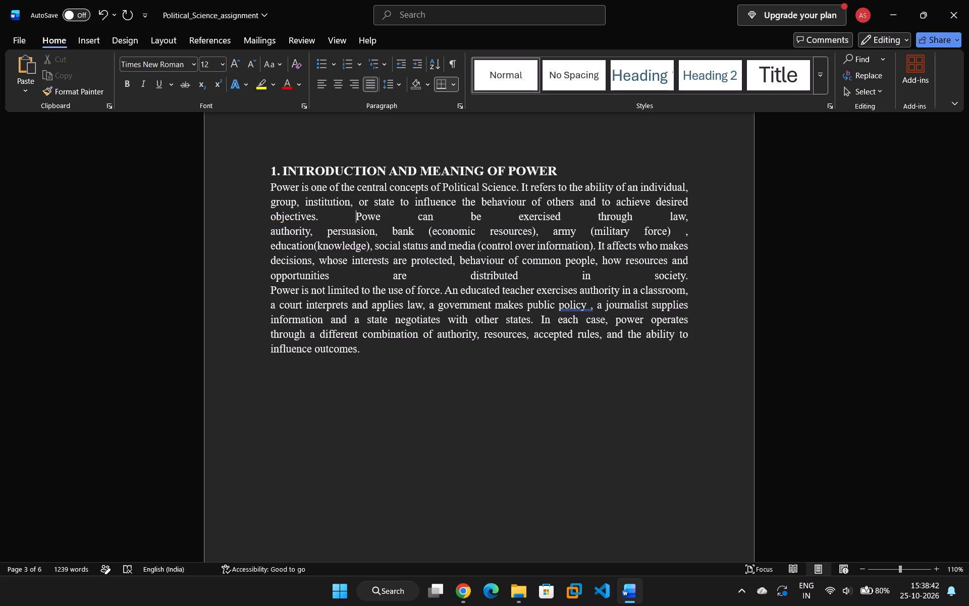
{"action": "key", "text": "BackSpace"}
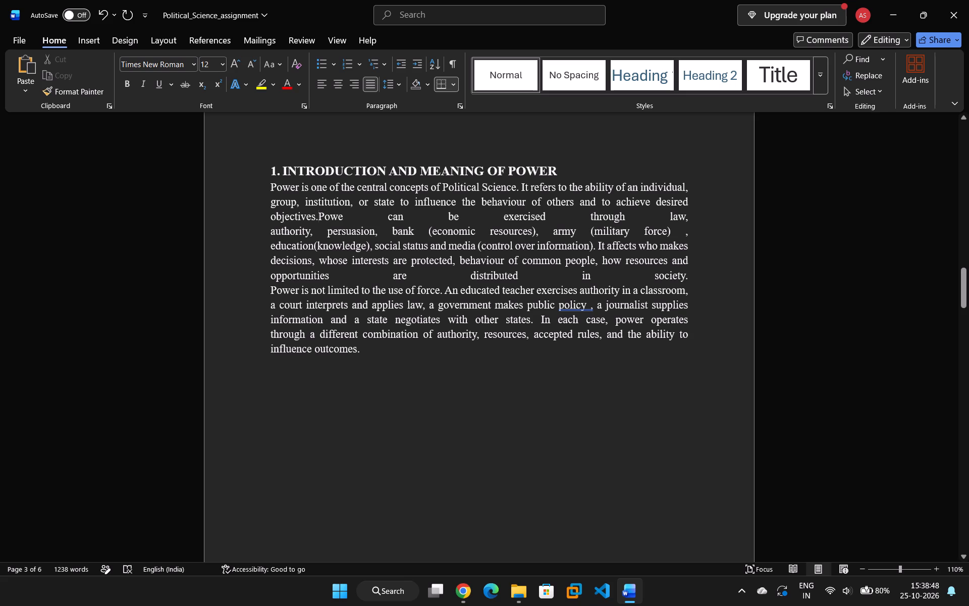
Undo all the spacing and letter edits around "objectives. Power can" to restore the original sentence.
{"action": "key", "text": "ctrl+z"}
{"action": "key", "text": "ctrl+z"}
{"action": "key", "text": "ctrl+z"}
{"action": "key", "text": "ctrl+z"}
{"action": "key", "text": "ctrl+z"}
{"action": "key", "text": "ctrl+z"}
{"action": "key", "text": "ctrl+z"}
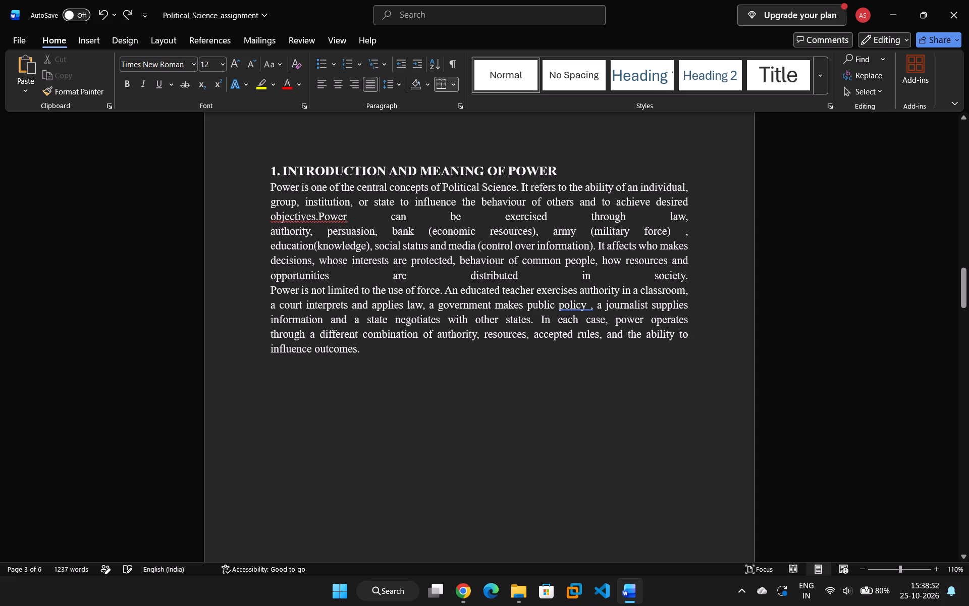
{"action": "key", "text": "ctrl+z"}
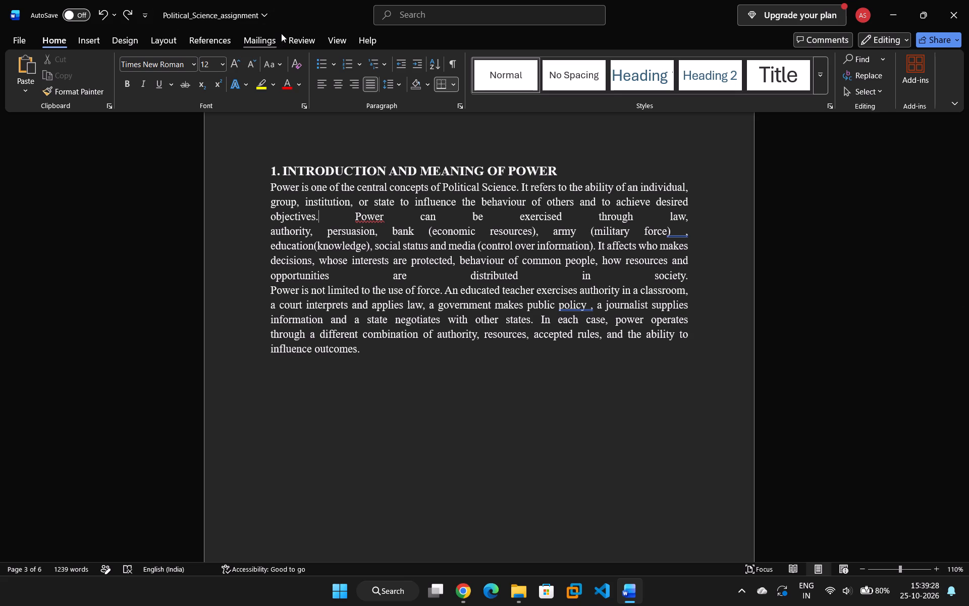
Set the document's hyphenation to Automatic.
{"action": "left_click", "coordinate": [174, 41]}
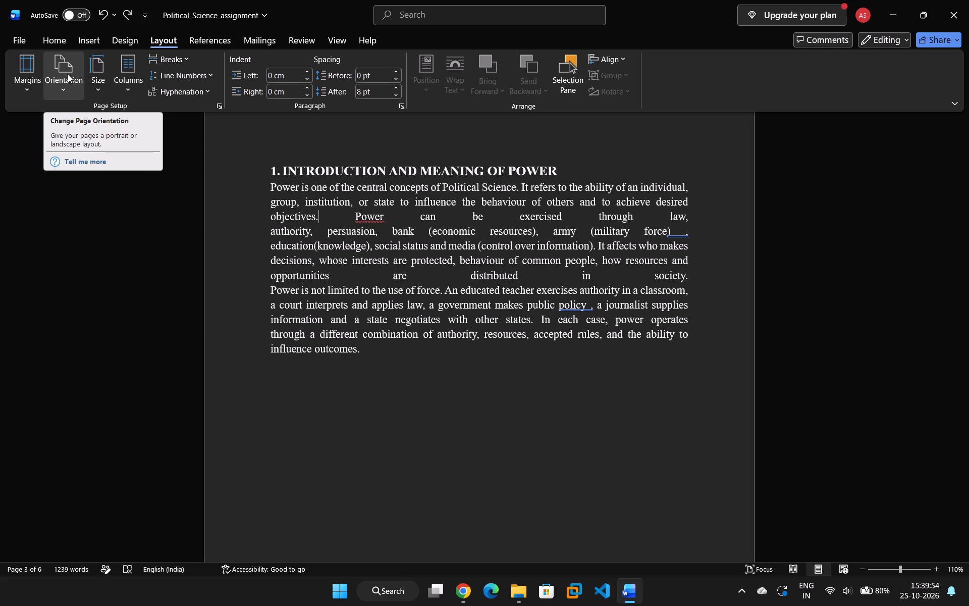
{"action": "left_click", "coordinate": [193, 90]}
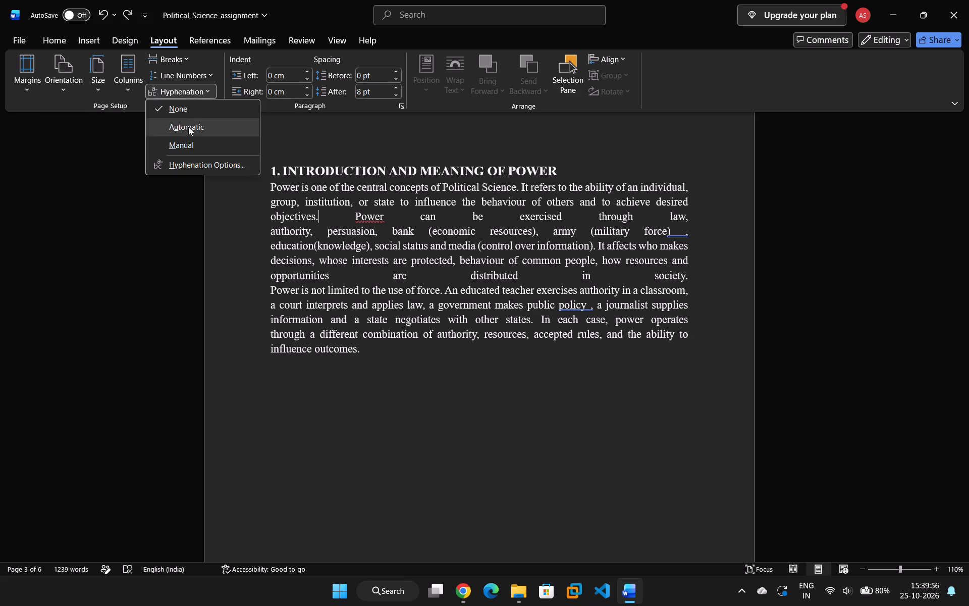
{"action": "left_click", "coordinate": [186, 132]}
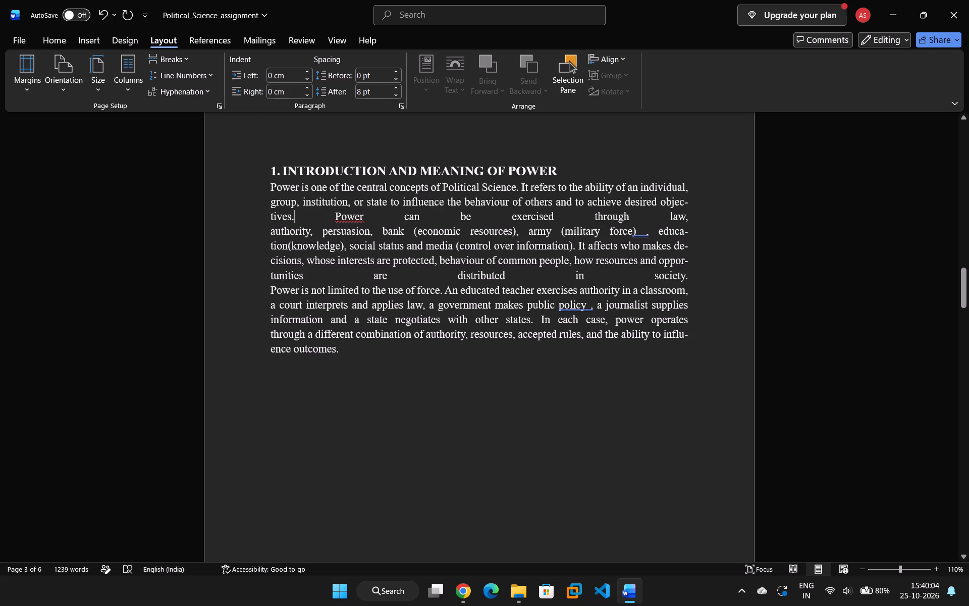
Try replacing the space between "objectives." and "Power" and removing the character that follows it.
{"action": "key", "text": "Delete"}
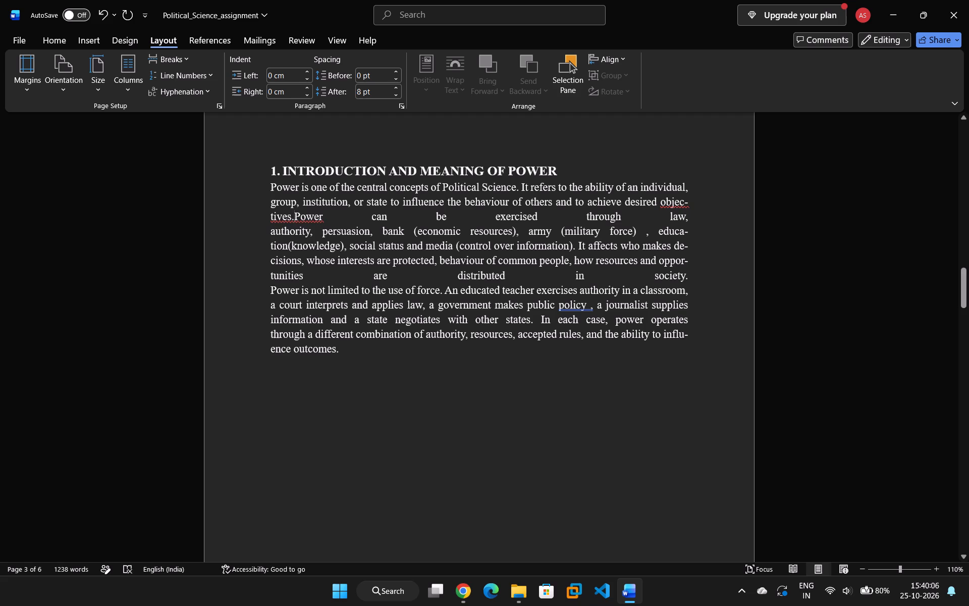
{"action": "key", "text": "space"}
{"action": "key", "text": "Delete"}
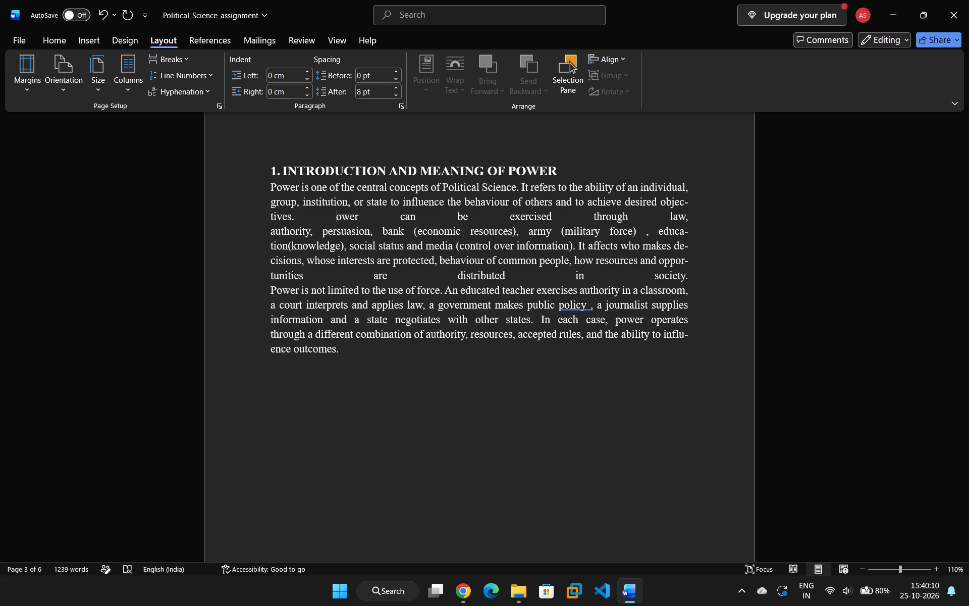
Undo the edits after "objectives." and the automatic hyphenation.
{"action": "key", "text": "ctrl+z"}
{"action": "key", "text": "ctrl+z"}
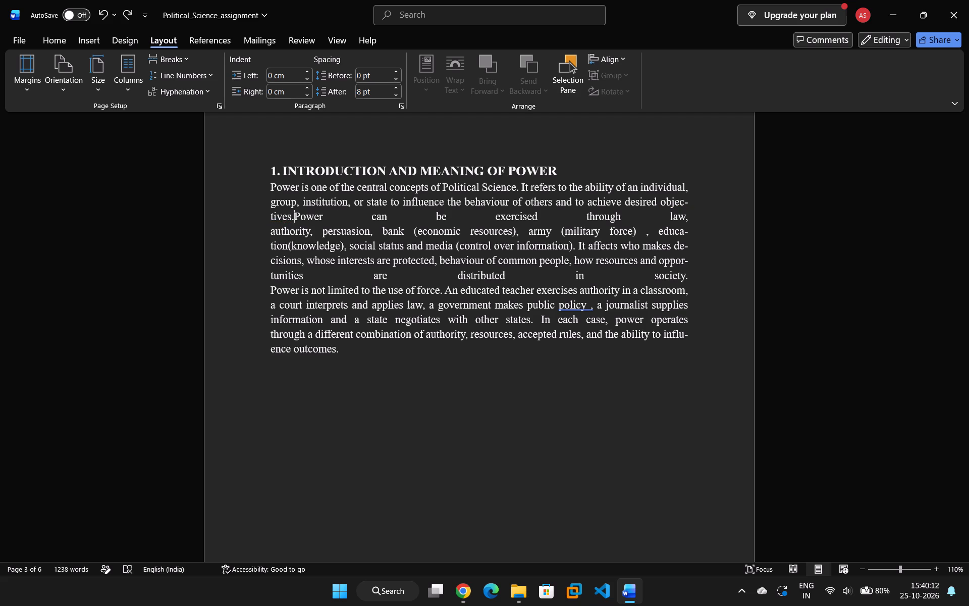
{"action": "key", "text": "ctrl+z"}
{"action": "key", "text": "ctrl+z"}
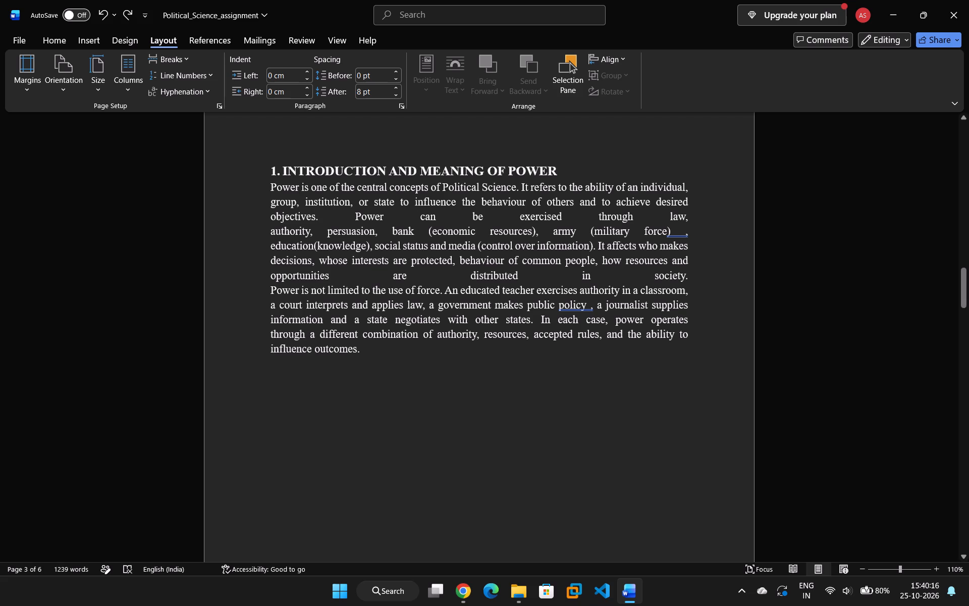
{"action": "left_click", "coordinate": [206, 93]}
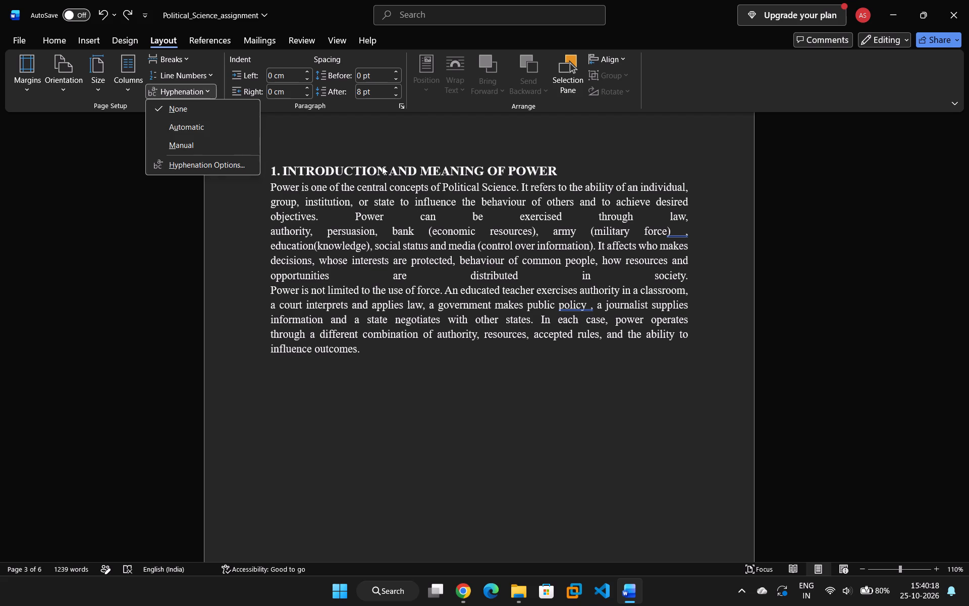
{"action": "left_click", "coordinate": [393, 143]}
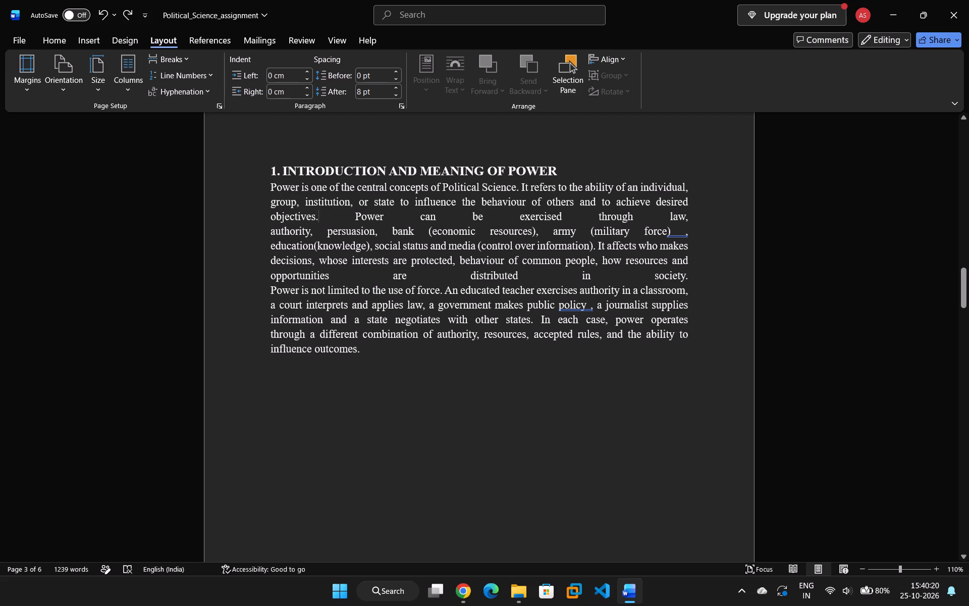
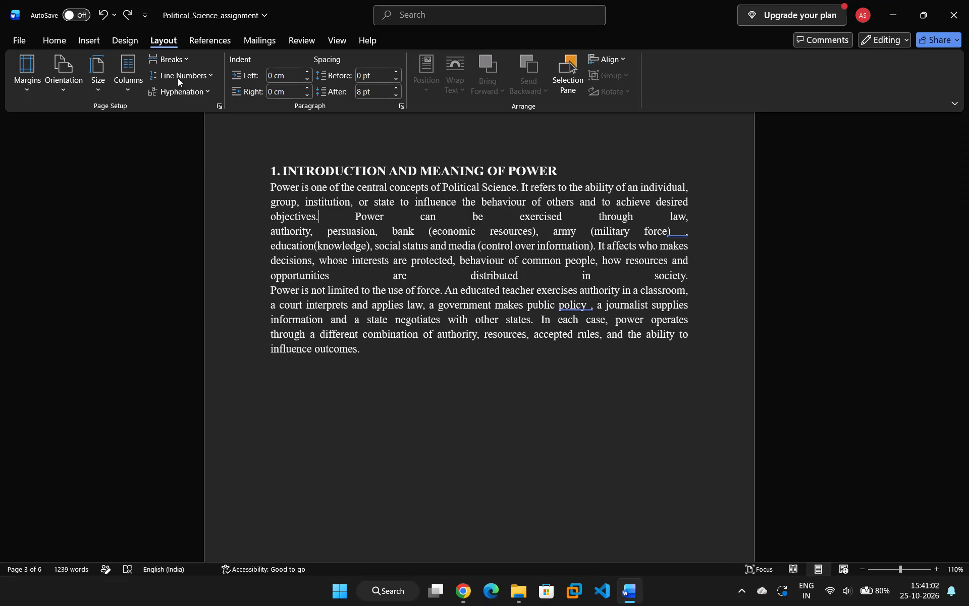
Show the formatting marks in the document to reveal spaces and line breaks in section 1.
{"action": "left_click", "coordinate": [61, 34]}
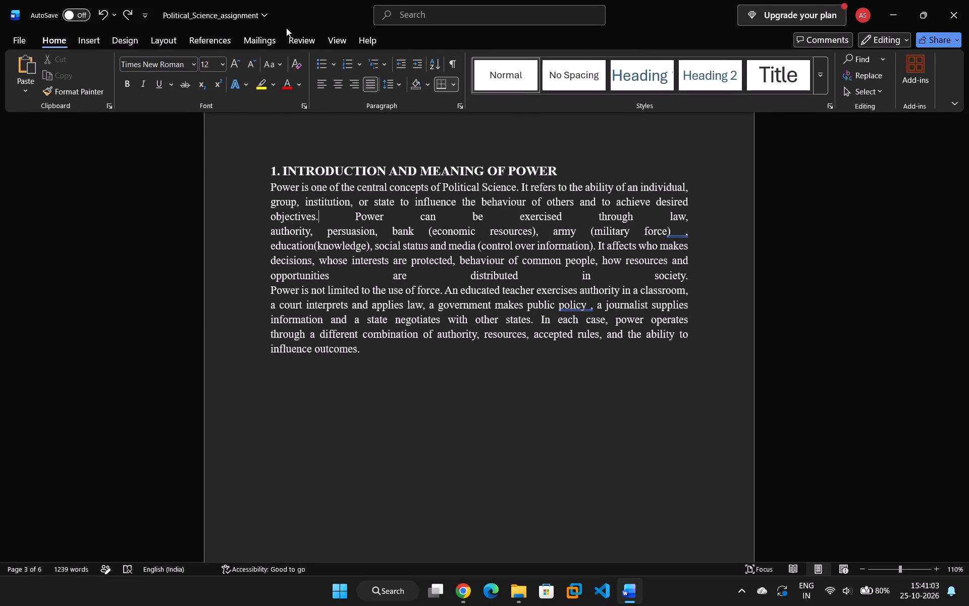
{"action": "left_click", "coordinate": [453, 63]}
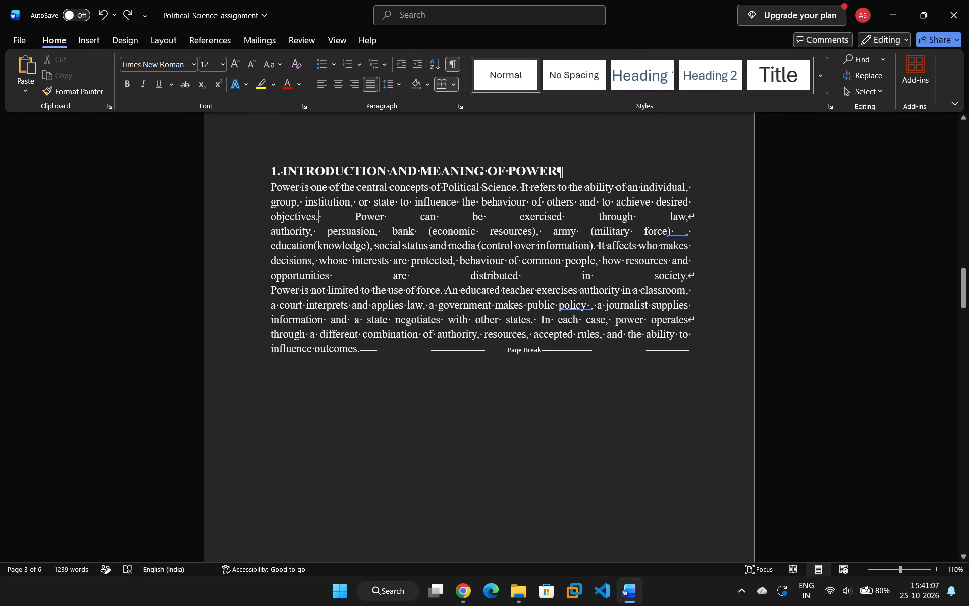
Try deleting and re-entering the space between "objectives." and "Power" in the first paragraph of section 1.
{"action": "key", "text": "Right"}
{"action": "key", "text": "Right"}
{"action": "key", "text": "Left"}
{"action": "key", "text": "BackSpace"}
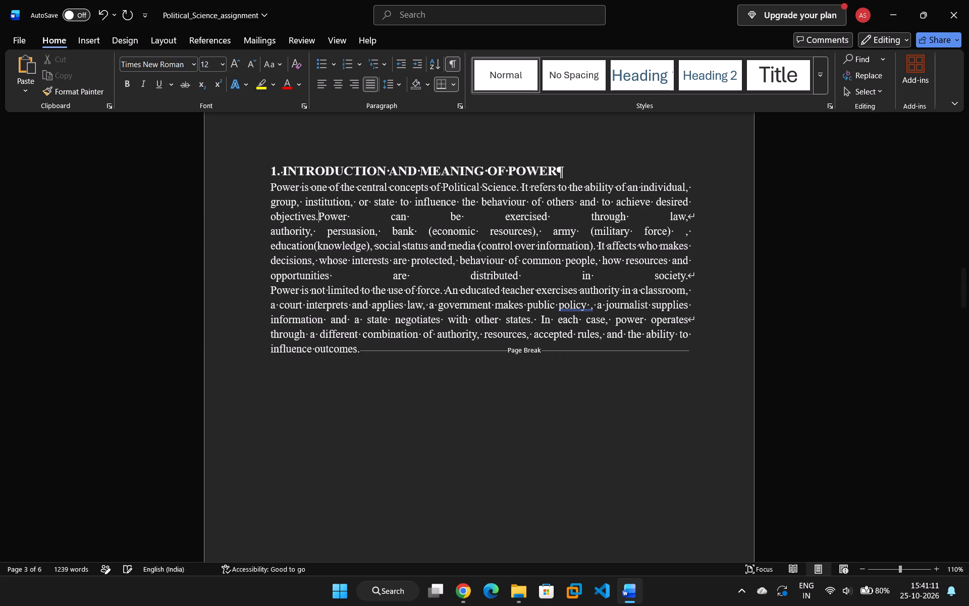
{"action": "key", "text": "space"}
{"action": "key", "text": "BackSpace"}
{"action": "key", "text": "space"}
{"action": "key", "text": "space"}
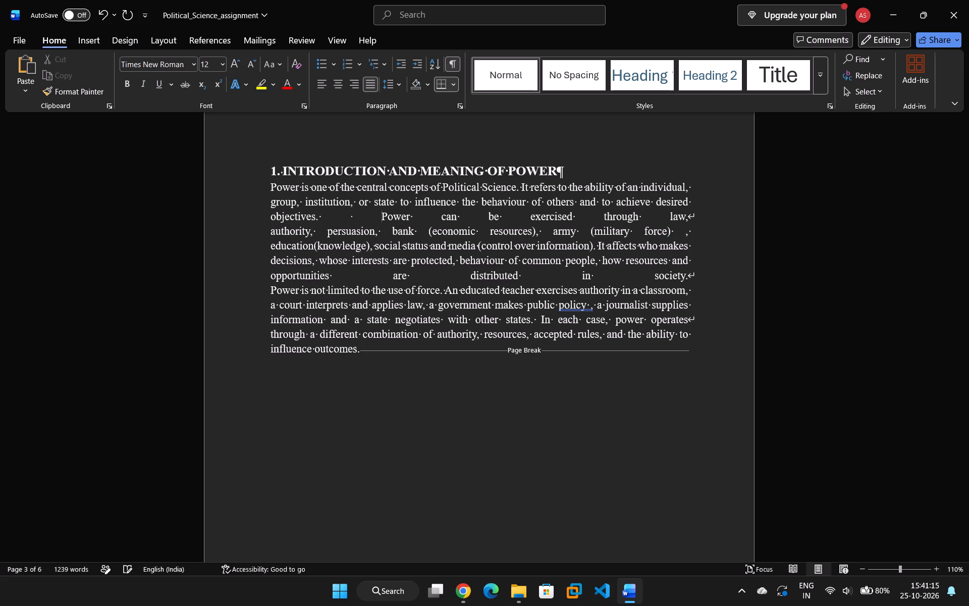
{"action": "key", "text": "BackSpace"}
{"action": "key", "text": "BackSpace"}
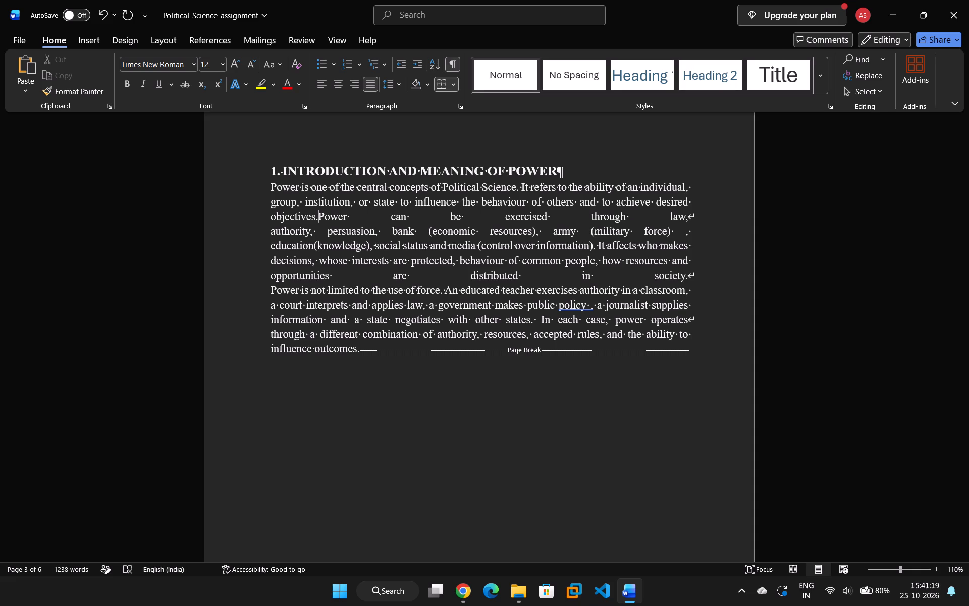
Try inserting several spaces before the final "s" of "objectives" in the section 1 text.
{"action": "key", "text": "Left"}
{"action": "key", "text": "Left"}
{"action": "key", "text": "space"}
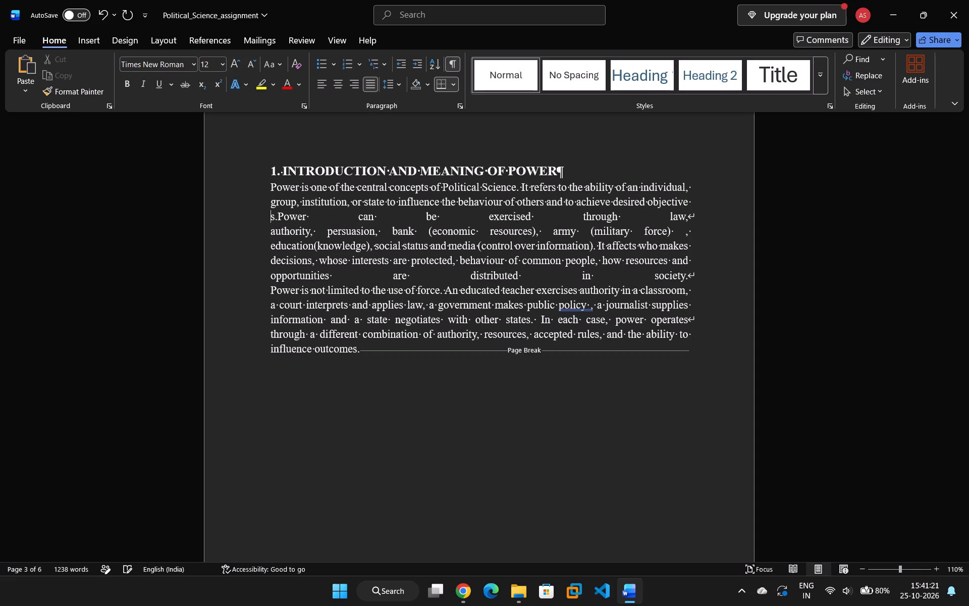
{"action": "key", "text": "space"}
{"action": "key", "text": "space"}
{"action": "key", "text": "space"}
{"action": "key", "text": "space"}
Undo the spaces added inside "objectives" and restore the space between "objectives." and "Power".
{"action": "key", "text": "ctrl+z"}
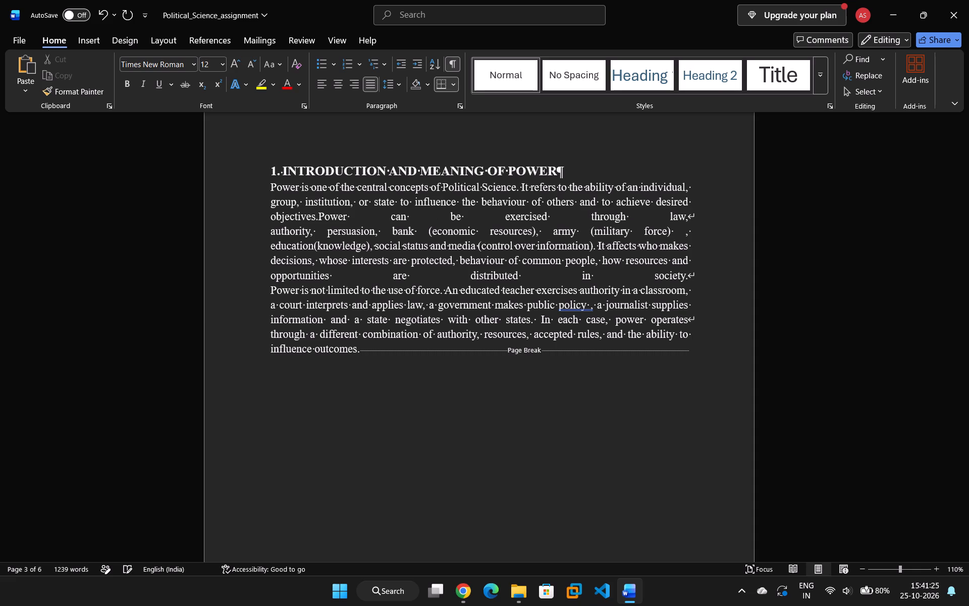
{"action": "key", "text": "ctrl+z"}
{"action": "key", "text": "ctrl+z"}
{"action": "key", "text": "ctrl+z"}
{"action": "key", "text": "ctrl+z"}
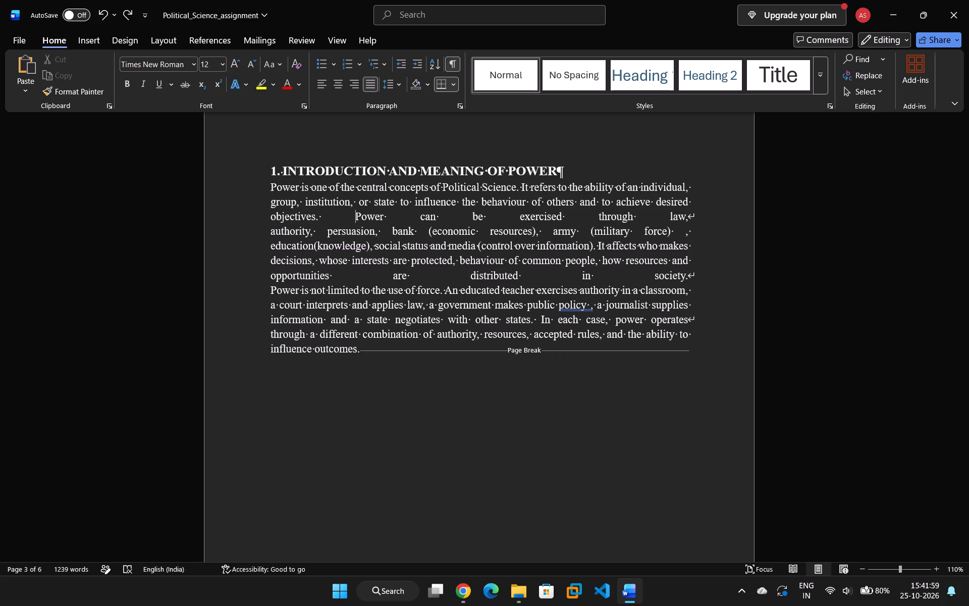
Hide the formatting marks again.
{"action": "left_click", "coordinate": [454, 61]}
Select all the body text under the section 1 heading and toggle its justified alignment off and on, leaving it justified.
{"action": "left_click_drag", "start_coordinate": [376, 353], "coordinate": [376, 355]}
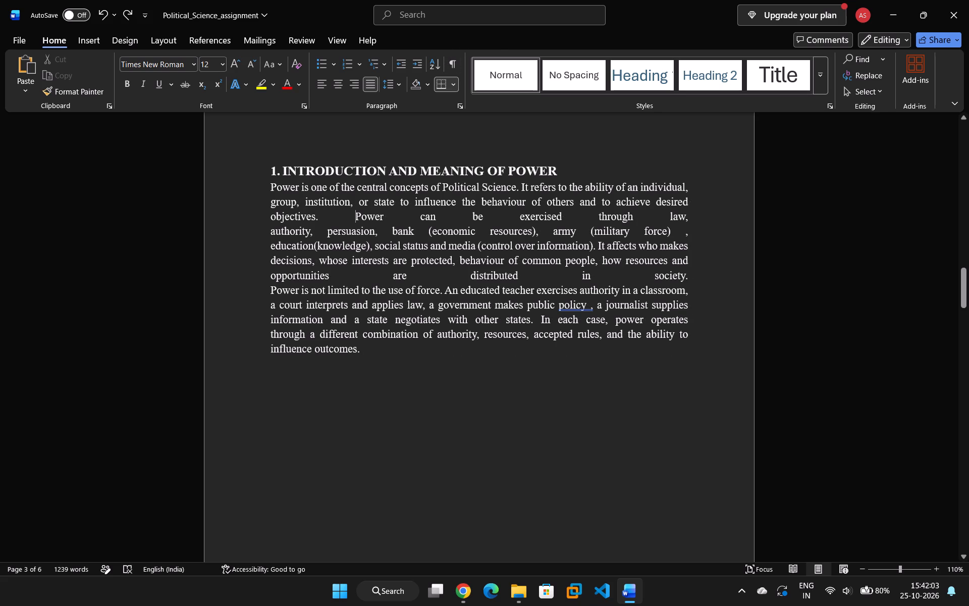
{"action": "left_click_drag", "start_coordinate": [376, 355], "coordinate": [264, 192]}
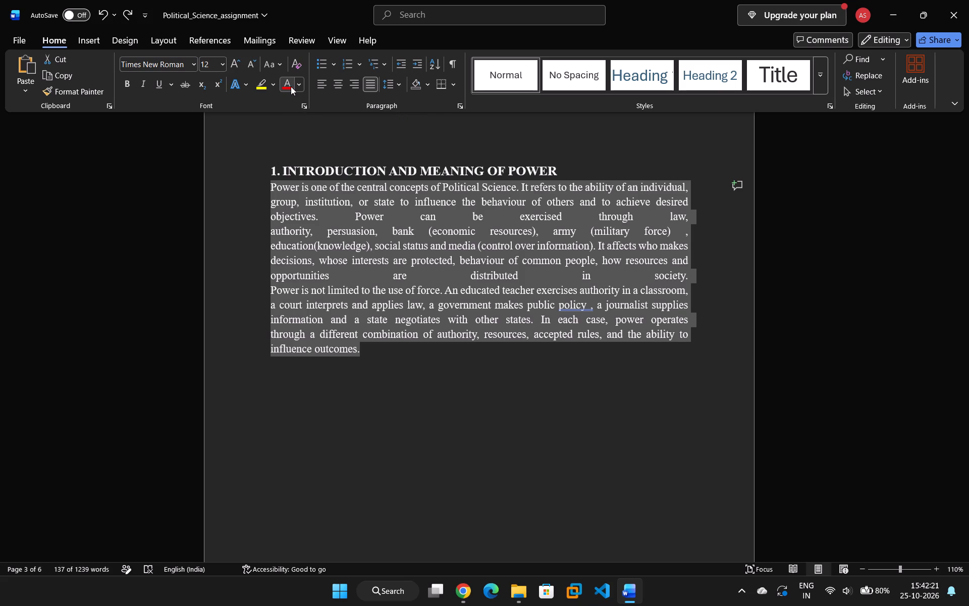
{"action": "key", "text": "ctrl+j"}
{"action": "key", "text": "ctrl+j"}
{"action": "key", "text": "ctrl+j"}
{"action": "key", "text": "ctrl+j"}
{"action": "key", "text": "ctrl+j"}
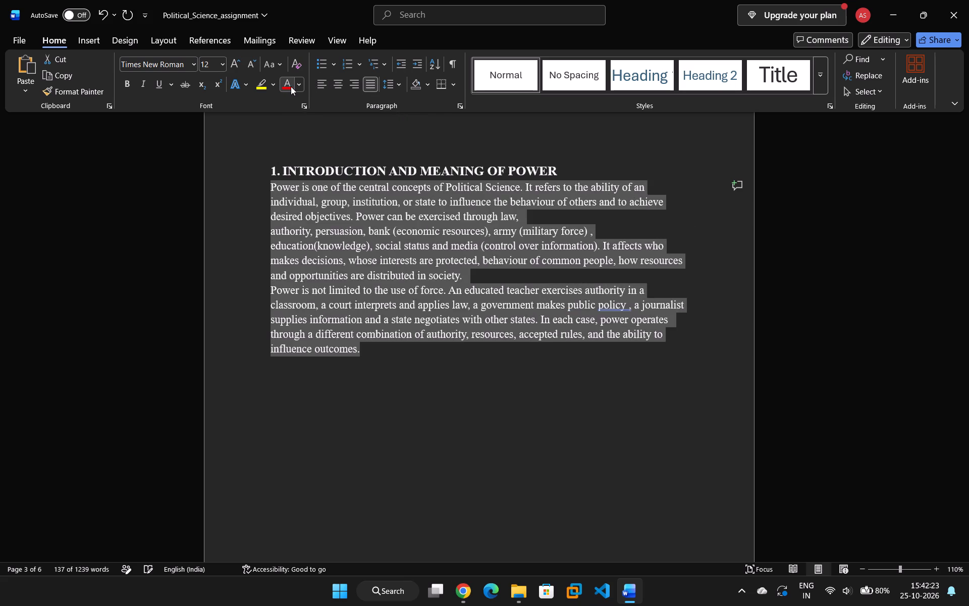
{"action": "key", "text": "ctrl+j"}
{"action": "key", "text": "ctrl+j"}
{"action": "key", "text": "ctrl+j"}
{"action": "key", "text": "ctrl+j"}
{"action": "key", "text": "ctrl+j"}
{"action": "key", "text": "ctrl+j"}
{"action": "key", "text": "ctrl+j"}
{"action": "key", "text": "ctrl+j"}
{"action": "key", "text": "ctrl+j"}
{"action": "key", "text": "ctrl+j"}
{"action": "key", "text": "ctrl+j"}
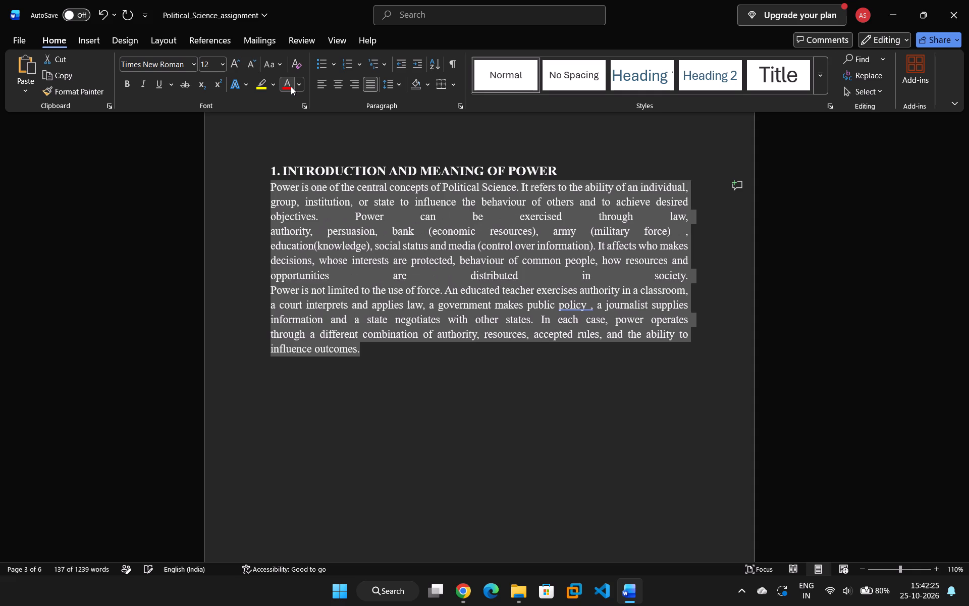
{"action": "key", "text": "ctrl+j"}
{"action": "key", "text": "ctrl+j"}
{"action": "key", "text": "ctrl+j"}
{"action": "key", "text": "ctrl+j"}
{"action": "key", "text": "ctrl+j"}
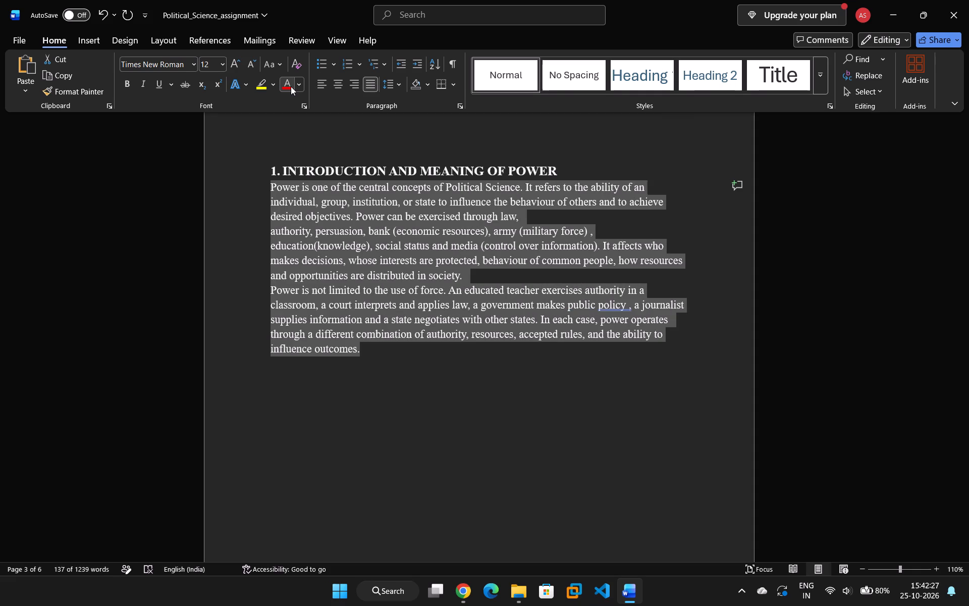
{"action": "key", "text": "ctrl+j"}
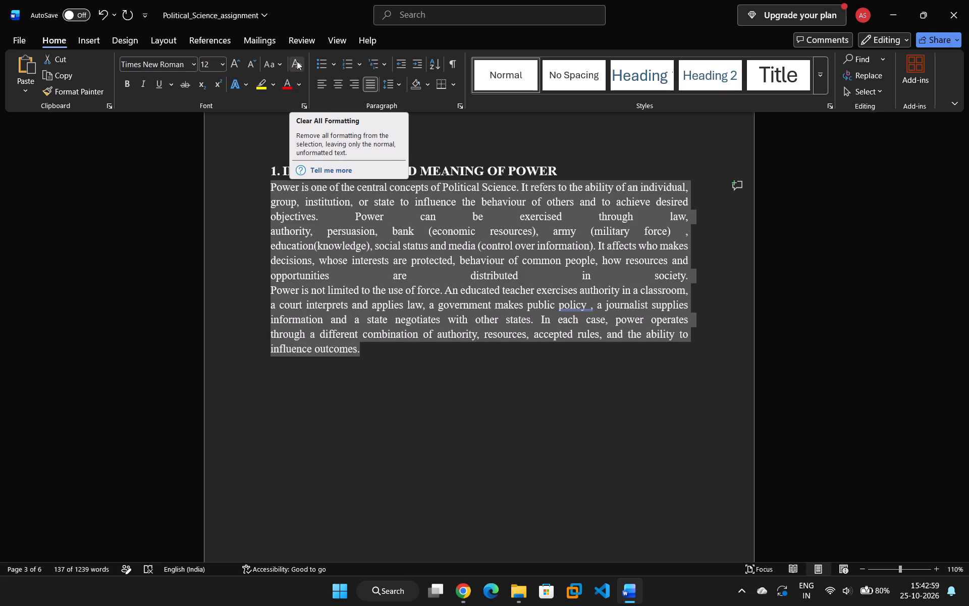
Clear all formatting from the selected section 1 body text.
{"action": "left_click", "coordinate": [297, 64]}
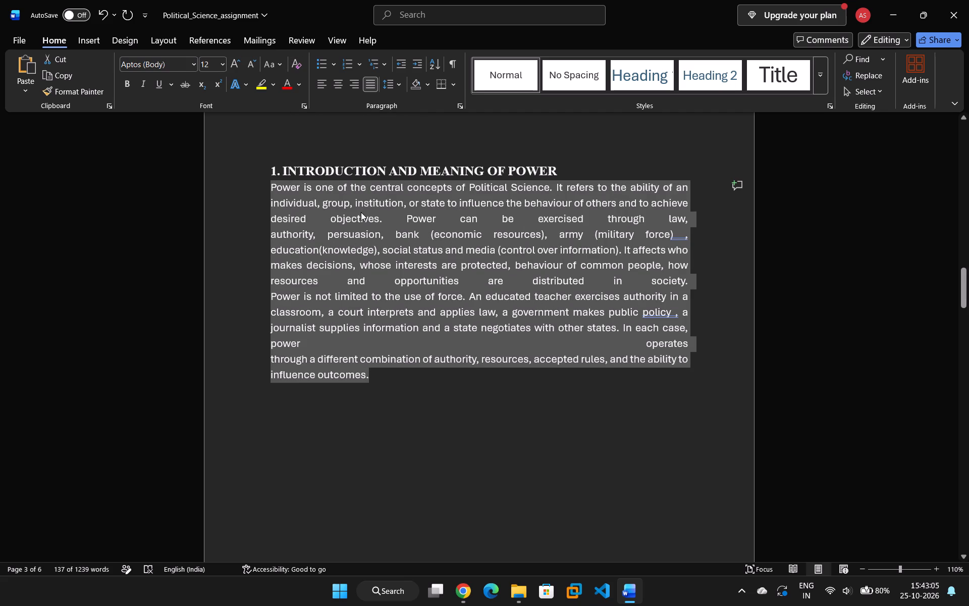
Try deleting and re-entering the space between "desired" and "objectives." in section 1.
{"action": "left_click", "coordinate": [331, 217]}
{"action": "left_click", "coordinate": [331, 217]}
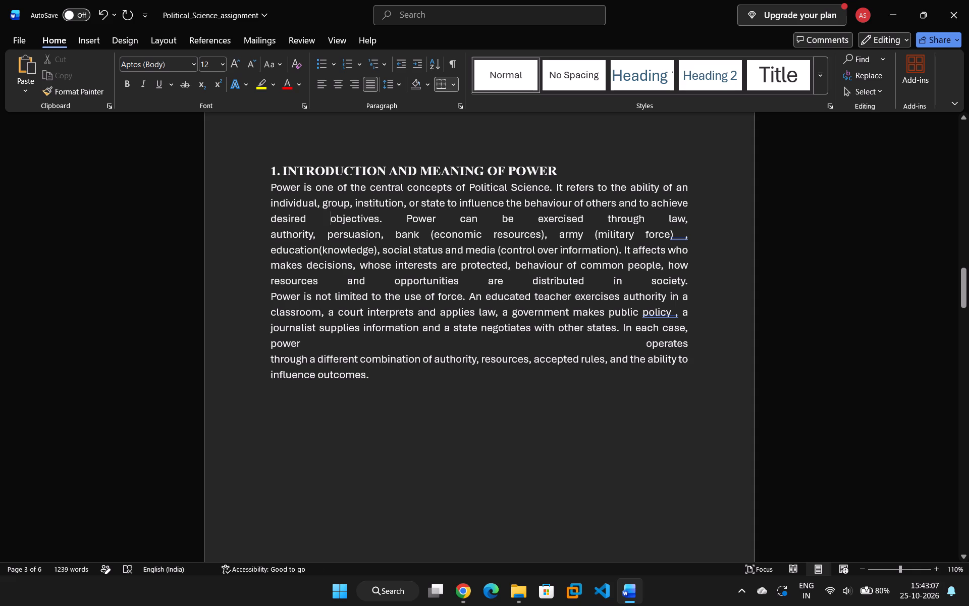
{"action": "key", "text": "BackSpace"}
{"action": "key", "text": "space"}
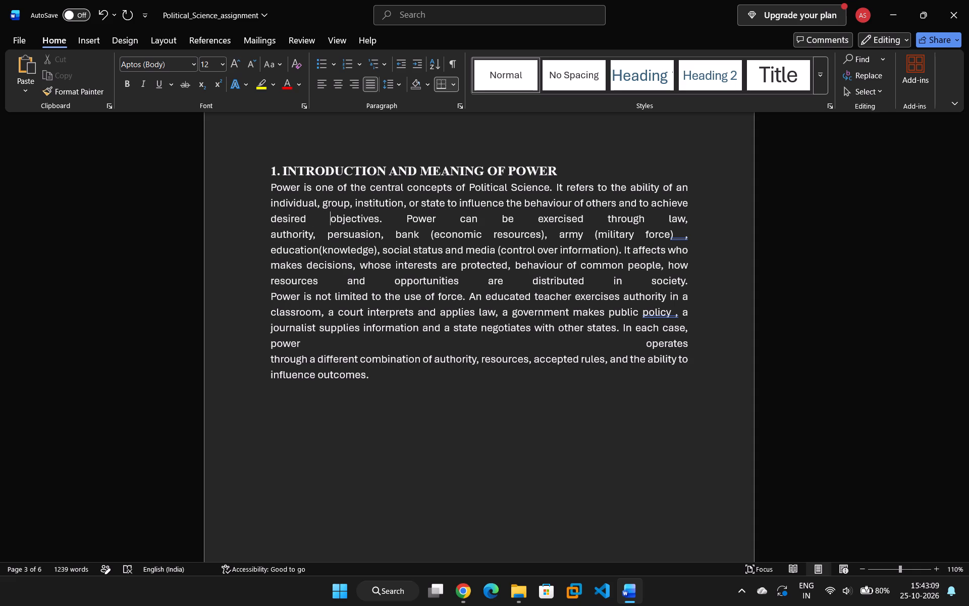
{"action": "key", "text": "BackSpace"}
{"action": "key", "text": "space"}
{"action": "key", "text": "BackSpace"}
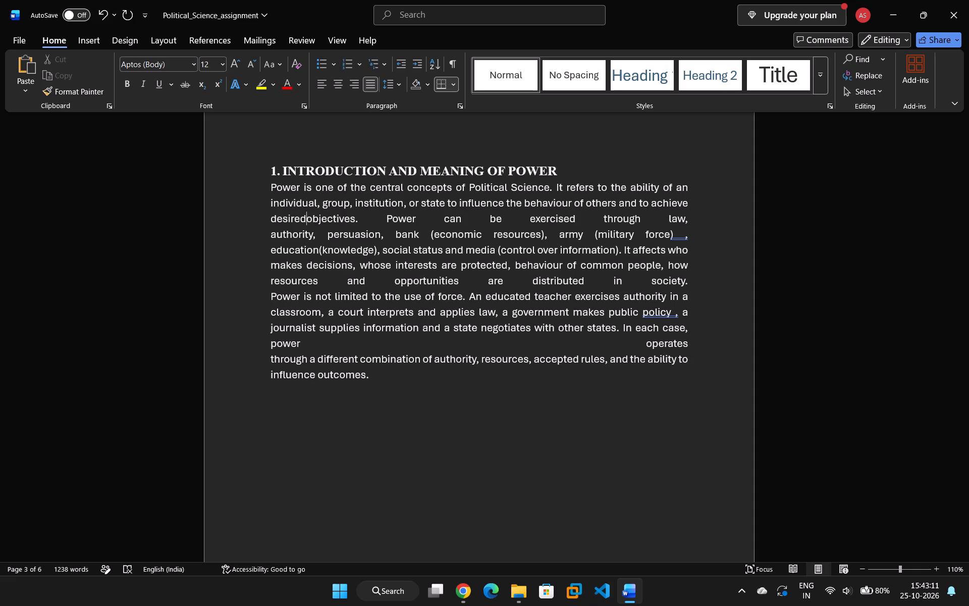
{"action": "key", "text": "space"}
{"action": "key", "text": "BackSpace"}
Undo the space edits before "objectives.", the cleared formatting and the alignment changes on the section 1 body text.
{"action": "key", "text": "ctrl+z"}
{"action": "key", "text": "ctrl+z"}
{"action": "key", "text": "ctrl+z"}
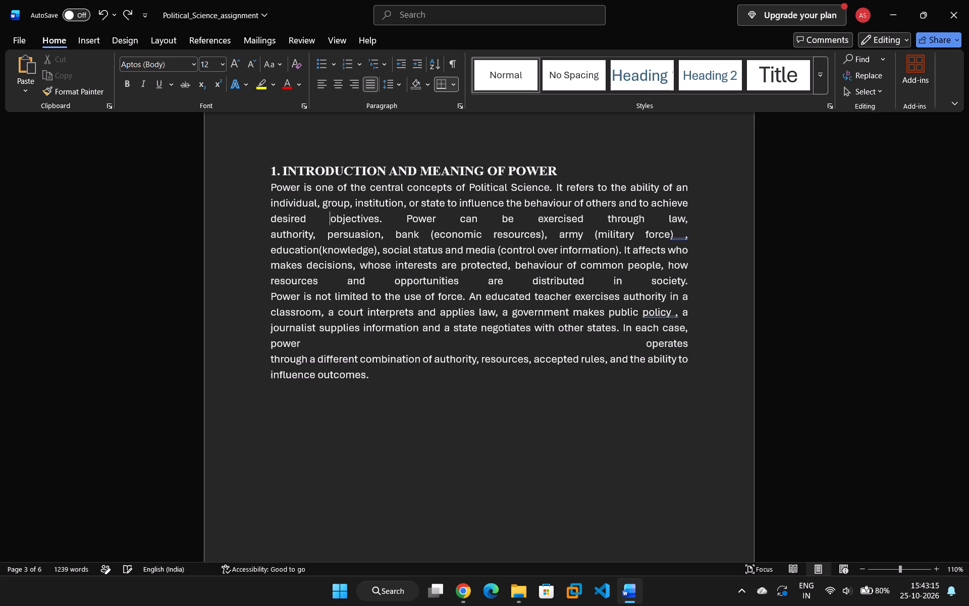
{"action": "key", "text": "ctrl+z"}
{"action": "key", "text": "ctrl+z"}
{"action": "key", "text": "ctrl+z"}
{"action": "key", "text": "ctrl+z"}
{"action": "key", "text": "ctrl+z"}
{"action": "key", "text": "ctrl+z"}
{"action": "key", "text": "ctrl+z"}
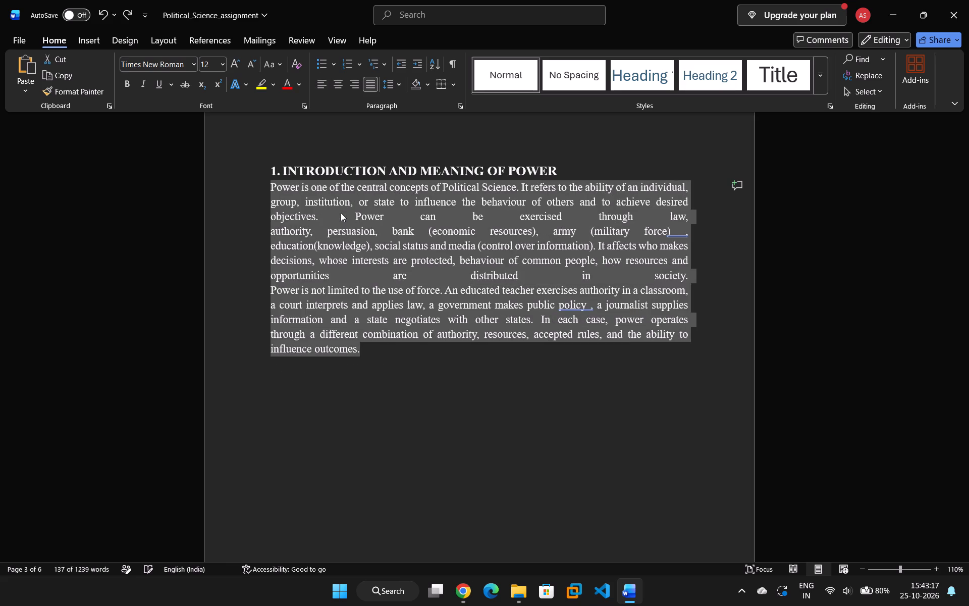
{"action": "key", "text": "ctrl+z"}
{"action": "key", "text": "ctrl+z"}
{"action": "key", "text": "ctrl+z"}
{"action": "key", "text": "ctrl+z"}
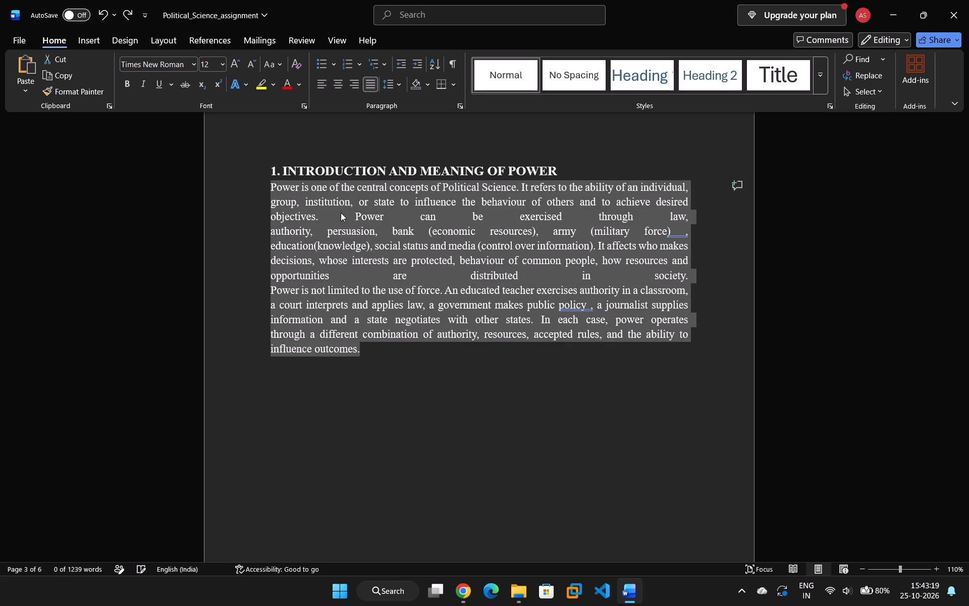
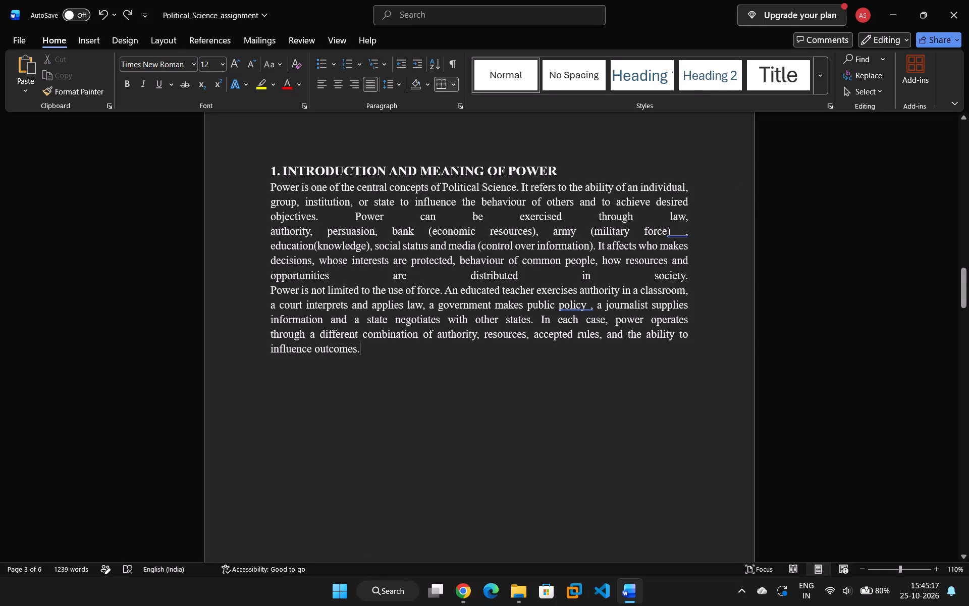
Start a find-and-replace for manual line breaks, using ^l as the search term.
{"action": "key", "text": "ctrl+h"}
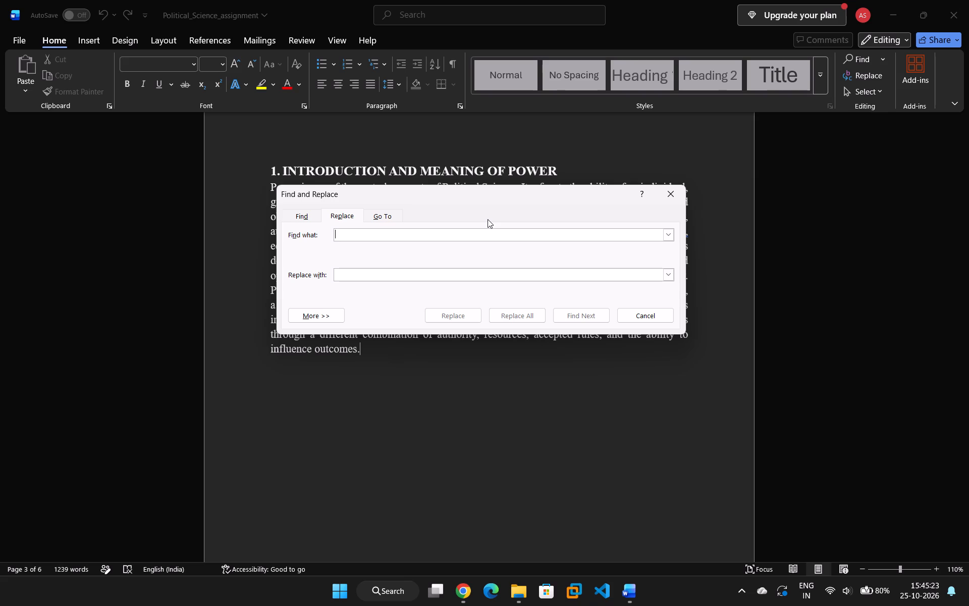
{"action": "key", "text": "shift+asciicircum"}
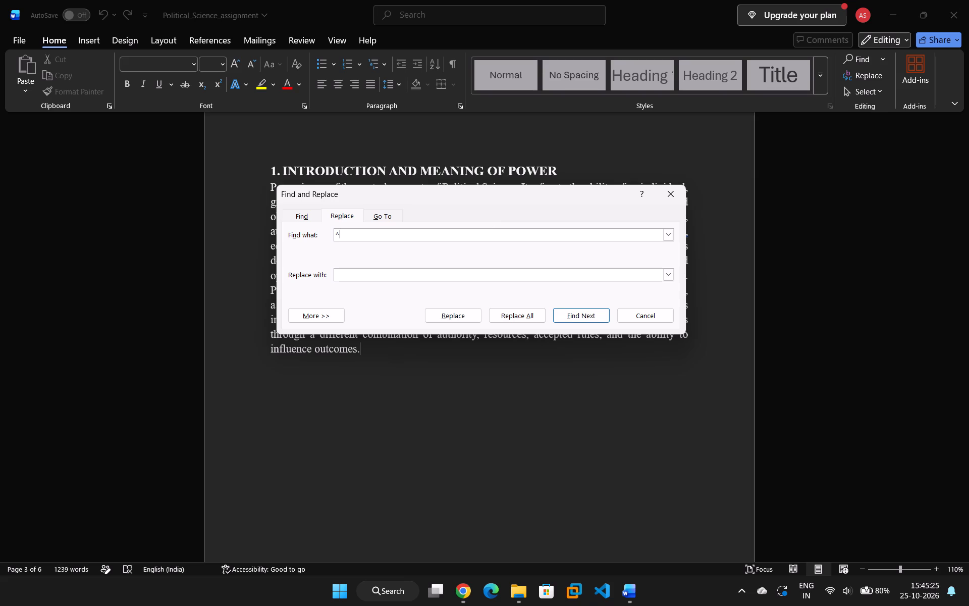
{"action": "key", "text": "l"}
{"action": "key", "text": "BackSpace"}
{"action": "key", "text": "l"}
{"action": "key", "text": "BackSpace"}
{"action": "key", "text": "l"}
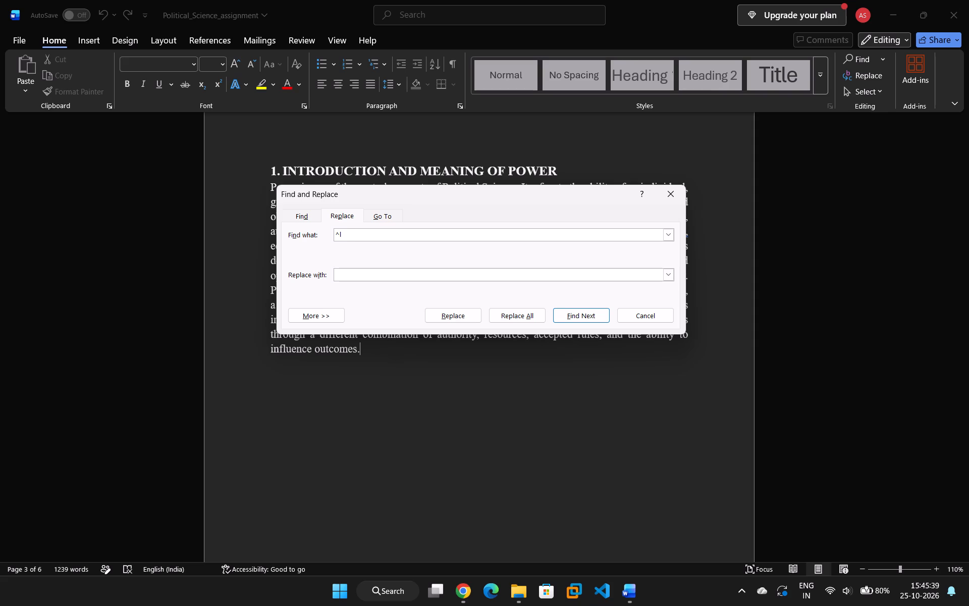
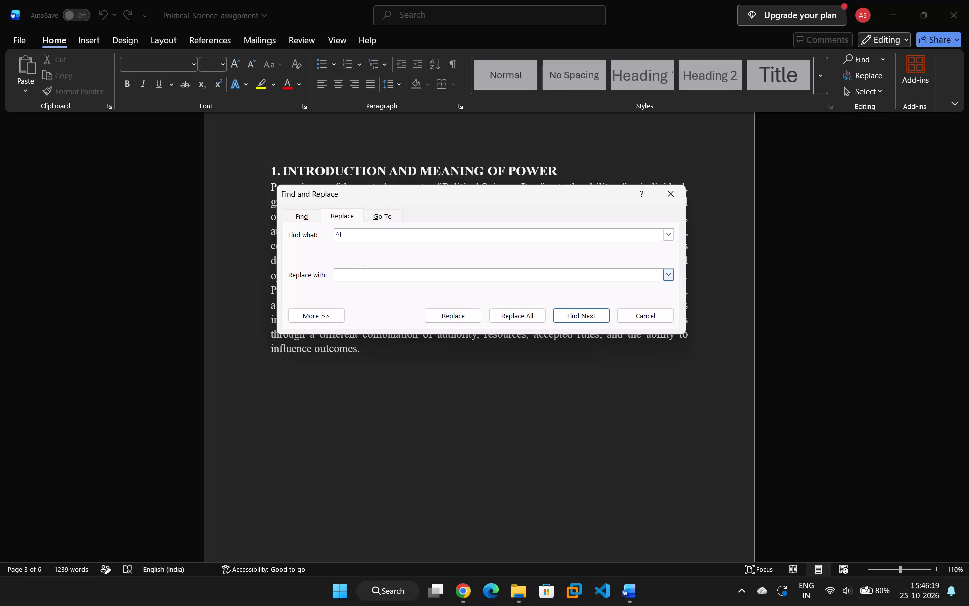
Replace every manual line break in the document with a single space and leave find-and-replace.
{"action": "left_click", "coordinate": [372, 275]}
{"action": "key", "text": "space"}
{"action": "left_click", "coordinate": [506, 315]}
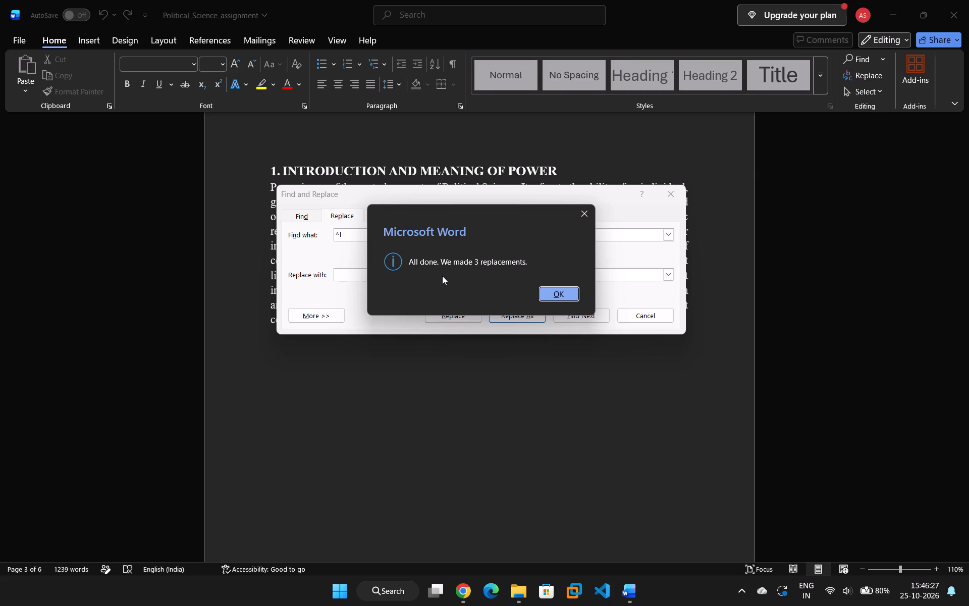
{"action": "left_click", "coordinate": [557, 294]}
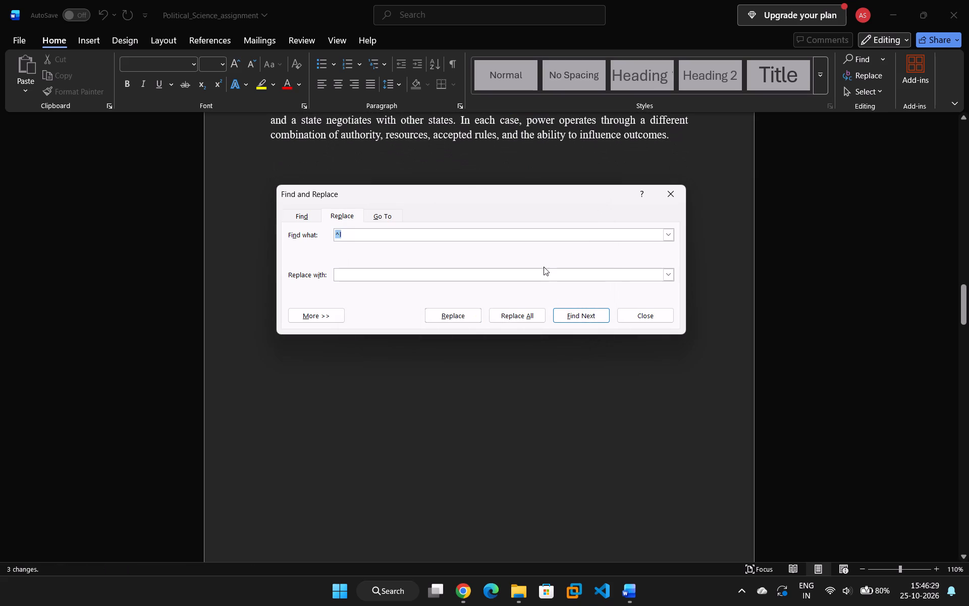
{"action": "scroll", "coordinate": [406, 154], "scroll_direction": "up", "scroll_amount": 6}
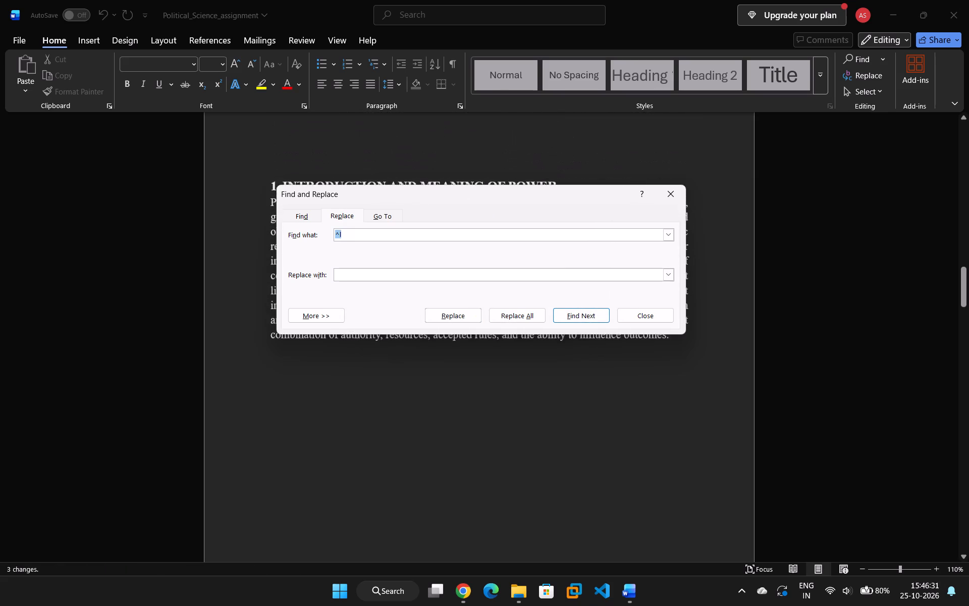
{"action": "scroll", "coordinate": [406, 154], "scroll_direction": "down", "scroll_amount": 4}
{"action": "scroll", "coordinate": [408, 180], "scroll_direction": "up", "scroll_amount": 3}
{"action": "scroll", "coordinate": [408, 179], "scroll_direction": "down", "scroll_amount": 1}
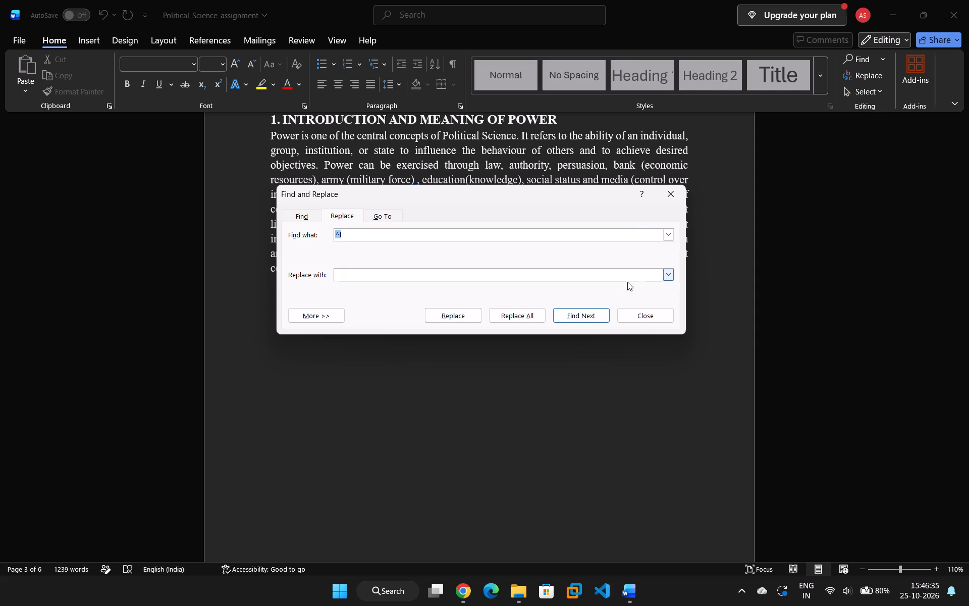
{"action": "left_click", "coordinate": [673, 191]}
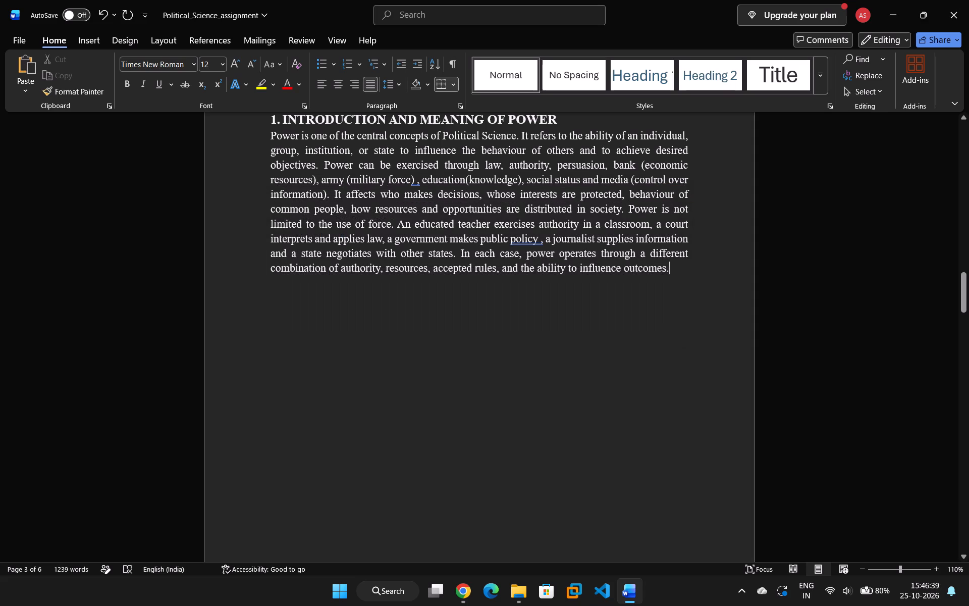
Examine the word spacing of section 1's body paragraph and the beginning of section 2.
{"action": "left_click", "coordinate": [670, 290]}
{"action": "left_click", "coordinate": [678, 268]}
{"action": "scroll", "coordinate": [647, 304], "scroll_direction": "up", "scroll_amount": 1}
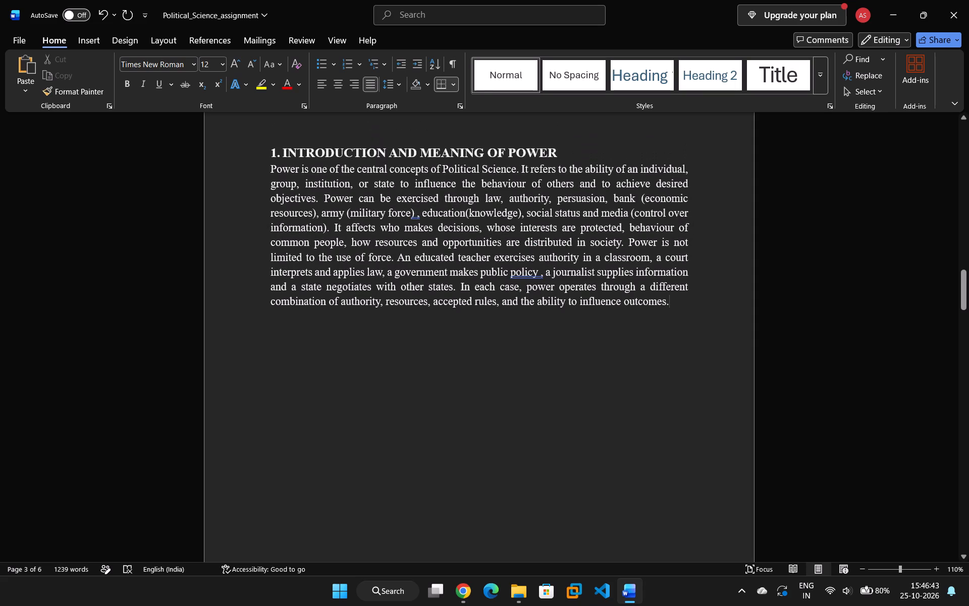
{"action": "scroll", "coordinate": [644, 199], "scroll_direction": "down", "scroll_amount": 14}
{"action": "scroll", "coordinate": [626, 242], "scroll_direction": "up", "scroll_amount": 2}
{"action": "scroll", "coordinate": [621, 242], "scroll_direction": "down", "scroll_amount": 9}
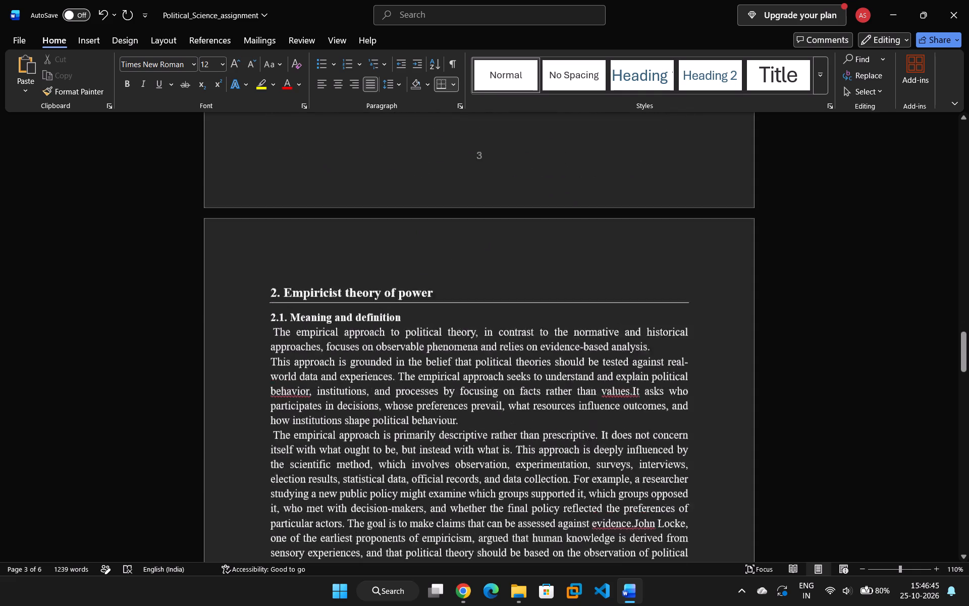
{"action": "scroll", "coordinate": [630, 237], "scroll_direction": "up", "scroll_amount": 1}
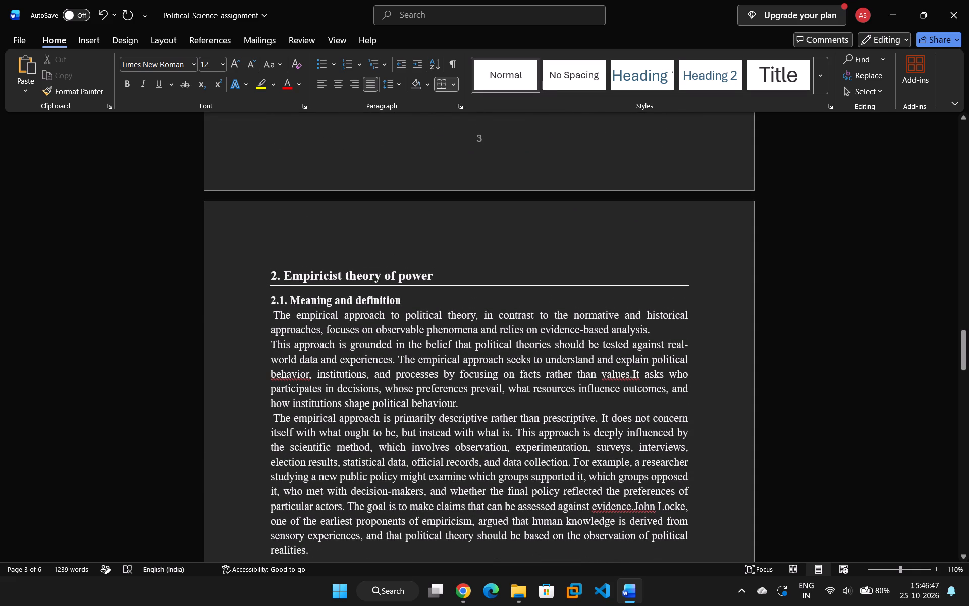
{"action": "scroll", "coordinate": [634, 263], "scroll_direction": "down", "scroll_amount": 7}
{"action": "scroll", "coordinate": [621, 276], "scroll_direction": "up", "scroll_amount": 15}
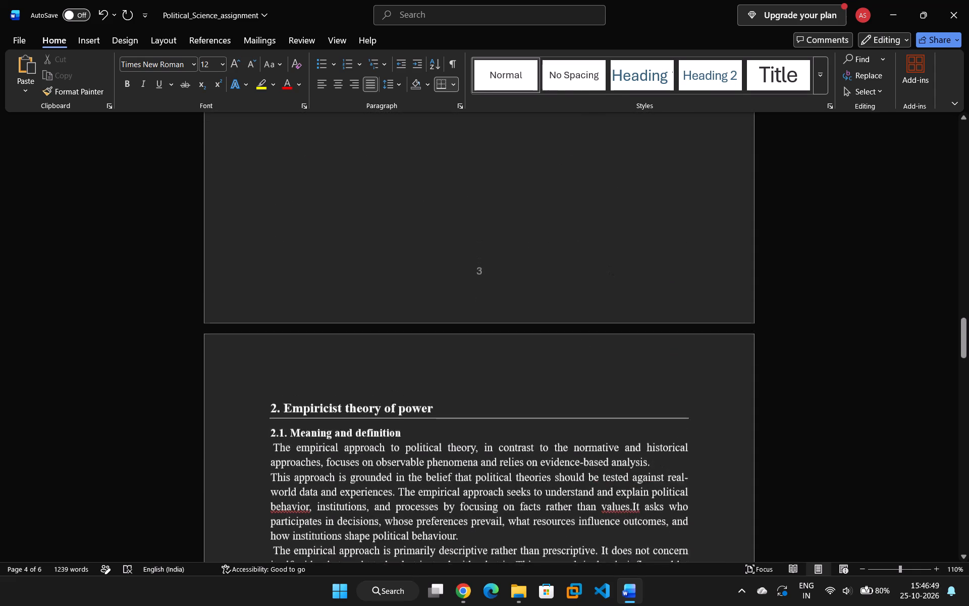
{"action": "scroll", "coordinate": [609, 267], "scroll_direction": "up", "scroll_amount": 12}
{"action": "left_click_drag", "start_coordinate": [671, 309], "coordinate": [653, 296]}
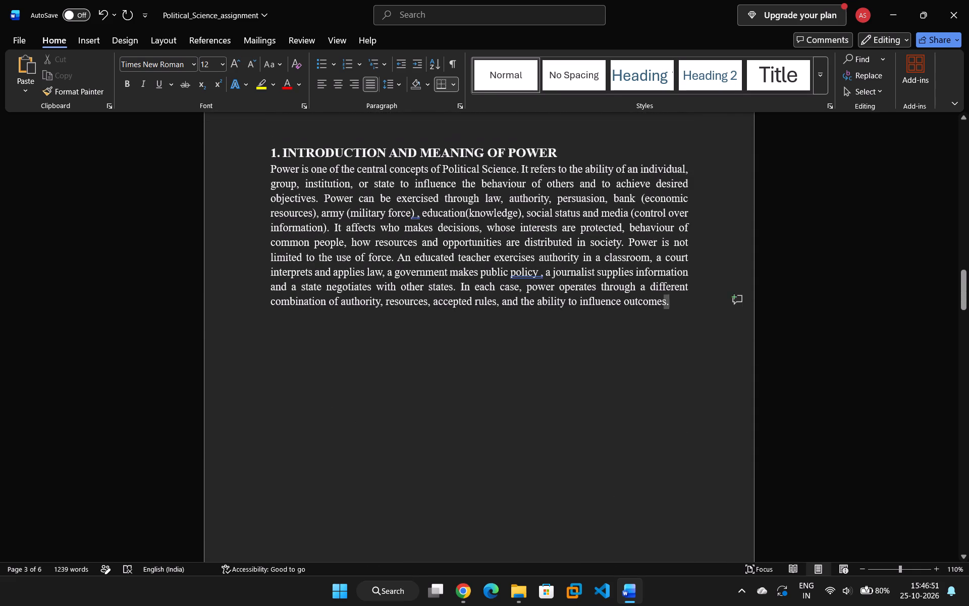
{"action": "left_click_drag", "start_coordinate": [653, 296], "coordinate": [260, 174]}
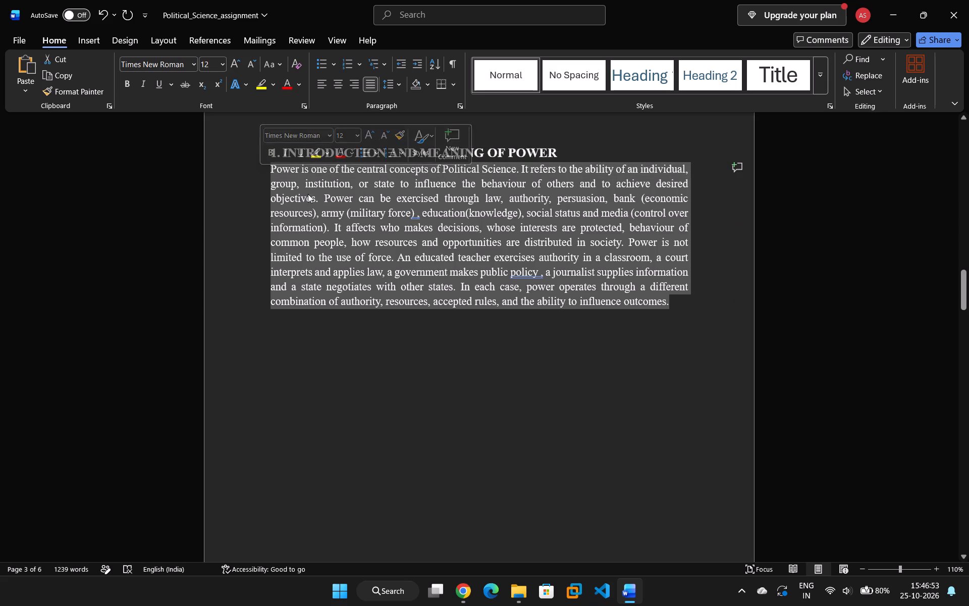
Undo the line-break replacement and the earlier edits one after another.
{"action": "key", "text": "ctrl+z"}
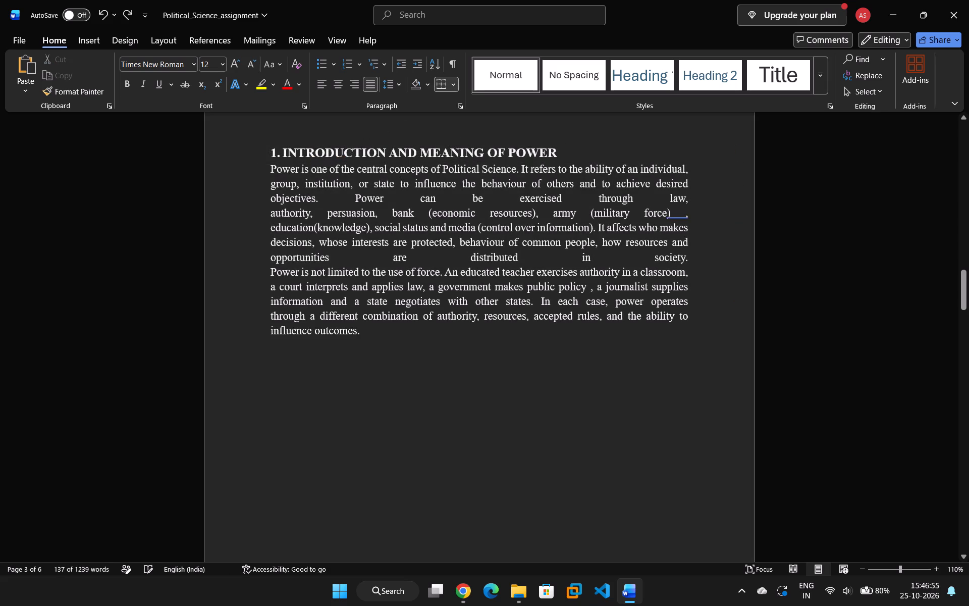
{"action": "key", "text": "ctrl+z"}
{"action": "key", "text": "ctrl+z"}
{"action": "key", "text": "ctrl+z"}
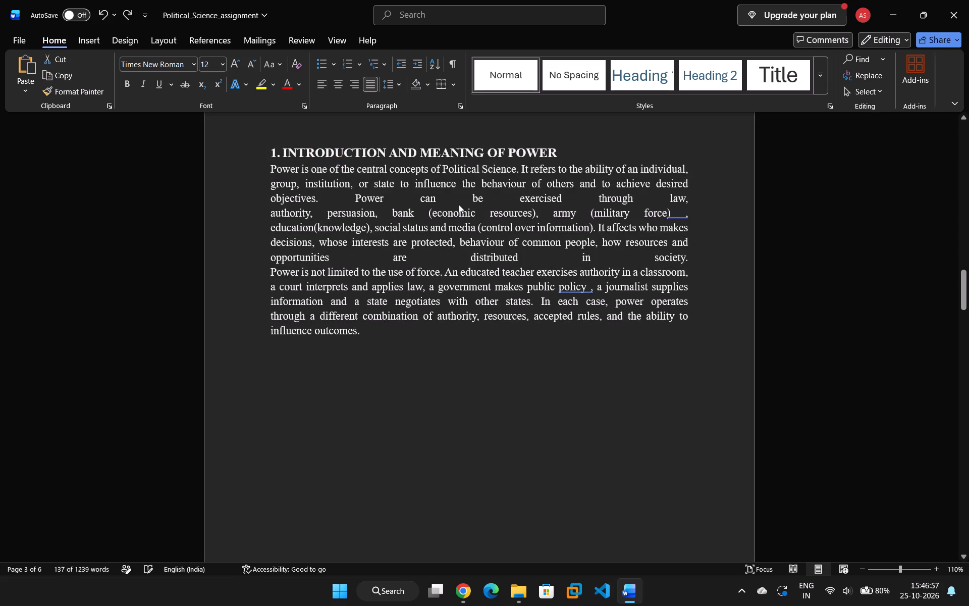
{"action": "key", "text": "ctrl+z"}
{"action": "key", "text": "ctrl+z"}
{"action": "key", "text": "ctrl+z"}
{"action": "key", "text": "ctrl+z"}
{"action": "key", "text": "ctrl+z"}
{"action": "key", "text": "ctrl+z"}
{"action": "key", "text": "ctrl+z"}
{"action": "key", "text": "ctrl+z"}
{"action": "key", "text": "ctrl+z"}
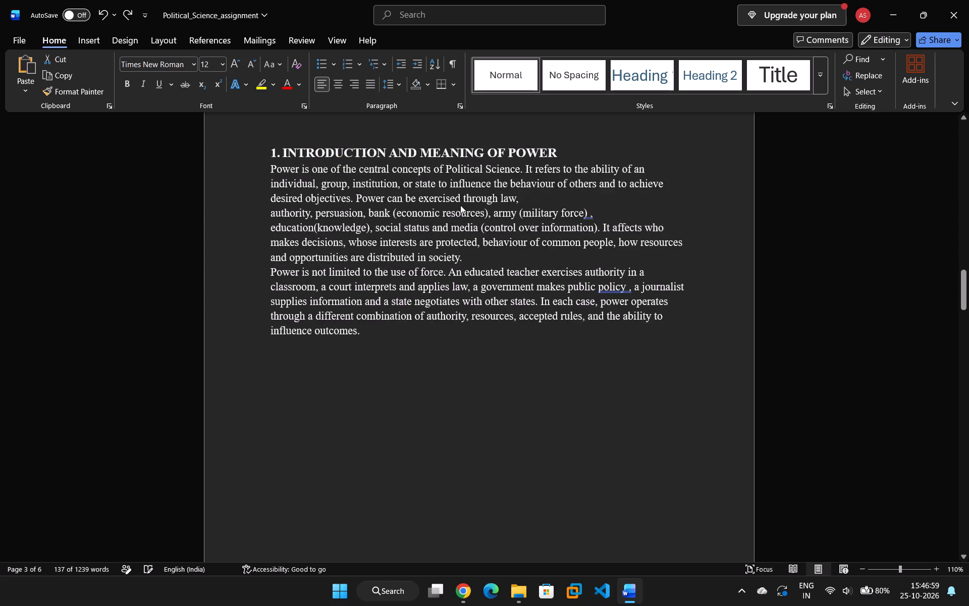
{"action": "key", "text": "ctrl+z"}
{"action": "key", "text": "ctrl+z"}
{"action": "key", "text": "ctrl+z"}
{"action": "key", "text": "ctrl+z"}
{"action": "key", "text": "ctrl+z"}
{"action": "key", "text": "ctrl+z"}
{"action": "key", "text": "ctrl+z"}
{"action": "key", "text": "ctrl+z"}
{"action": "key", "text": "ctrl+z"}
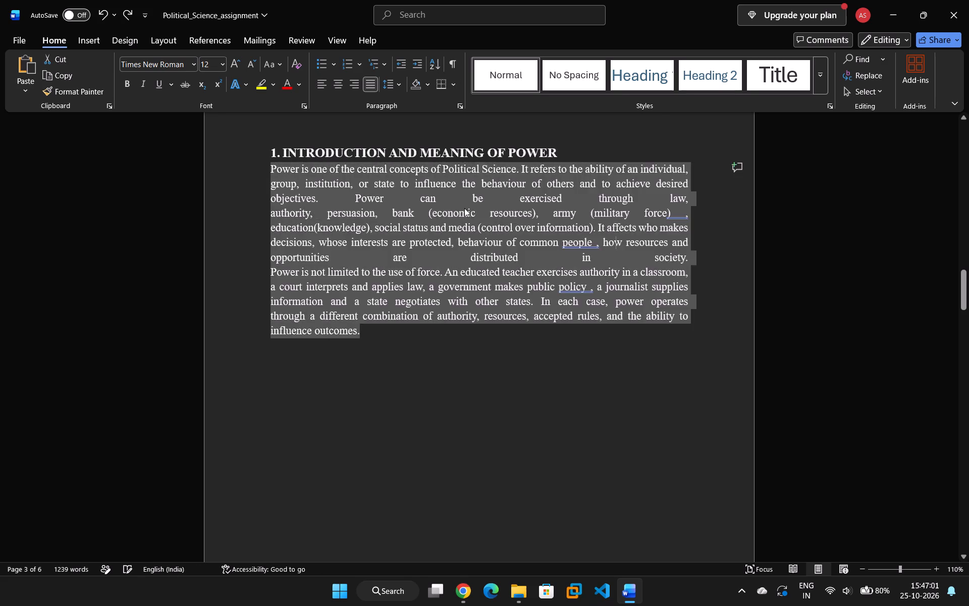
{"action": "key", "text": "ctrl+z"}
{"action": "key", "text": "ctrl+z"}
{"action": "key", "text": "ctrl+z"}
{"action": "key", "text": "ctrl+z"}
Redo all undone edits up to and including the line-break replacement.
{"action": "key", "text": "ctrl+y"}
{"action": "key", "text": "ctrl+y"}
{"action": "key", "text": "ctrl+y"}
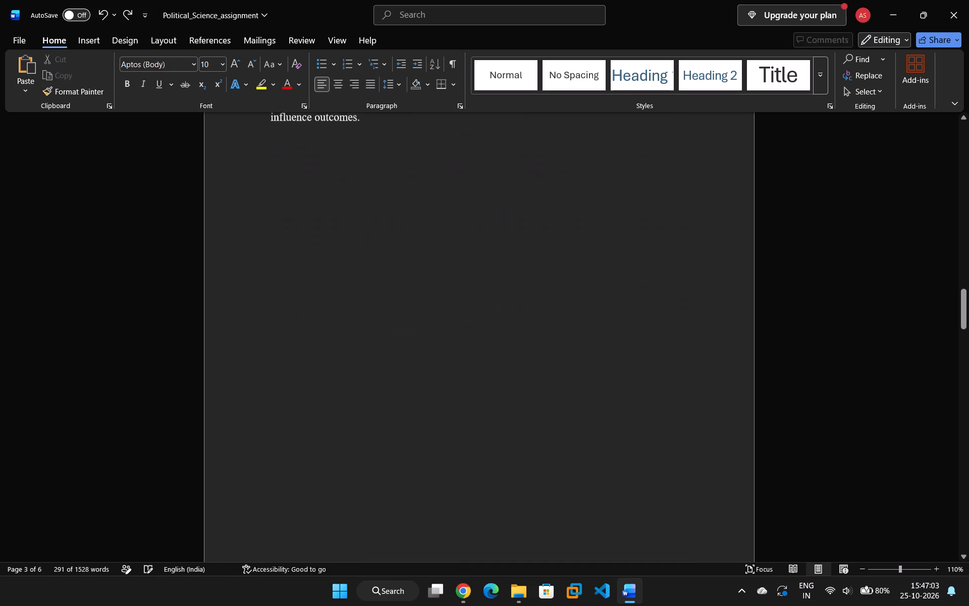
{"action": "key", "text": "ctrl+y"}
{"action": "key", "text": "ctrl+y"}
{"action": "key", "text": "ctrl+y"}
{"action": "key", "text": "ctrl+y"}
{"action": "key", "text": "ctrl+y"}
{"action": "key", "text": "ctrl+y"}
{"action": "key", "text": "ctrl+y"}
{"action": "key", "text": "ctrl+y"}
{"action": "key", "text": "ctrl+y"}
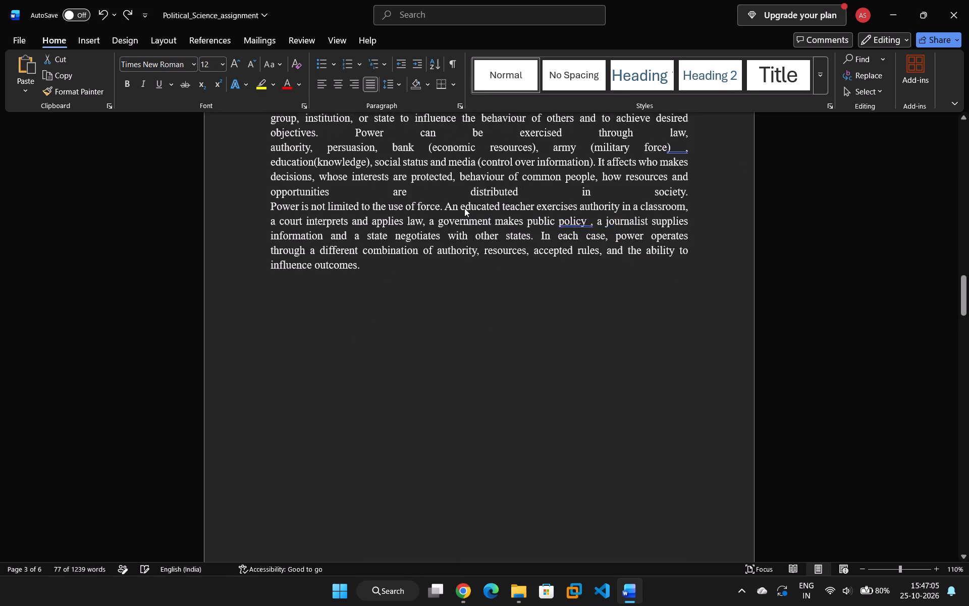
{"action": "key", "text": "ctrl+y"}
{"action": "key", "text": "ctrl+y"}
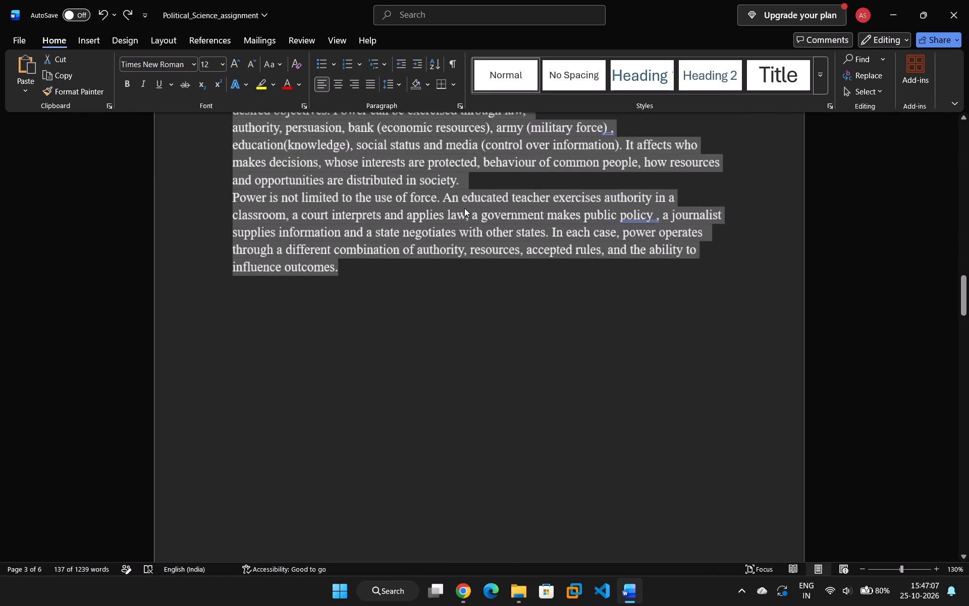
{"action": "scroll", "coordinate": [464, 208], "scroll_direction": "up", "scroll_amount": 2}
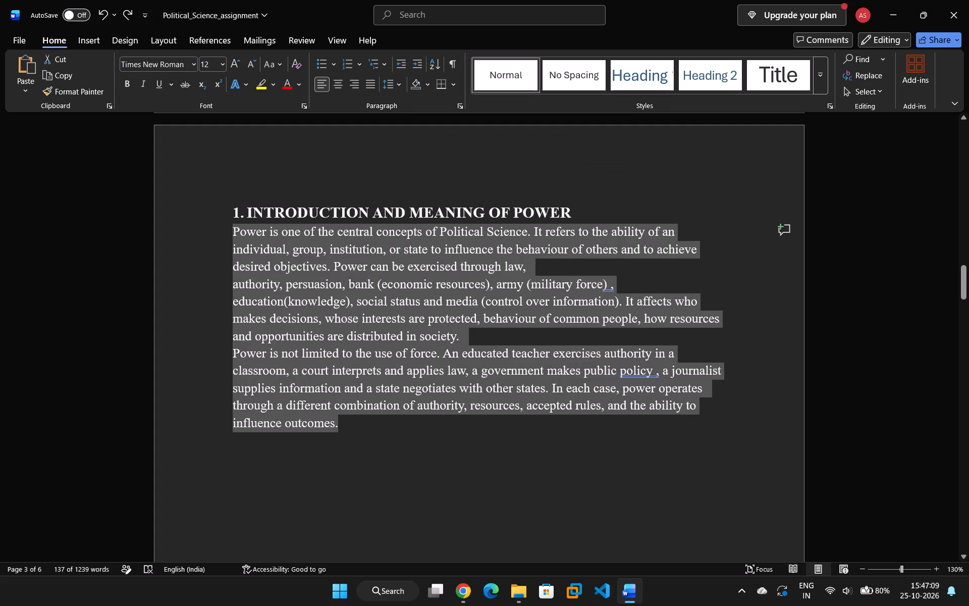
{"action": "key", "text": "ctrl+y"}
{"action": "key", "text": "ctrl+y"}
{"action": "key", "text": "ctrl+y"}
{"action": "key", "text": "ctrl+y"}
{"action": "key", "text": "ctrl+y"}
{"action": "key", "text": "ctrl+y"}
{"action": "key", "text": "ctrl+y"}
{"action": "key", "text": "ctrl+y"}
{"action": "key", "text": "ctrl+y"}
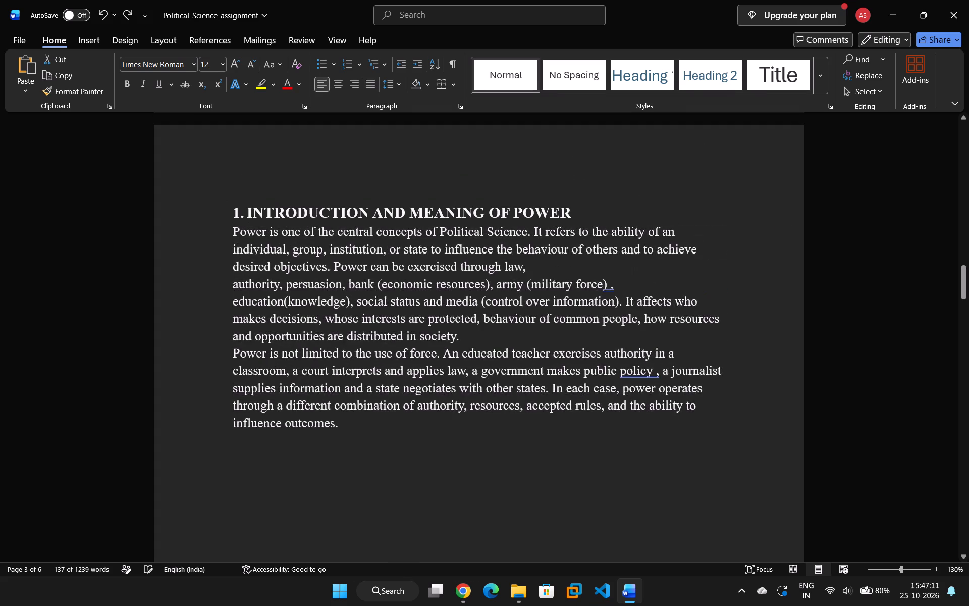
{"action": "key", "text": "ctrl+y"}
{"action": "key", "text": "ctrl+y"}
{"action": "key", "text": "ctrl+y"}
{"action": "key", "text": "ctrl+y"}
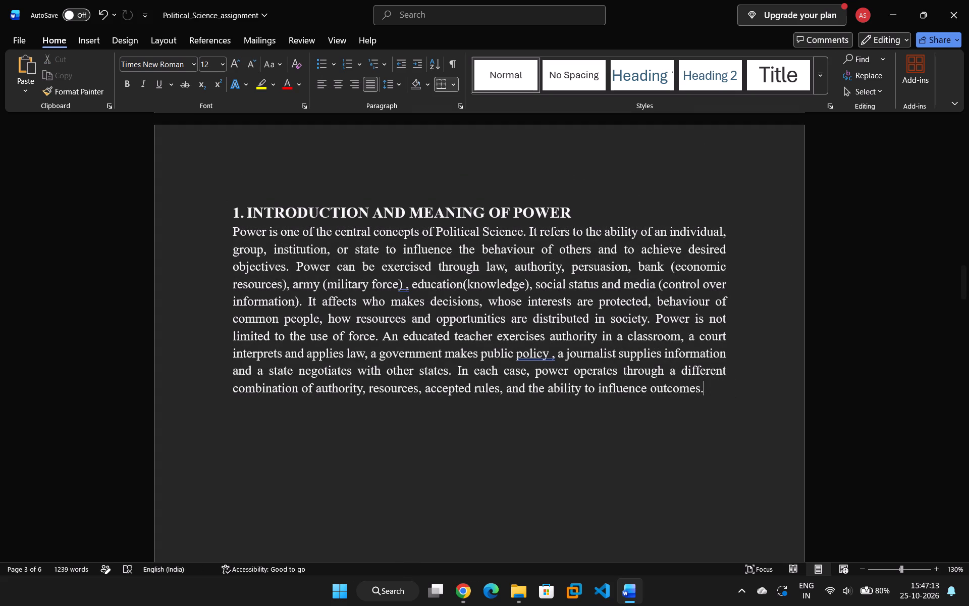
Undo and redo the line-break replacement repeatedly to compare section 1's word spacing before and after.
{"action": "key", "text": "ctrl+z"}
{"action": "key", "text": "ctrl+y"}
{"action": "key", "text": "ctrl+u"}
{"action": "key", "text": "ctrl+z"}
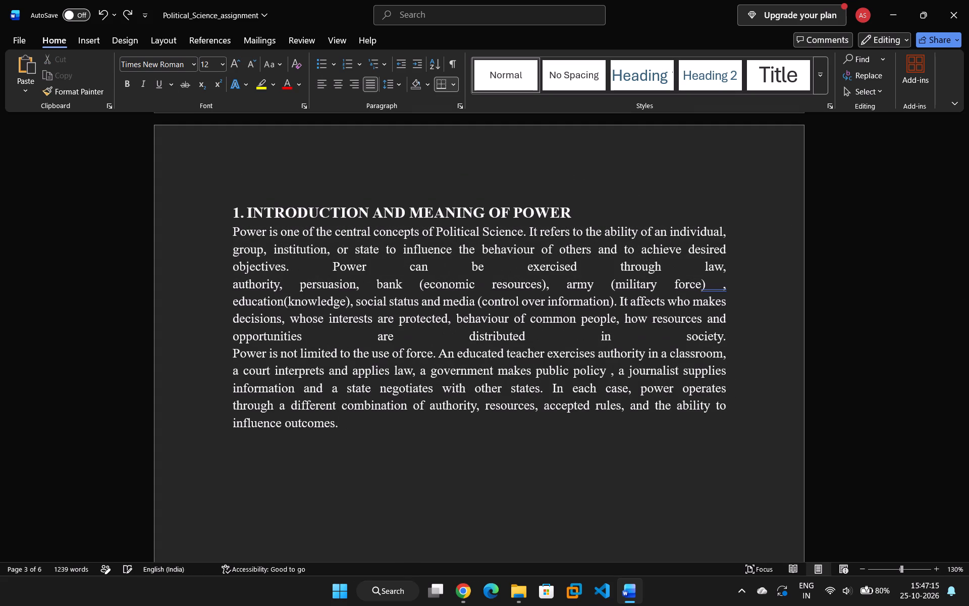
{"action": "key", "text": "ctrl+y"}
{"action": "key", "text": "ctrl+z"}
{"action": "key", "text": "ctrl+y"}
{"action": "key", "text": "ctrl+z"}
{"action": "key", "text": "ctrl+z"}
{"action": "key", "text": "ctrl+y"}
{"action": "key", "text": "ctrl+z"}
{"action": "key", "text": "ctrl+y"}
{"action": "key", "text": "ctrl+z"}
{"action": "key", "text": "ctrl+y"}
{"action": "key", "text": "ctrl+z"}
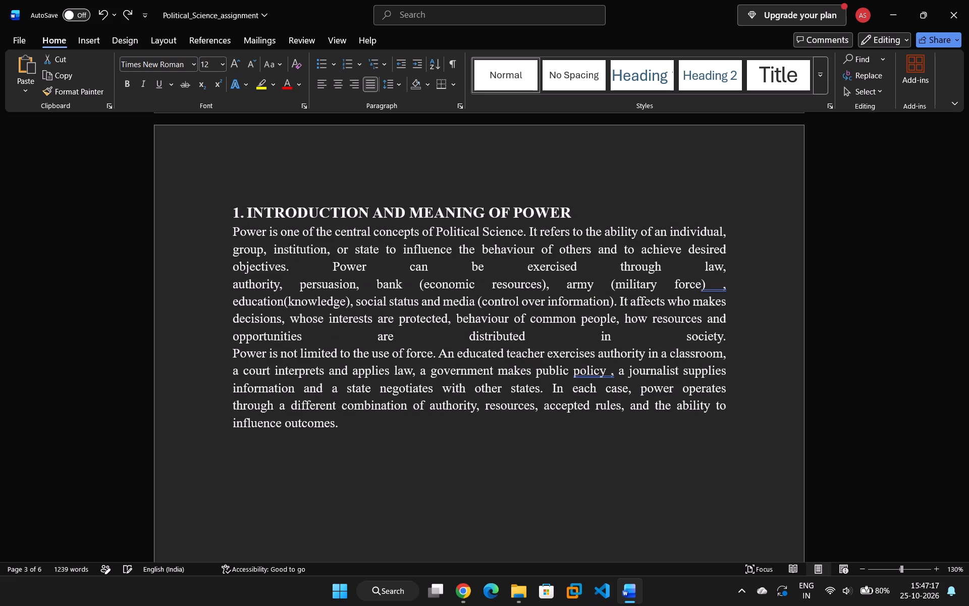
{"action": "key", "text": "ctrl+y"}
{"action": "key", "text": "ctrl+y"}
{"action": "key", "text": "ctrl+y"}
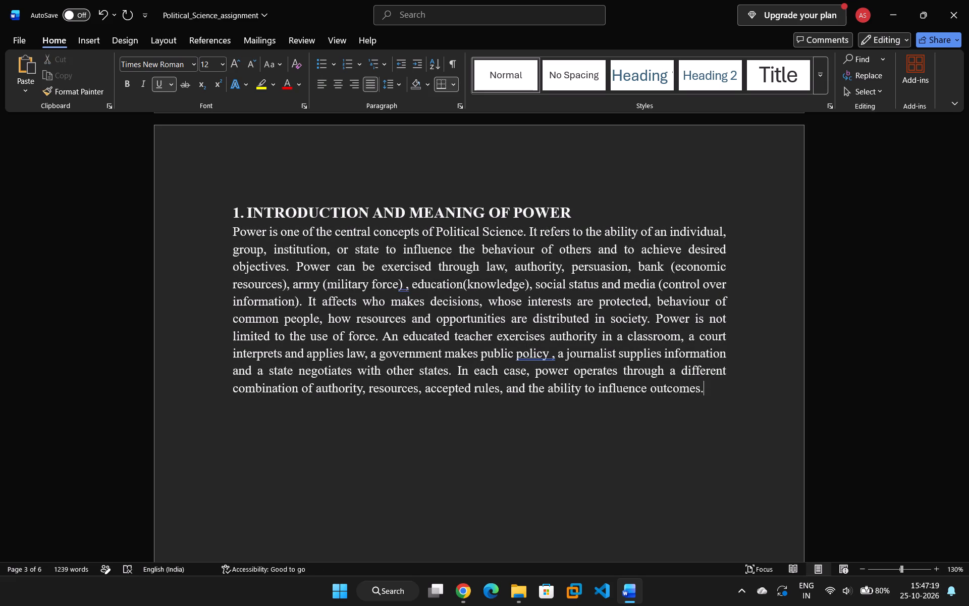
Add four spaces after "outcomes." at the end of section 1's paragraph.
{"action": "key", "text": "space"}
{"action": "key", "text": "space"}
{"action": "key", "text": "space"}
{"action": "key", "text": "space"}
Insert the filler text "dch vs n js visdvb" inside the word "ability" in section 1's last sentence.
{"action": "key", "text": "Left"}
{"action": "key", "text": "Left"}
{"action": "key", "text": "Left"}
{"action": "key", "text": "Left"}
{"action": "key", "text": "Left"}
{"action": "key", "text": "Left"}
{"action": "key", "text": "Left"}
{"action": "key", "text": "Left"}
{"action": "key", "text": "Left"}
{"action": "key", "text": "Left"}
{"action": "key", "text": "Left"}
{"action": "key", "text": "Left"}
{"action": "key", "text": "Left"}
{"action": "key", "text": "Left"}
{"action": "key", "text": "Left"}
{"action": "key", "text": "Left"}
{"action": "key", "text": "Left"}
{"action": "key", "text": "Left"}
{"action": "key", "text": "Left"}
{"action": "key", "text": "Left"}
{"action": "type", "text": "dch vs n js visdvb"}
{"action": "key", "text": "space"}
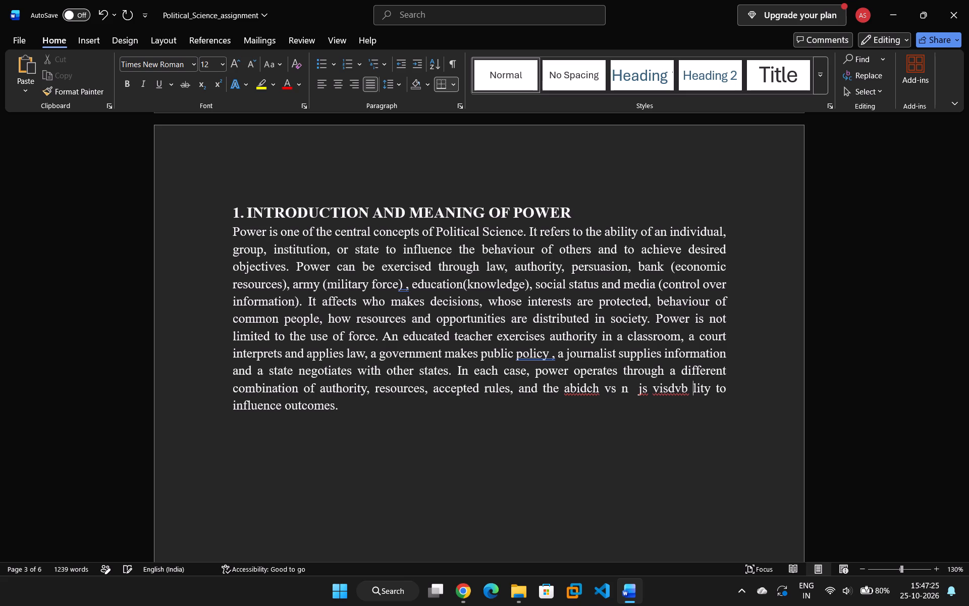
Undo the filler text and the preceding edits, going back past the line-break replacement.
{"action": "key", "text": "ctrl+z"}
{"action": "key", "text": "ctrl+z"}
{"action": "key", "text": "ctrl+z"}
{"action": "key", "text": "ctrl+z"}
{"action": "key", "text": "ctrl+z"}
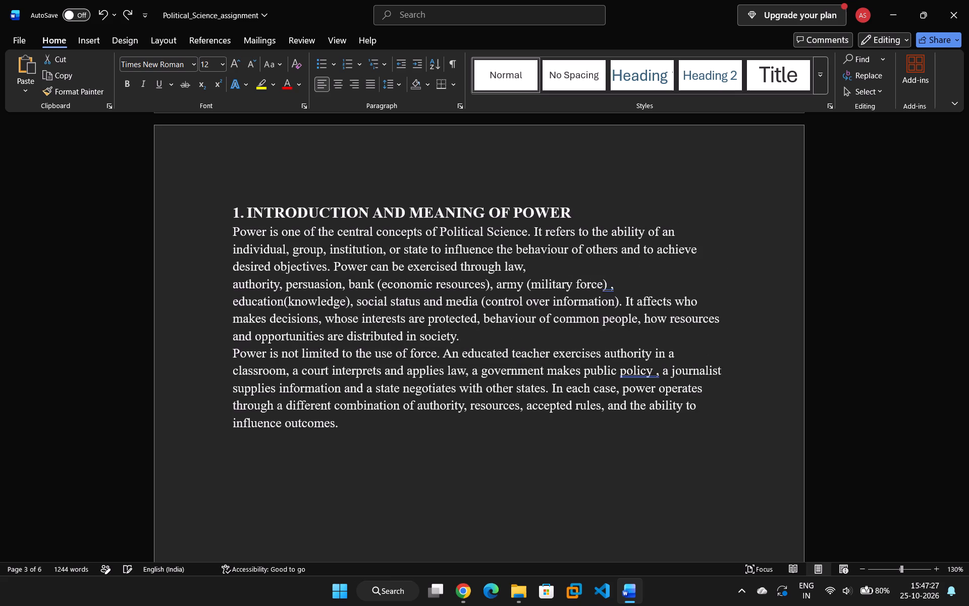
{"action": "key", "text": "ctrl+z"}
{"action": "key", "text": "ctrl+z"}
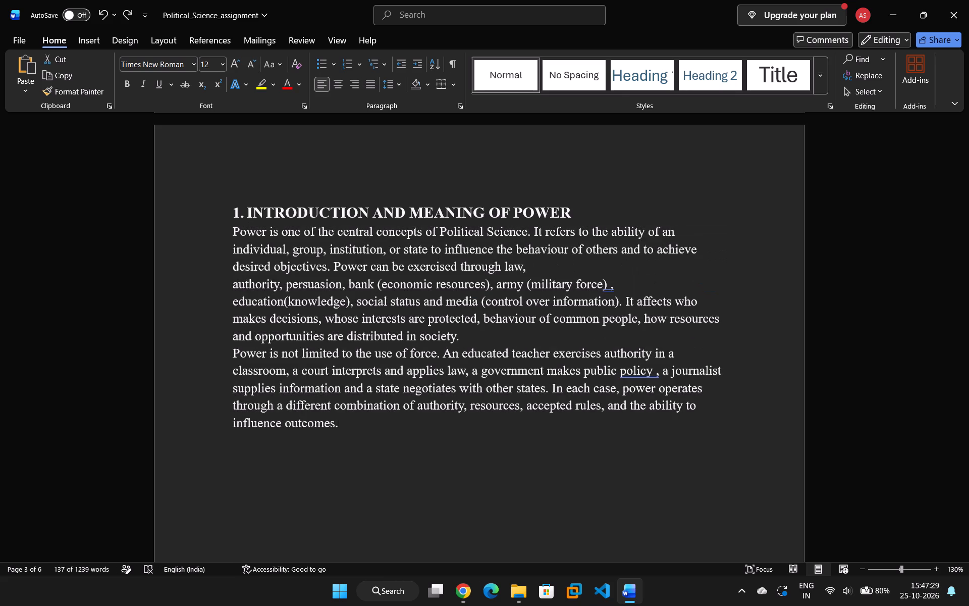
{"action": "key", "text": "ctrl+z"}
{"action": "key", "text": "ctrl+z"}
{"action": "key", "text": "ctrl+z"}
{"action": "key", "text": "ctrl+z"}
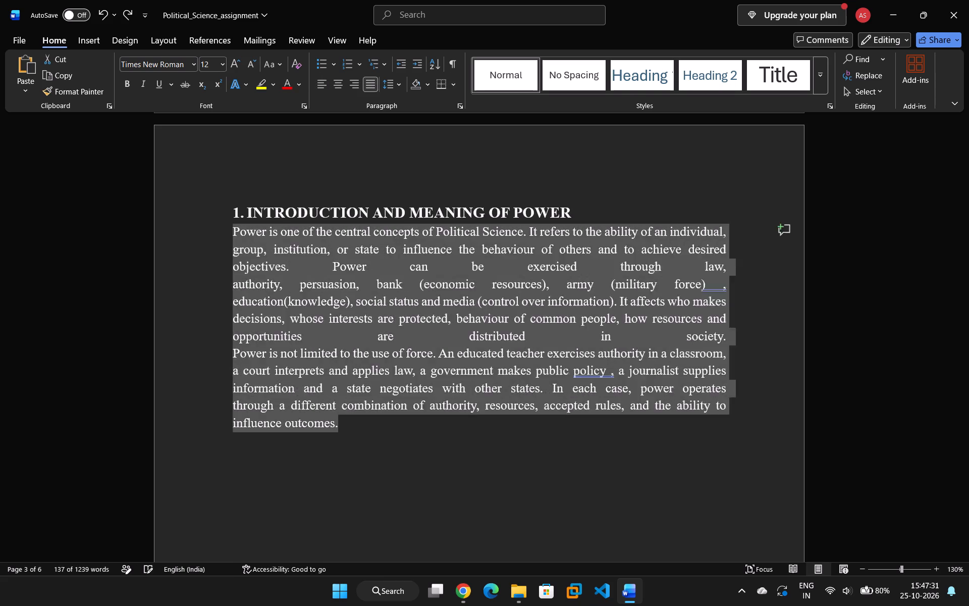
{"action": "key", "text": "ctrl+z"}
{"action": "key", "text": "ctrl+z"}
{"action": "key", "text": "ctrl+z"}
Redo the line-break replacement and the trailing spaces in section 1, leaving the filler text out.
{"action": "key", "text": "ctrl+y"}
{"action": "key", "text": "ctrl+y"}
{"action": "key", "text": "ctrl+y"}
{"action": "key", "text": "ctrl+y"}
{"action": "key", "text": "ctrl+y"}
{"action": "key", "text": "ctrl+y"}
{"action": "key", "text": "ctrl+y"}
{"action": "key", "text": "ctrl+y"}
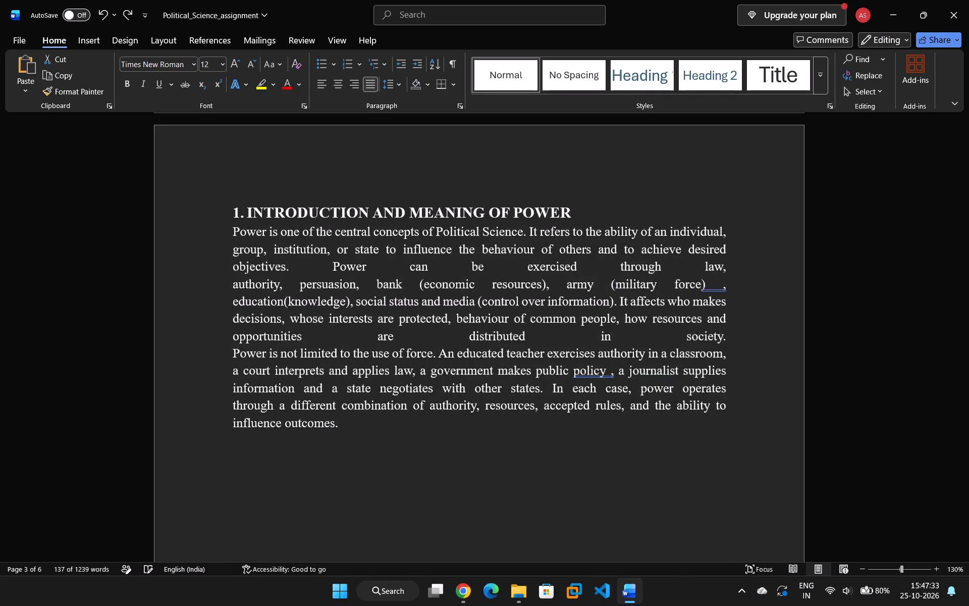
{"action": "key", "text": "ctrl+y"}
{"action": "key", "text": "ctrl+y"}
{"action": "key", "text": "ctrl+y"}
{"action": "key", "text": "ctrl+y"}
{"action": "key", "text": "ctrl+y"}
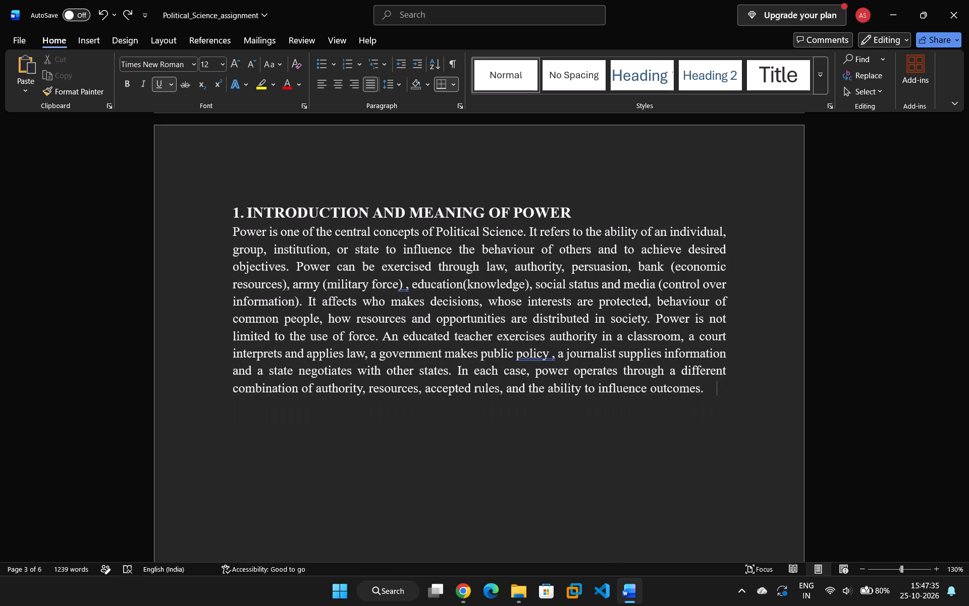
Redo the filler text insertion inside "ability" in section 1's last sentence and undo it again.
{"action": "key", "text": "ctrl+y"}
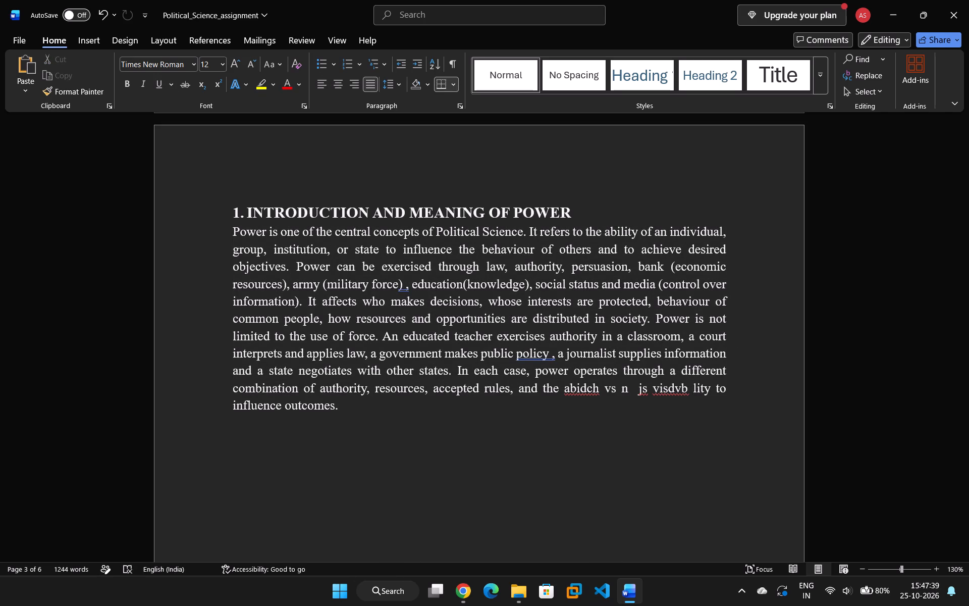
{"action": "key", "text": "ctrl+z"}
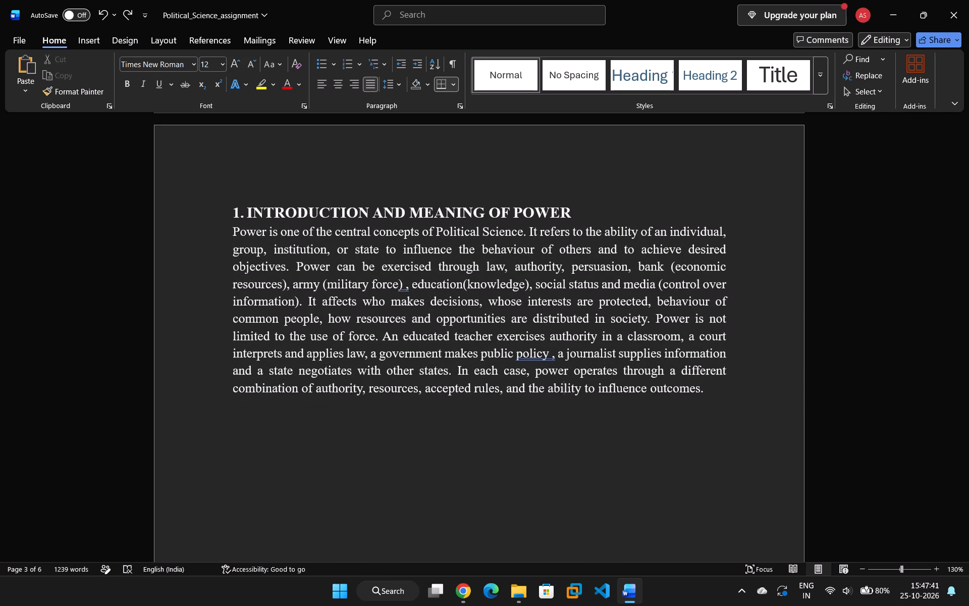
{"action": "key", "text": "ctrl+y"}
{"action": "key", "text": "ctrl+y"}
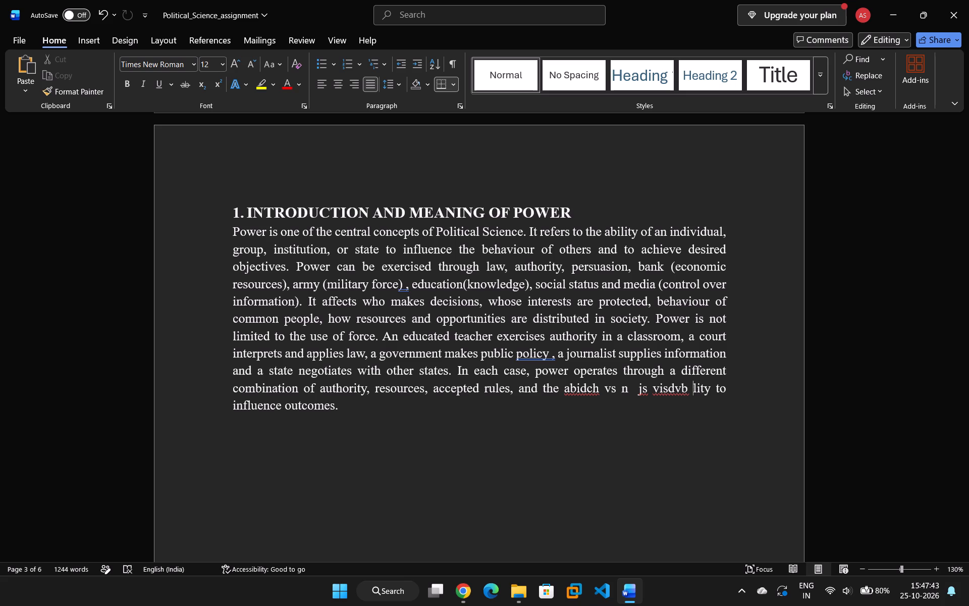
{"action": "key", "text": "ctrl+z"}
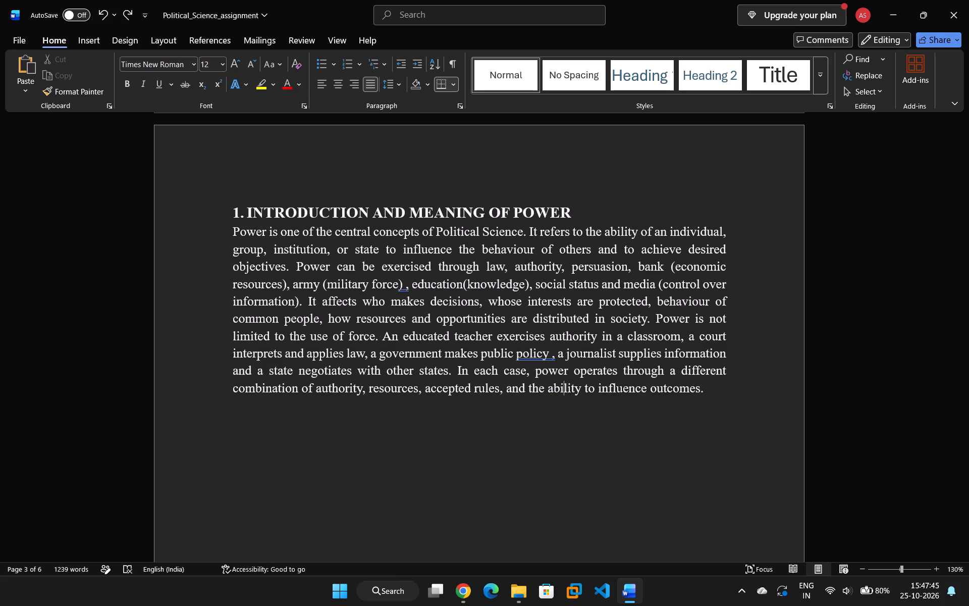
Delete the trailing spaces after "outcomes." at the end of section 1's paragraph.
{"action": "left_click", "coordinate": [725, 381]}
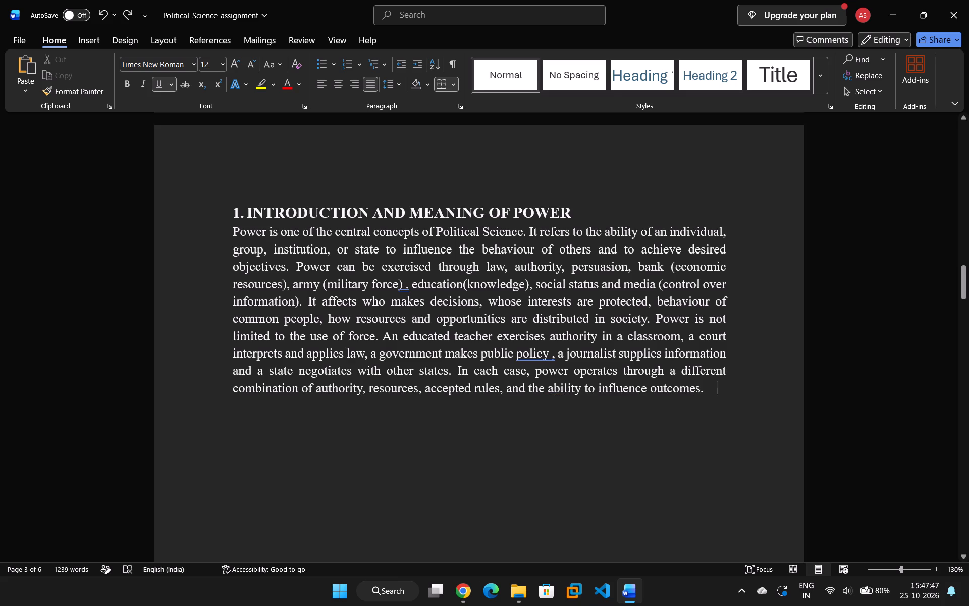
{"action": "key", "text": "BackSpace"}
{"action": "key", "text": "BackSpace"}
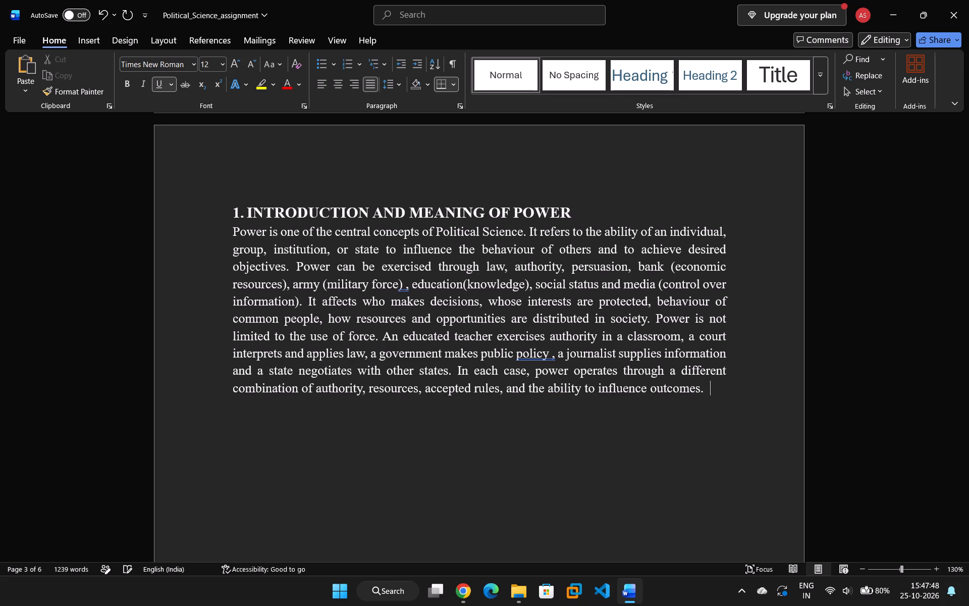
{"action": "key", "text": "BackSpace"}
{"action": "key", "text": "BackSpace"}
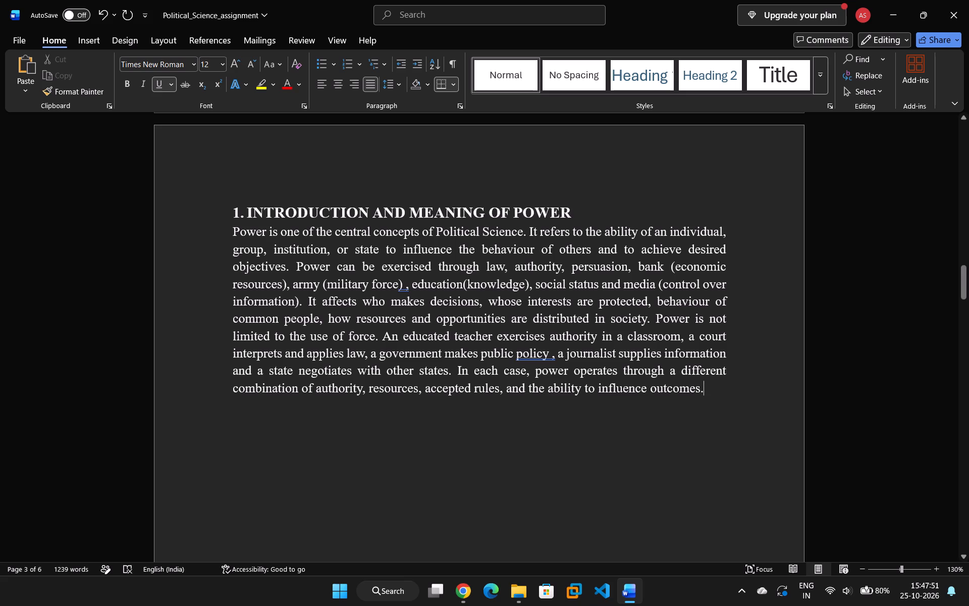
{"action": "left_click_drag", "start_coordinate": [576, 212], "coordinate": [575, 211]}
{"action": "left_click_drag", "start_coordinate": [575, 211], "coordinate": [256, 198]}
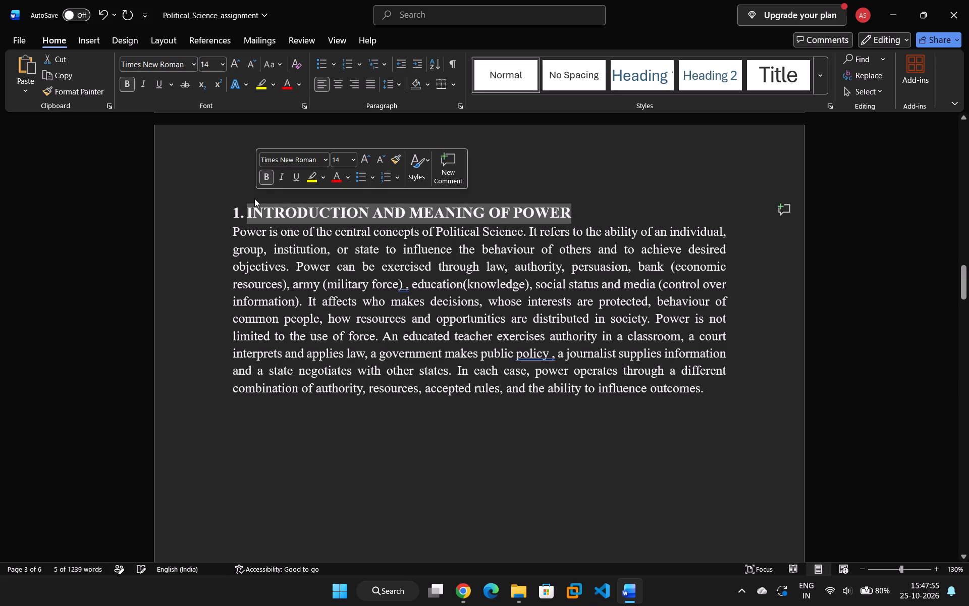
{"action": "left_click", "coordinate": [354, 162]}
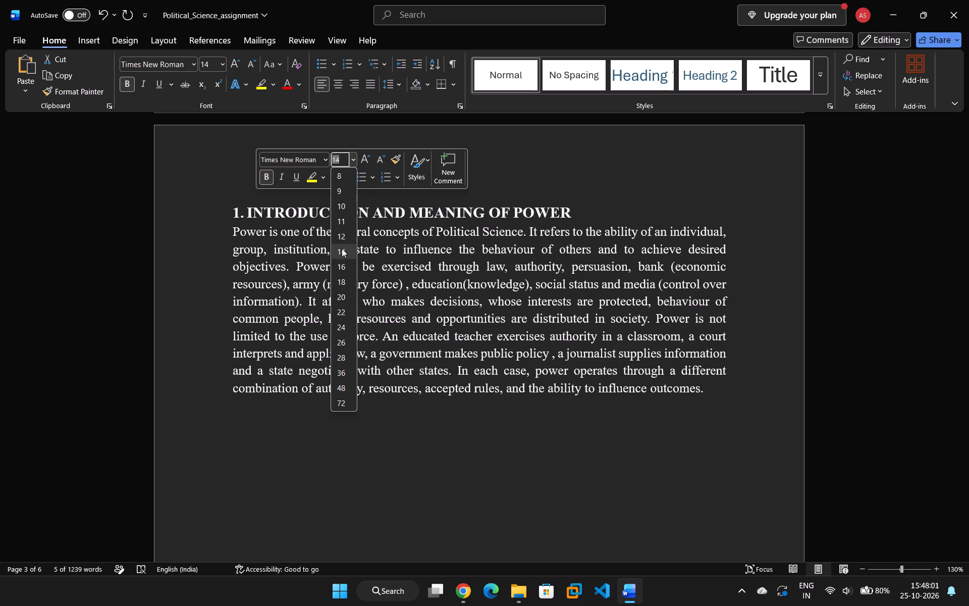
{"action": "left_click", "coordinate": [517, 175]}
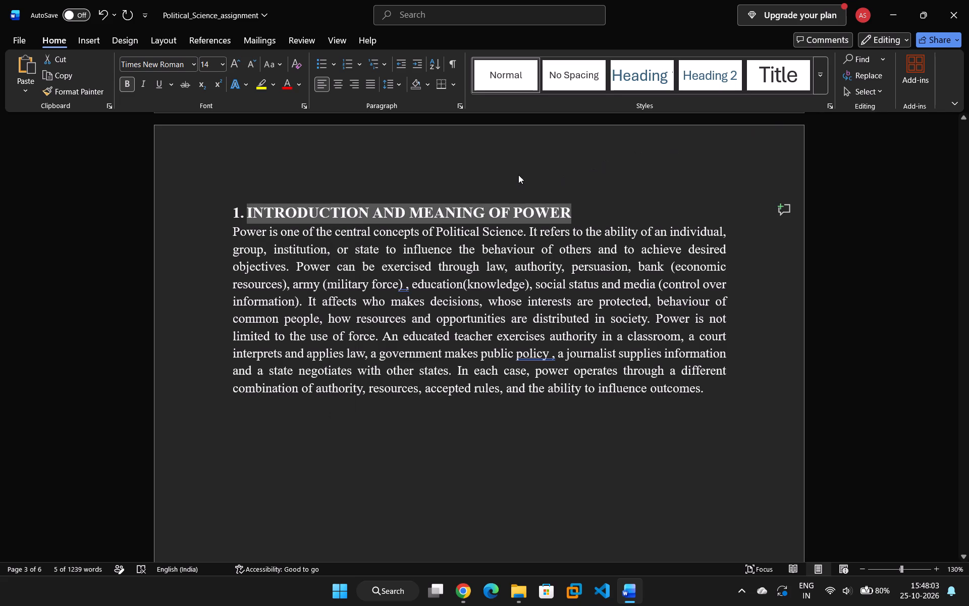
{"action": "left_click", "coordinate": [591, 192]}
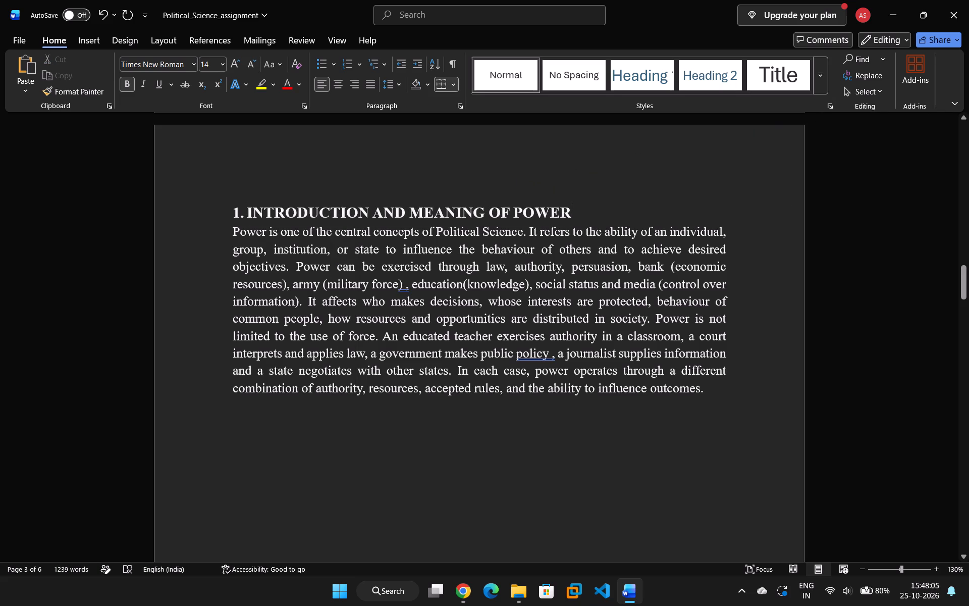
Remove the stray spaces before the commas after "public policy" and "(military force)" in section 1's paragraph.
{"action": "left_click", "coordinate": [551, 360]}
{"action": "key", "text": "BackSpace"}
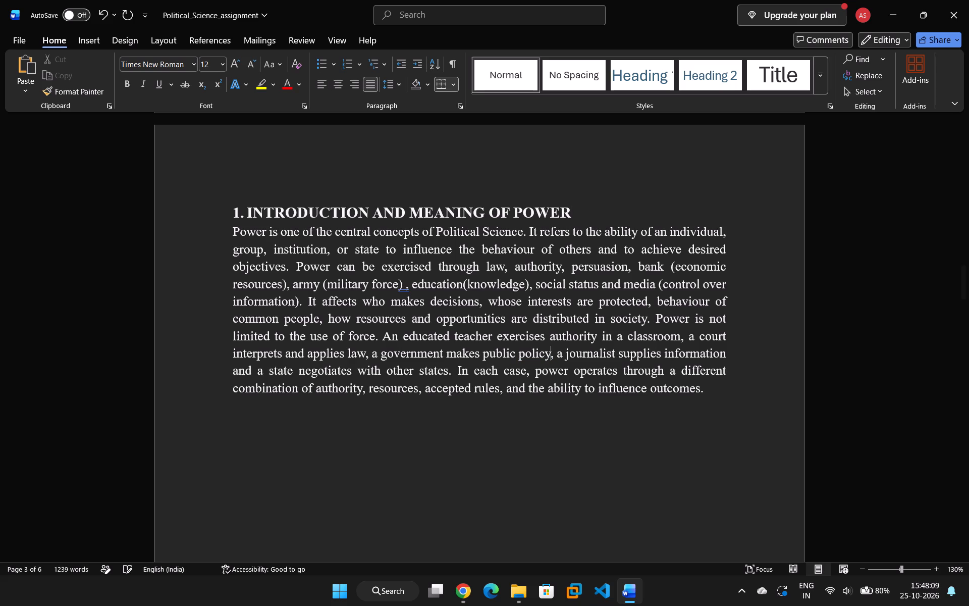
{"action": "left_click", "coordinate": [407, 287]}
{"action": "key", "text": "Left"}
{"action": "key", "text": "BackSpace"}
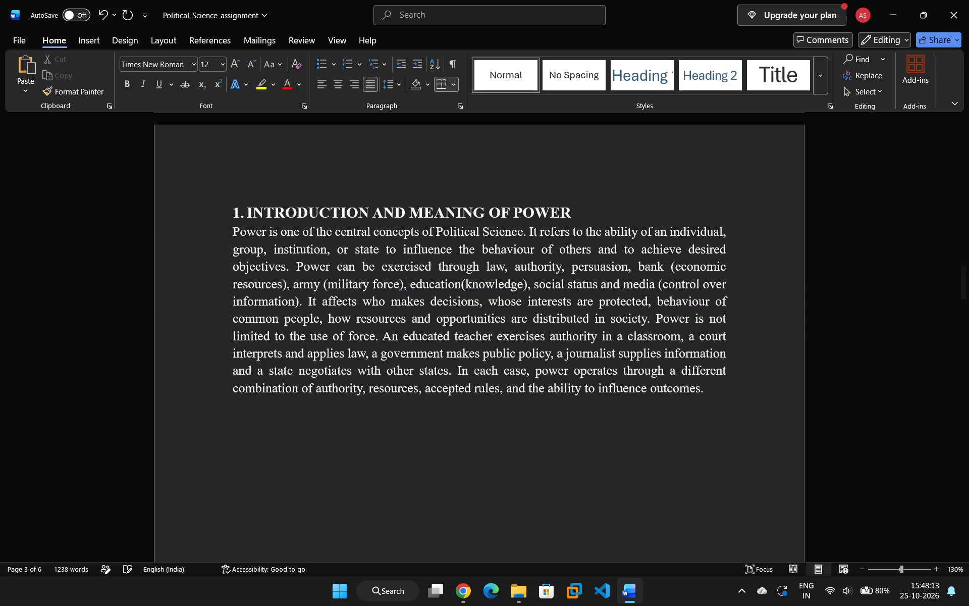
{"action": "left_click", "coordinate": [711, 398]}
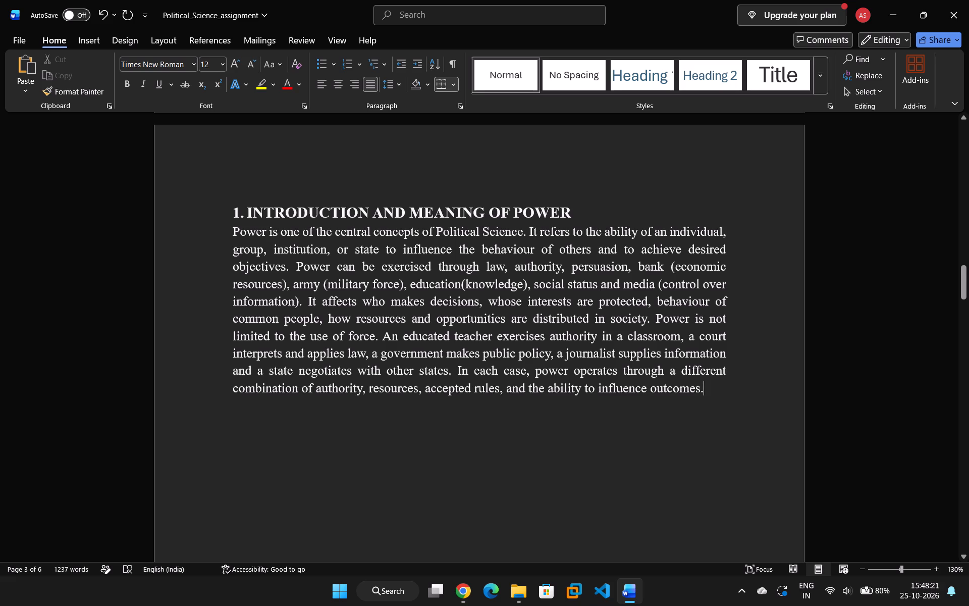
Minimize the open windows to reach the desktop and open the Downloads folder in File Explorer through This PC.
{"action": "left_click", "coordinate": [900, 9]}
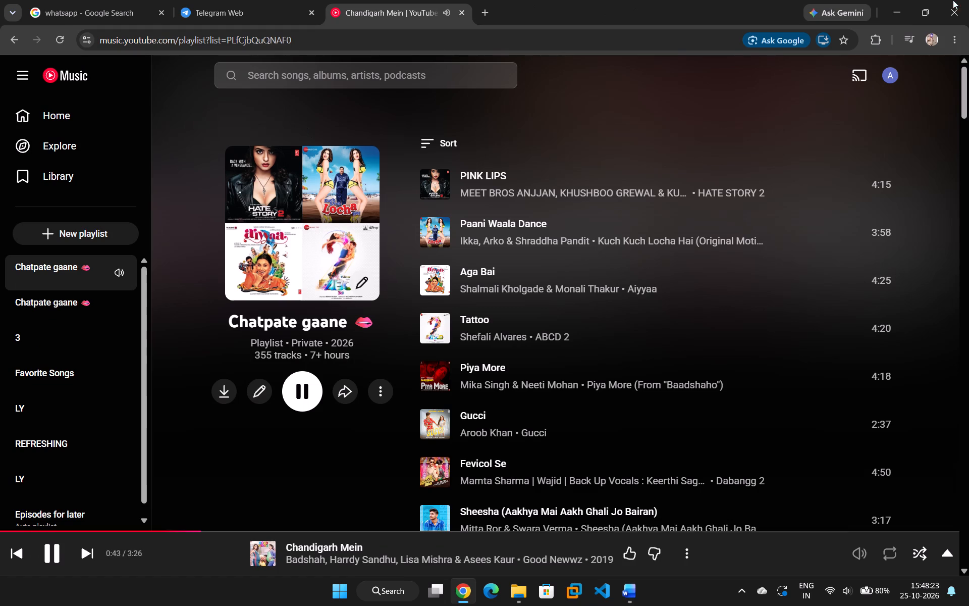
{"action": "left_click", "coordinate": [889, 6]}
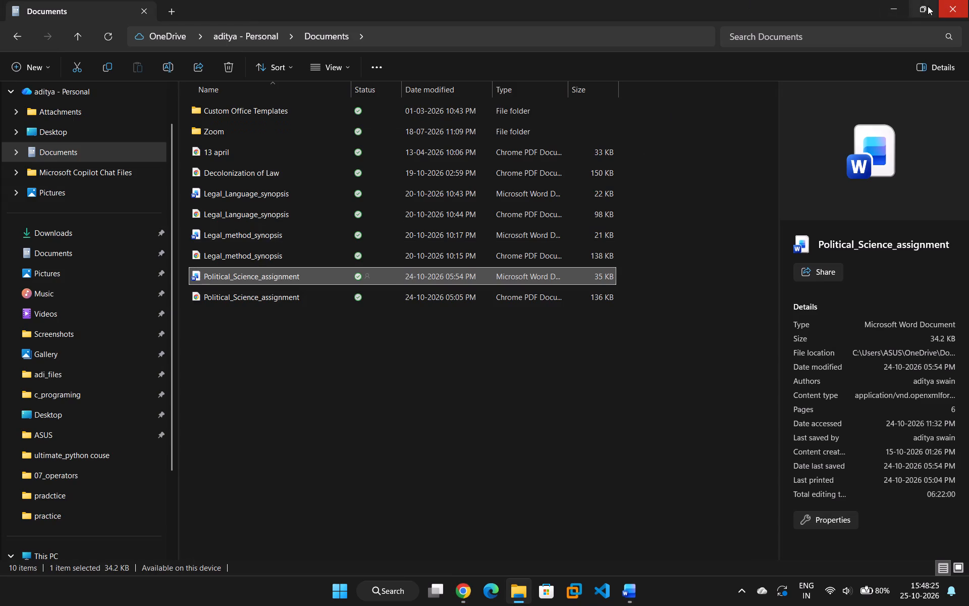
{"action": "left_click", "coordinate": [892, 13]}
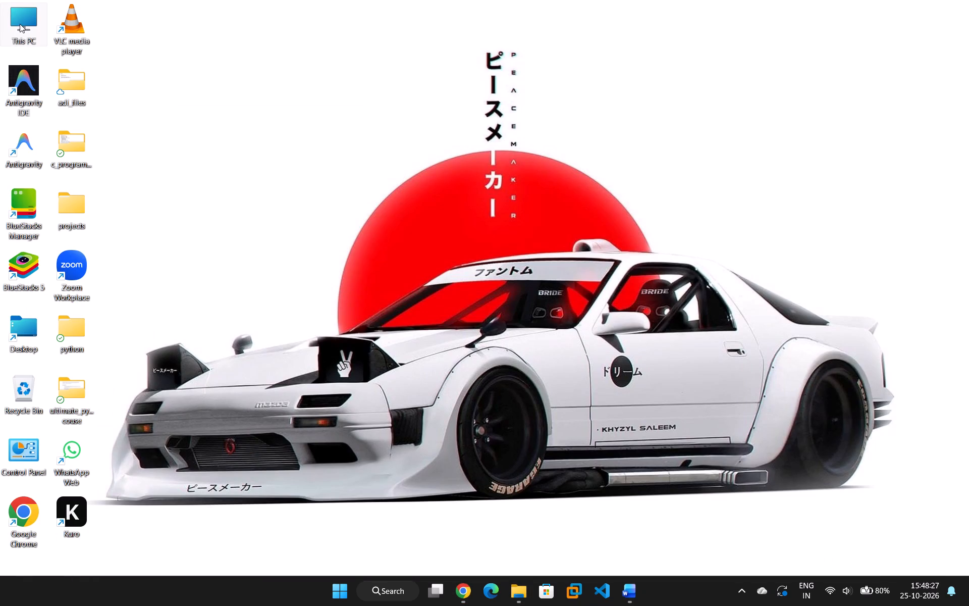
{"action": "double_click", "coordinate": [20, 24]}
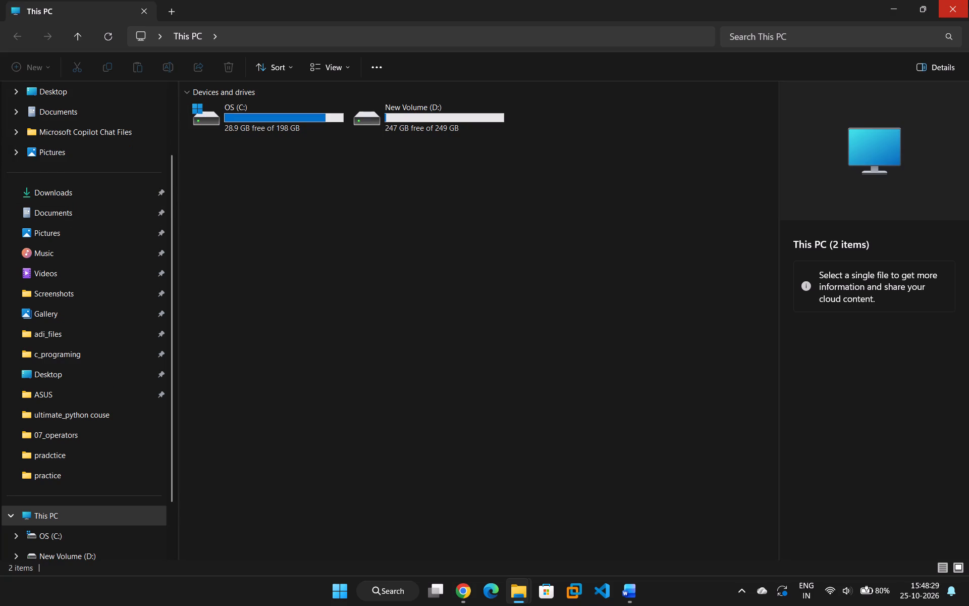
{"action": "left_click", "coordinate": [967, 0]}
{"action": "double_click", "coordinate": [23, 32]}
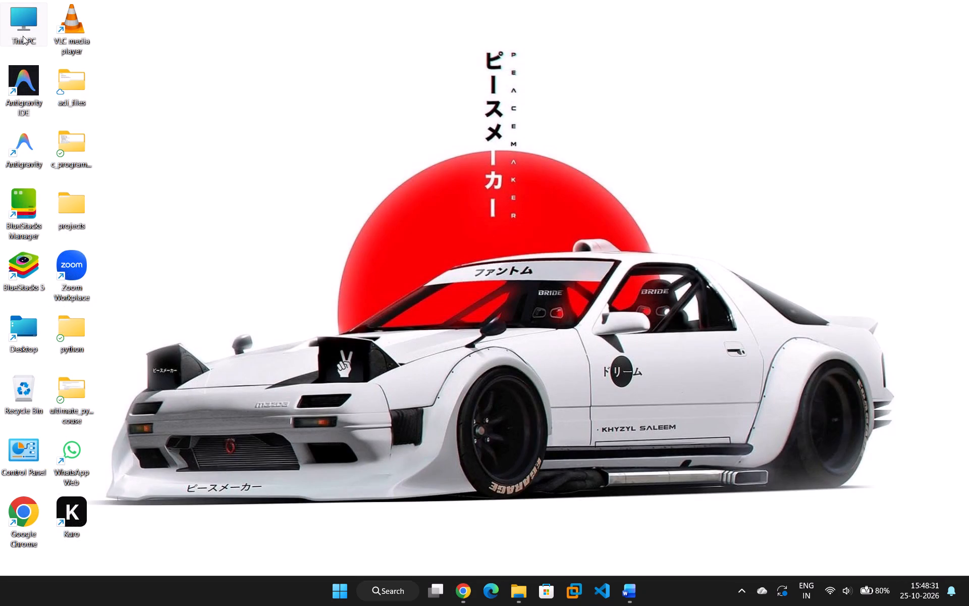
{"action": "left_click", "coordinate": [50, 160]}
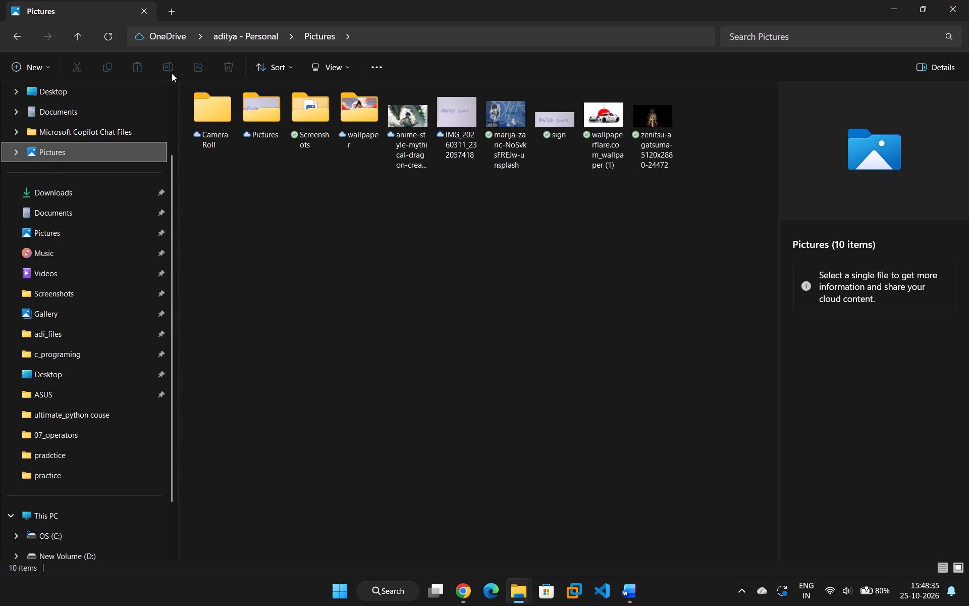
{"action": "left_click", "coordinate": [49, 188]}
{"action": "left_click", "coordinate": [64, 191]}
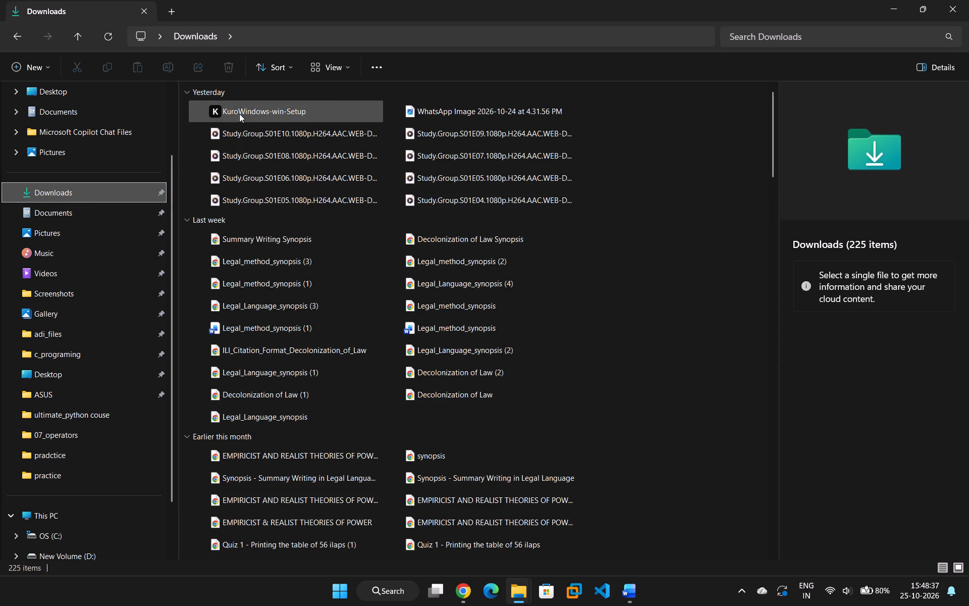
Open the image "WhatsApp Image 2026-10-24 at 4.31.56 PM" with Photos, just once.
{"action": "left_click", "coordinate": [449, 115]}
{"action": "left_click", "coordinate": [448, 115]}
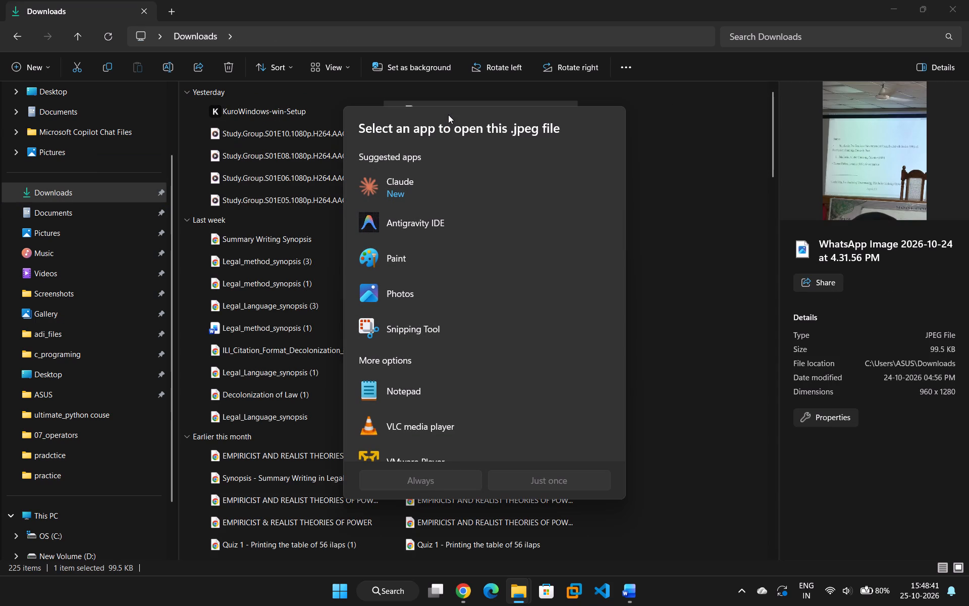
{"action": "left_click", "coordinate": [455, 113]}
{"action": "left_click", "coordinate": [455, 101]}
{"action": "double_click", "coordinate": [454, 108]}
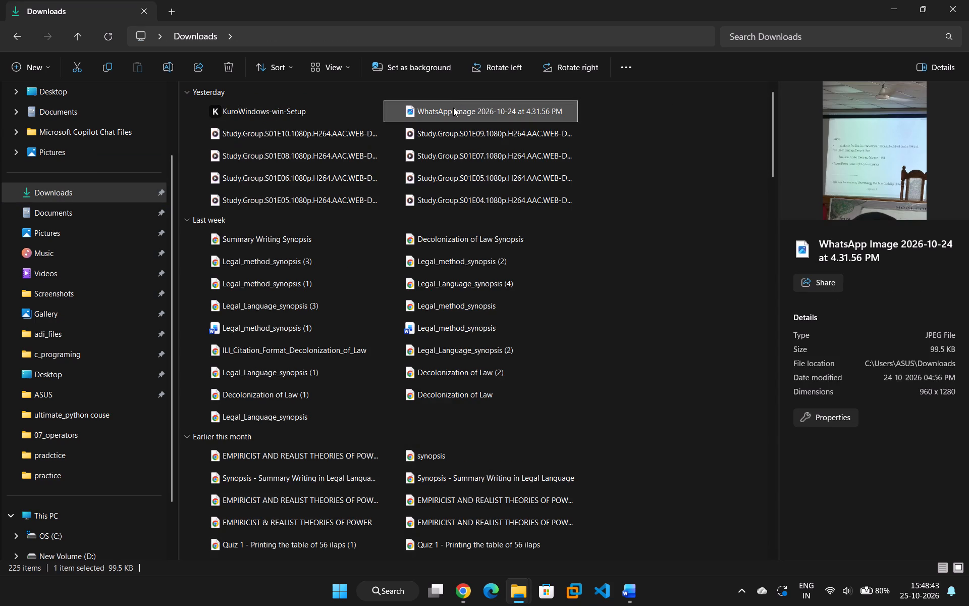
{"action": "left_click", "coordinate": [846, 218]}
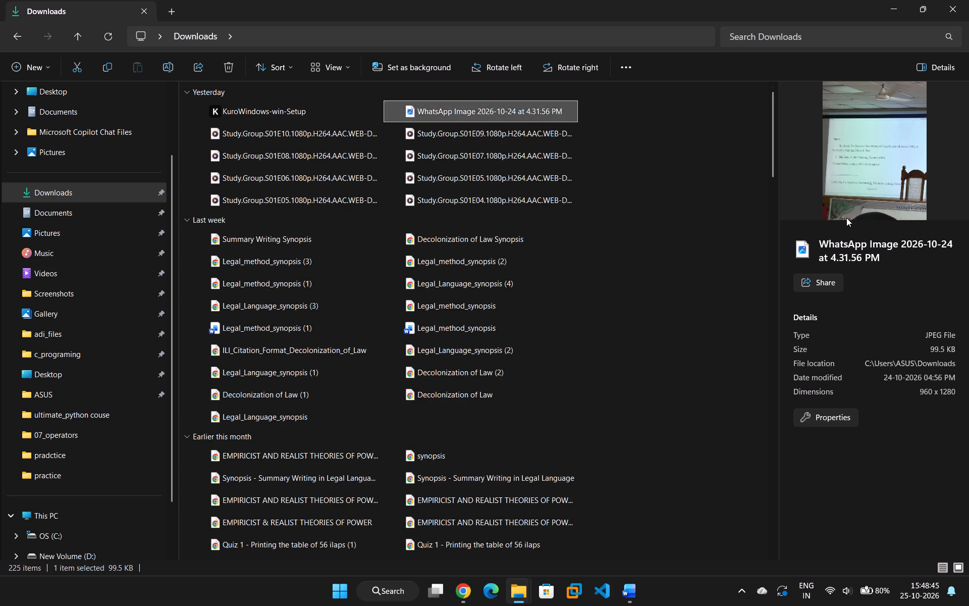
{"action": "double_click", "coordinate": [461, 117]}
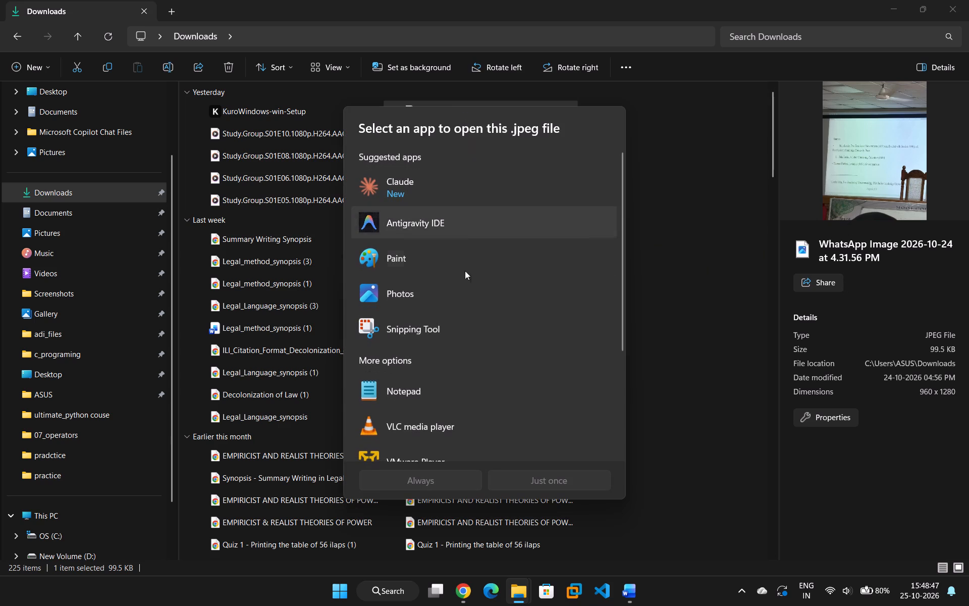
{"action": "scroll", "coordinate": [434, 347], "scroll_direction": "down", "scroll_amount": 1}
{"action": "left_click", "coordinate": [403, 249]}
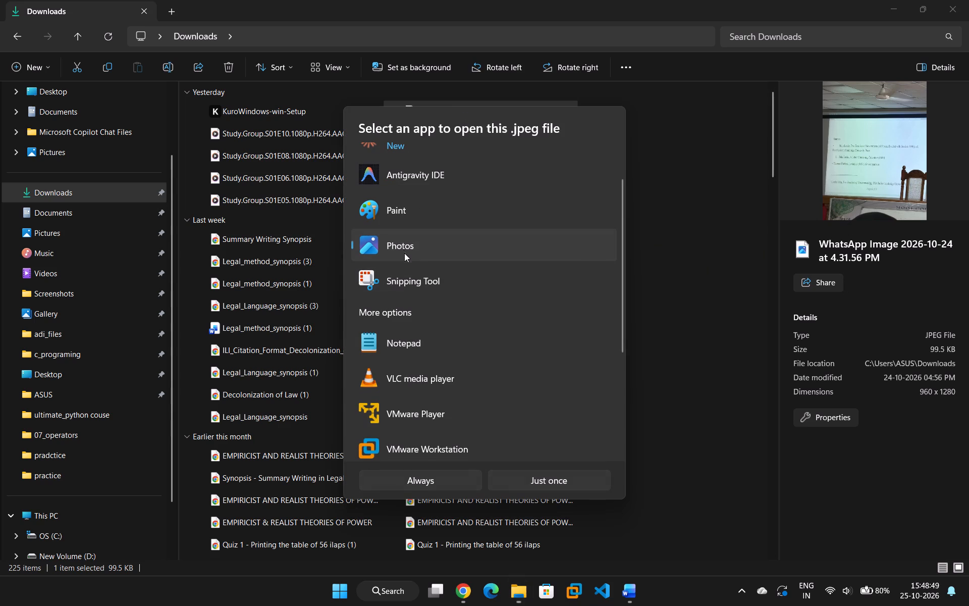
{"action": "left_click", "coordinate": [517, 480]}
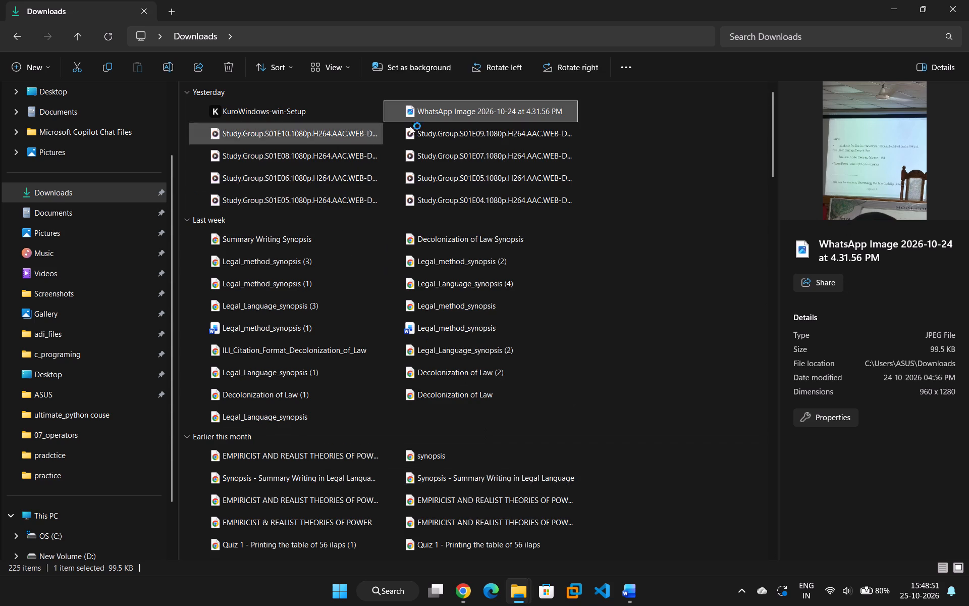
Examine the source list and footnote citation format in the photographed page, close the image and return to the Word assignment.
{"action": "scroll", "coordinate": [452, 273], "scroll_direction": "up", "scroll_amount": 5}
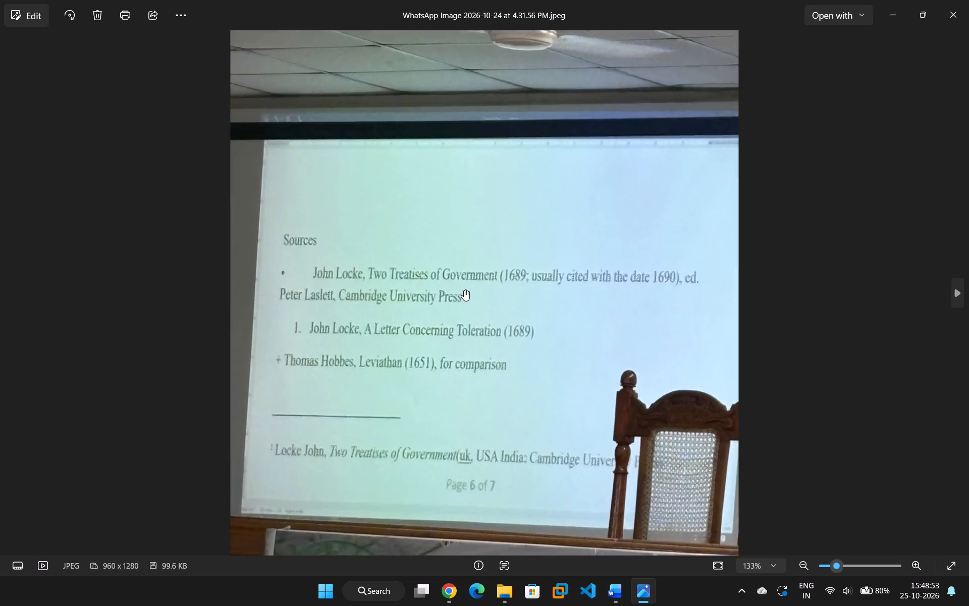
{"action": "scroll", "coordinate": [464, 290], "scroll_direction": "up", "scroll_amount": 2}
{"action": "scroll", "coordinate": [461, 506], "scroll_direction": "down", "scroll_amount": 4}
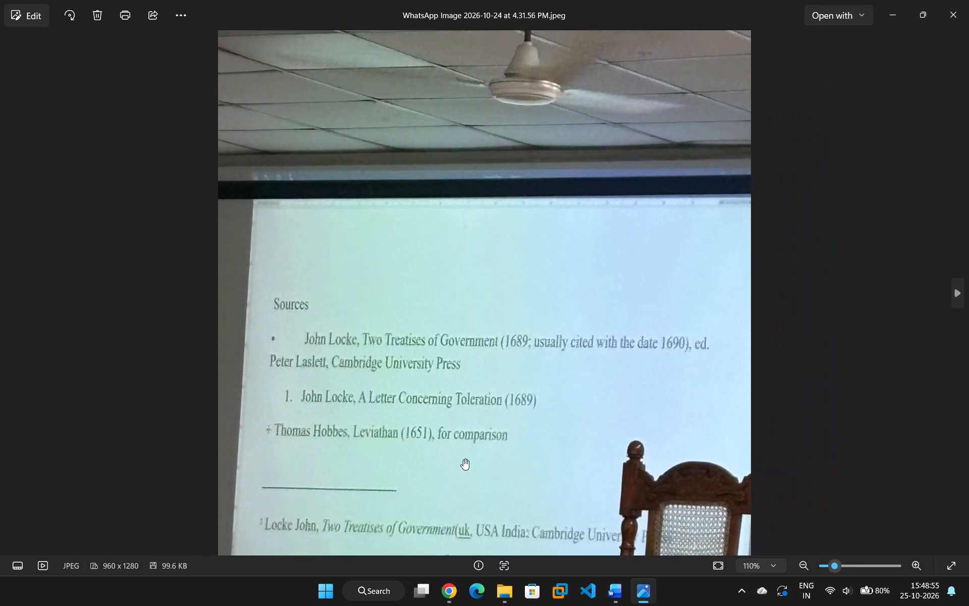
{"action": "scroll", "coordinate": [437, 439], "scroll_direction": "down", "scroll_amount": 3}
{"action": "scroll", "coordinate": [398, 397], "scroll_direction": "up", "scroll_amount": 4}
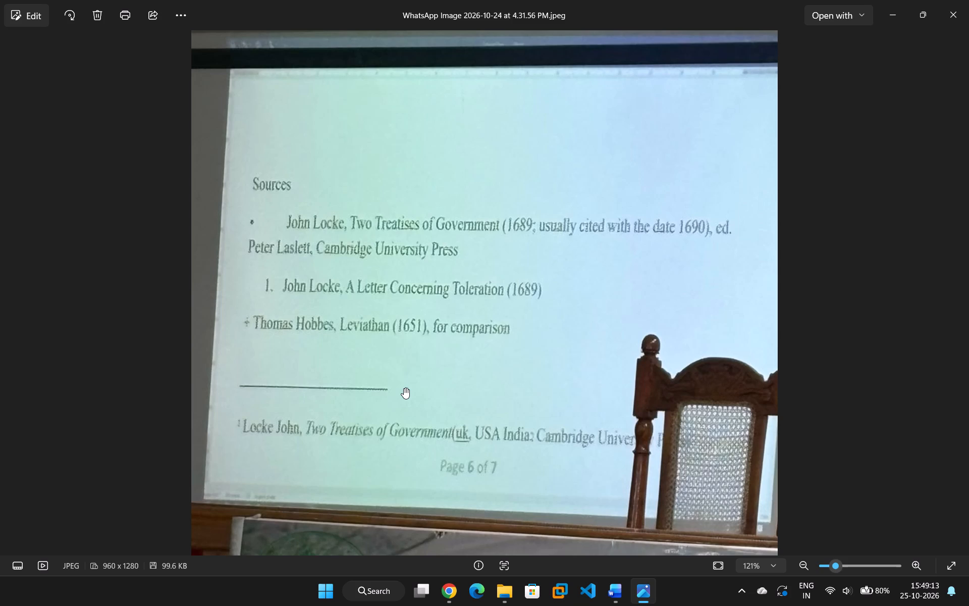
{"action": "scroll", "coordinate": [618, 270], "scroll_direction": "down", "scroll_amount": 5}
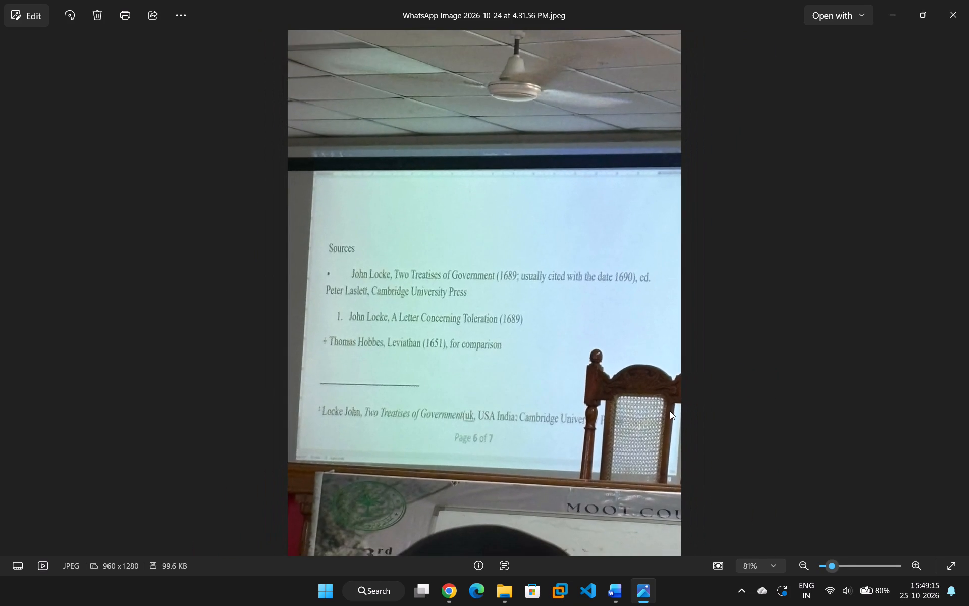
{"action": "scroll", "coordinate": [668, 393], "scroll_direction": "up", "scroll_amount": 4}
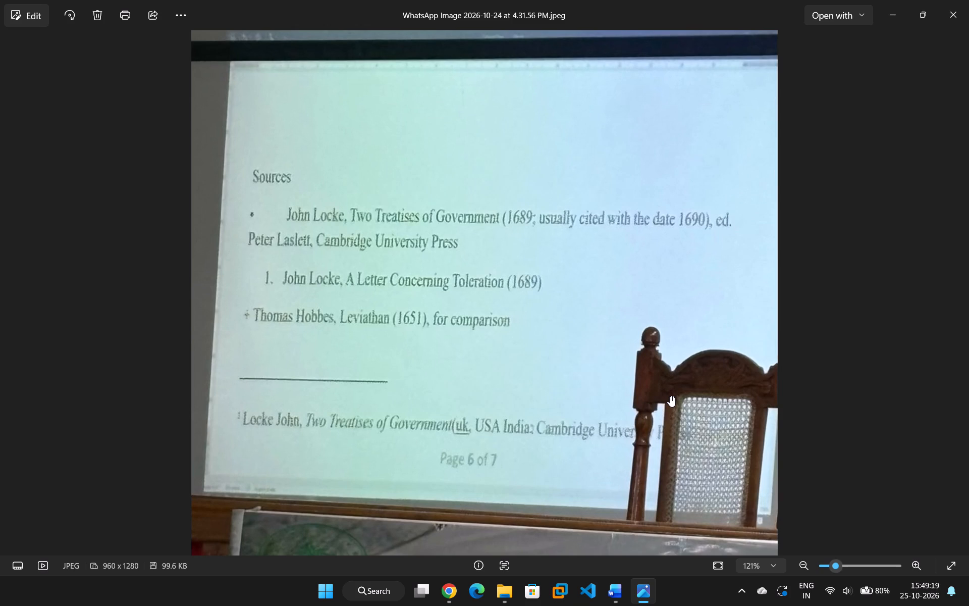
{"action": "scroll", "coordinate": [707, 376], "scroll_direction": "up", "scroll_amount": 6}
{"action": "left_click", "coordinate": [968, 0]}
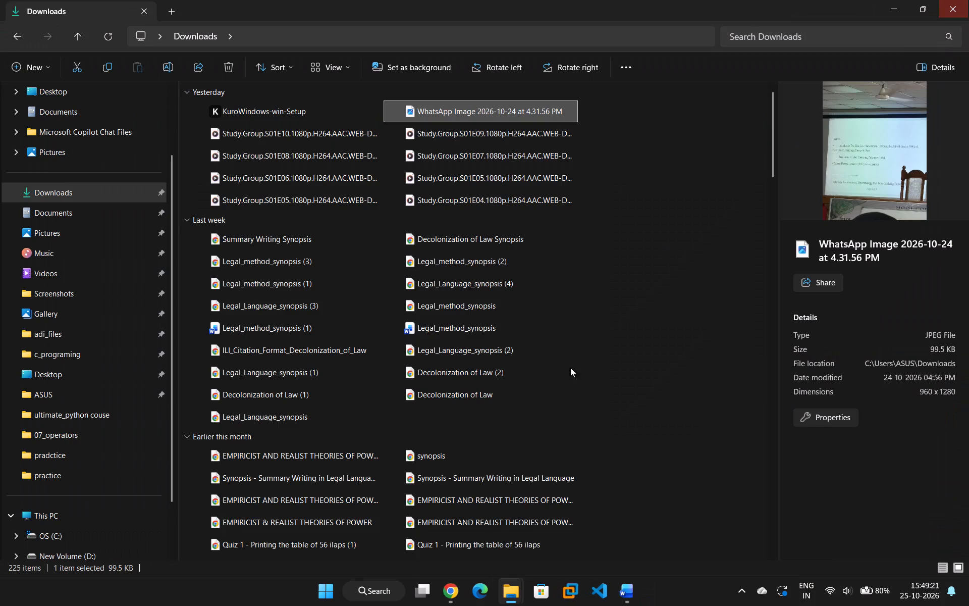
{"action": "left_click", "coordinate": [630, 598]}
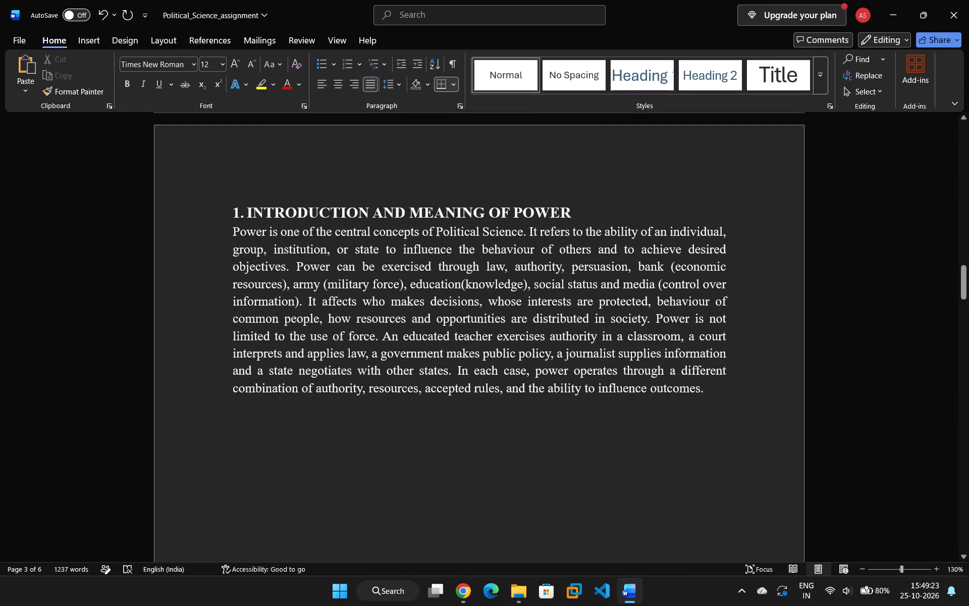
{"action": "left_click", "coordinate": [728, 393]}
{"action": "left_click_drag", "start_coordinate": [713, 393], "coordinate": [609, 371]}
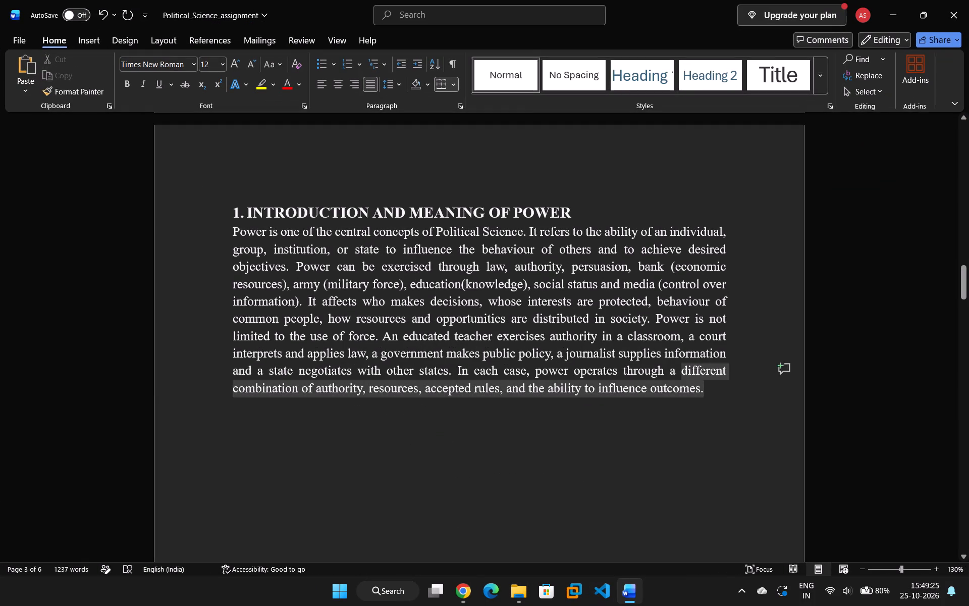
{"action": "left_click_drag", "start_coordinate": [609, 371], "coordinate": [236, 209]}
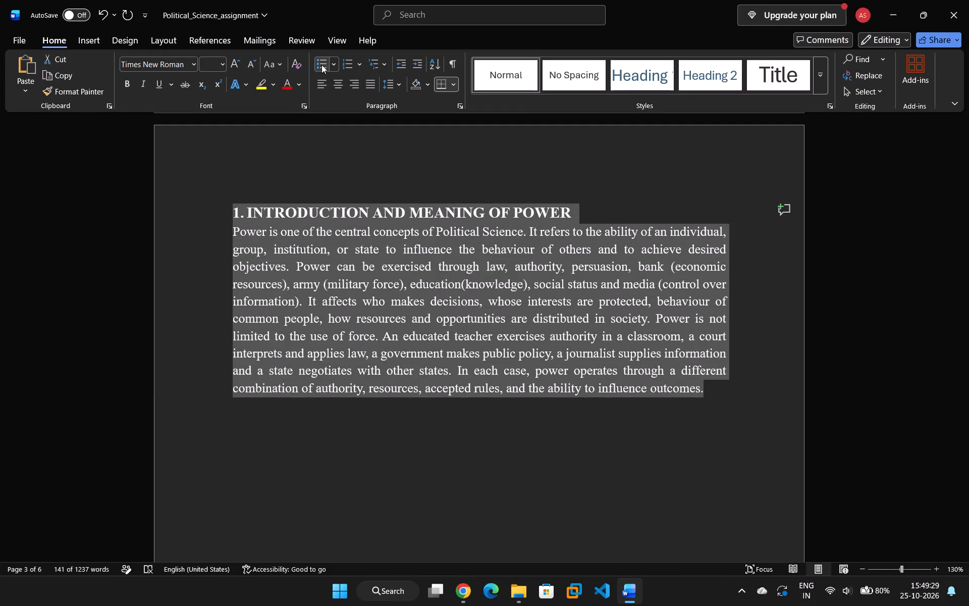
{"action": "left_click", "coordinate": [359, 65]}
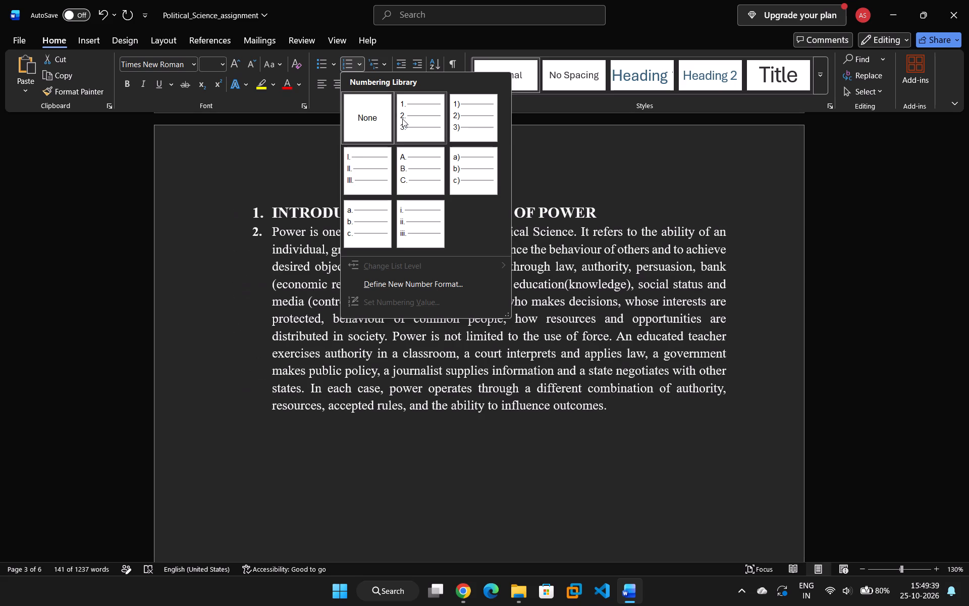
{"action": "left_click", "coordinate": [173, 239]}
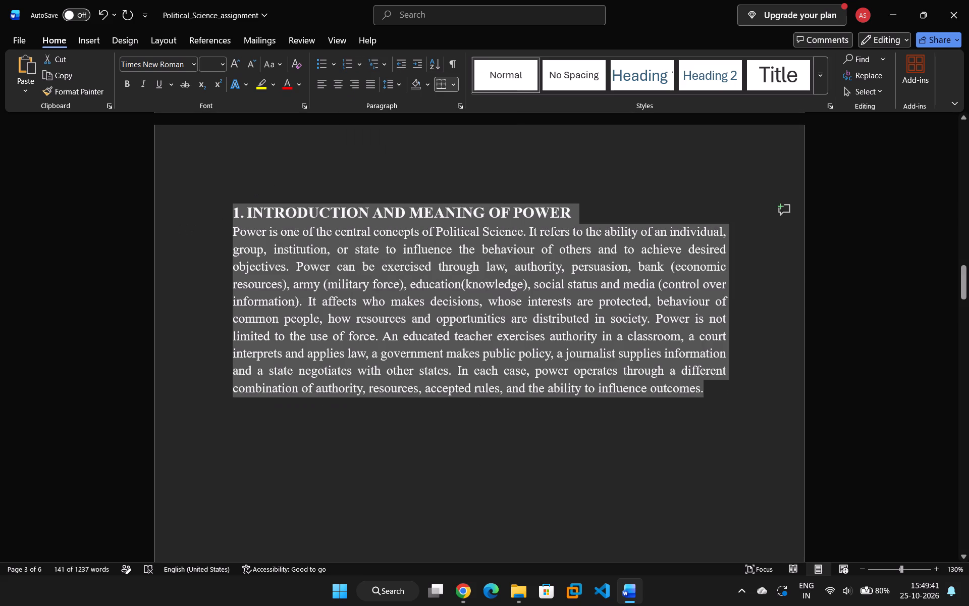
Copy section 1's body paragraph and delete it together with its empty line, leaving only the heading.
{"action": "left_click", "coordinate": [727, 428]}
{"action": "left_click_drag", "start_coordinate": [718, 393], "coordinate": [673, 382]}
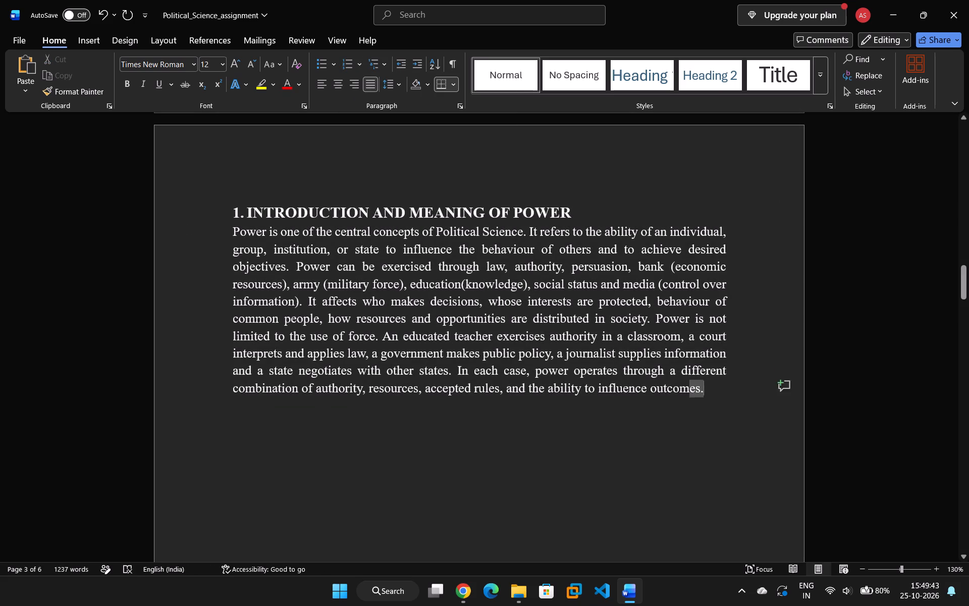
{"action": "left_click_drag", "start_coordinate": [673, 382], "coordinate": [211, 238]}
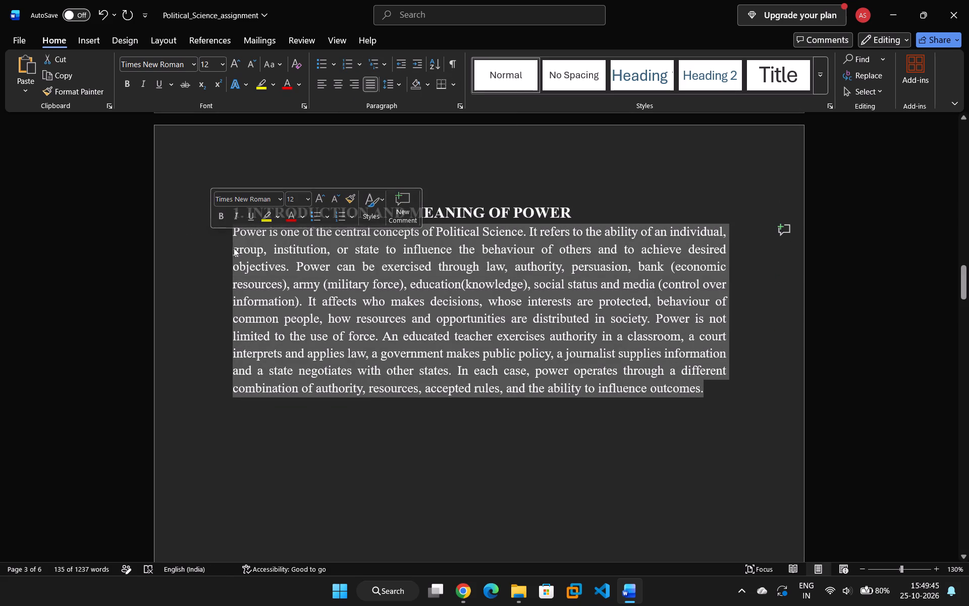
{"action": "key", "text": "ctrl+c"}
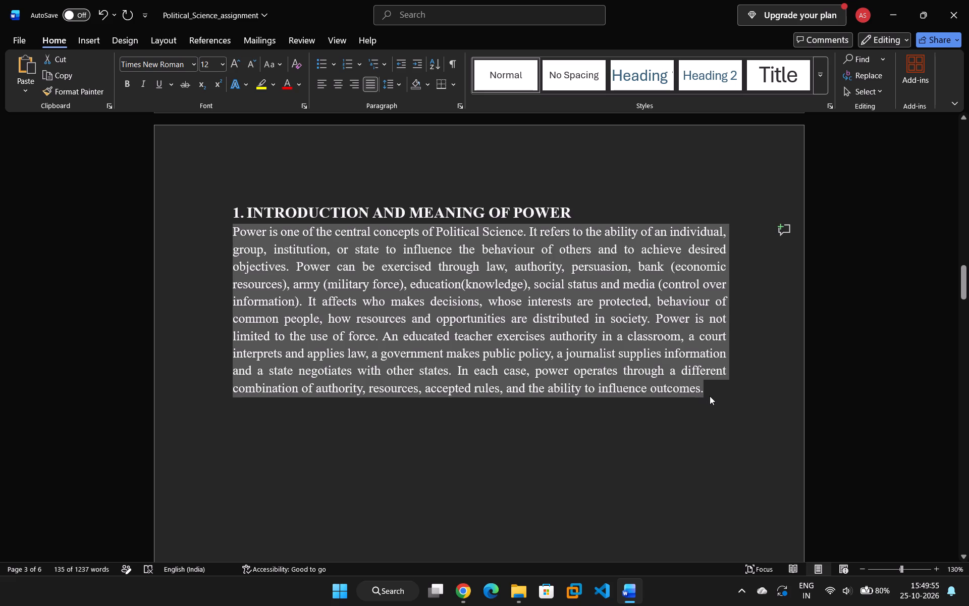
{"action": "key", "text": "BackSpace"}
{"action": "key", "text": "BackSpace"}
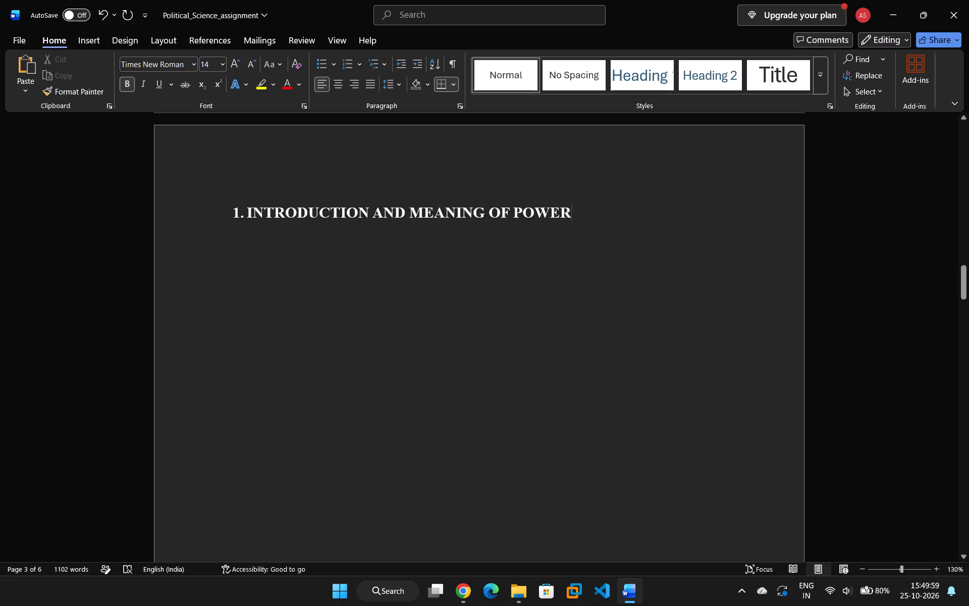
Turn the "INTRODUCTION AND MEANING OF POWER" heading into an automatically numbered item using the 1., 1.1., 1.1.1. multilevel list format.
{"action": "left_click", "coordinate": [348, 66]}
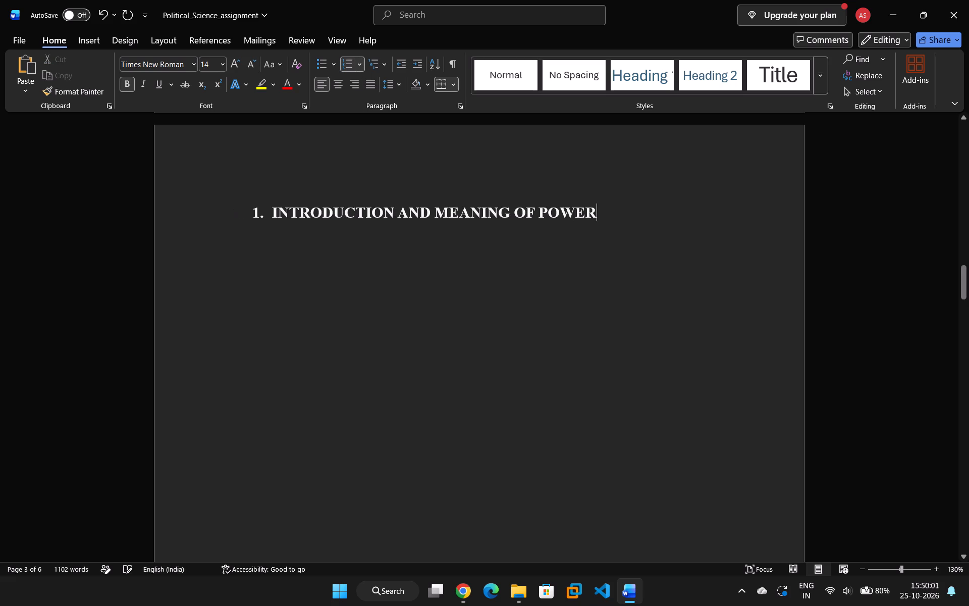
{"action": "left_click", "coordinate": [382, 65]}
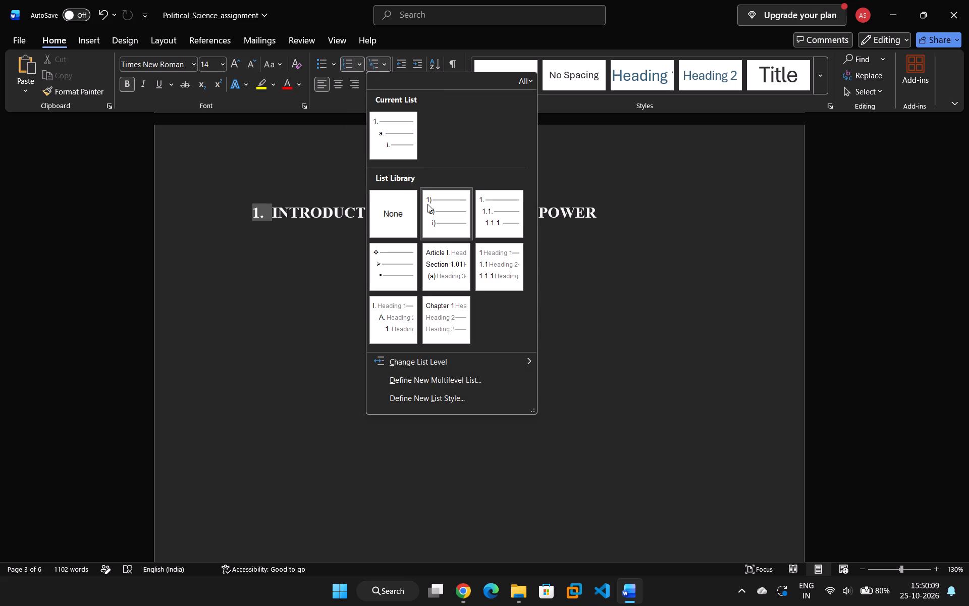
{"action": "left_click", "coordinate": [500, 213]}
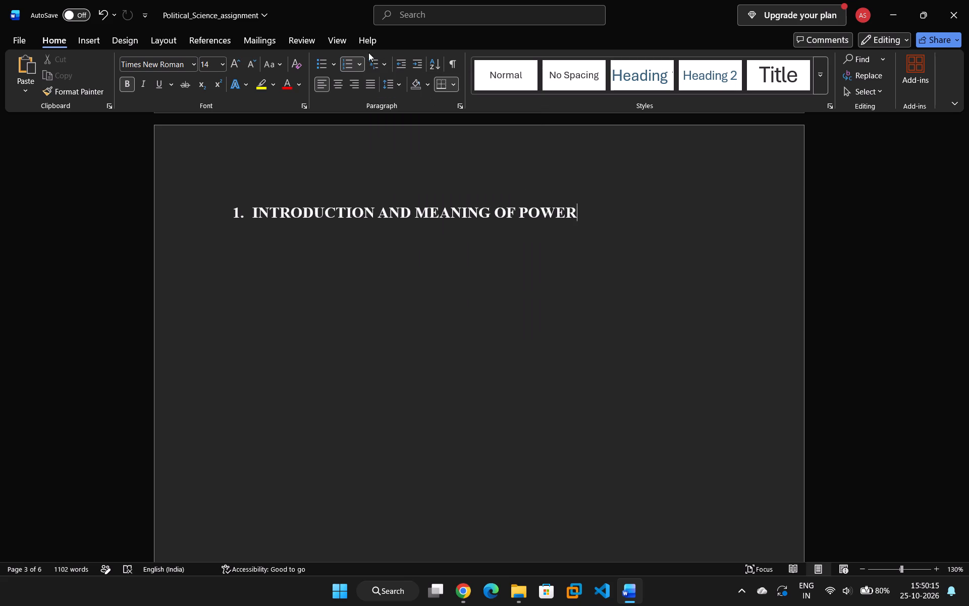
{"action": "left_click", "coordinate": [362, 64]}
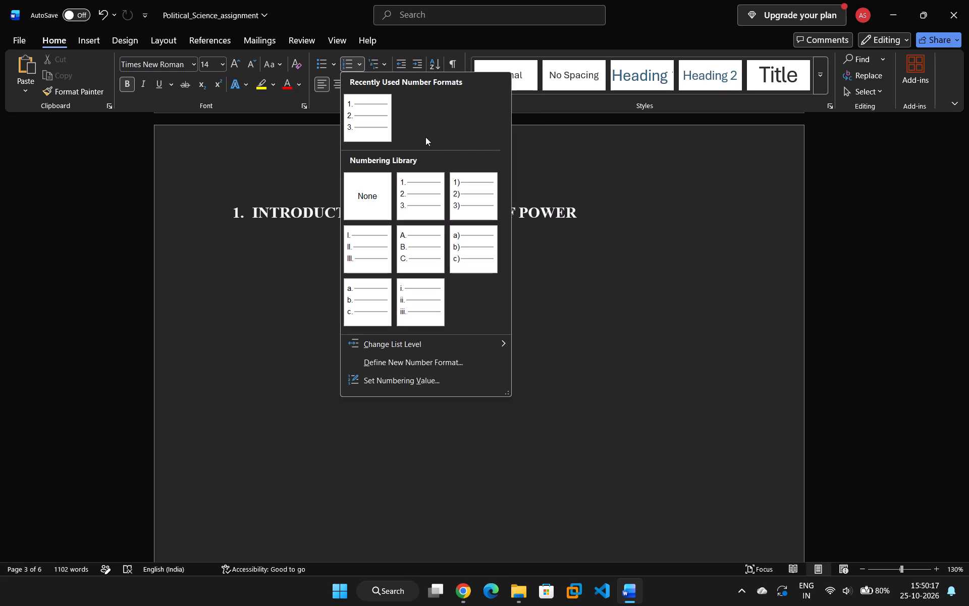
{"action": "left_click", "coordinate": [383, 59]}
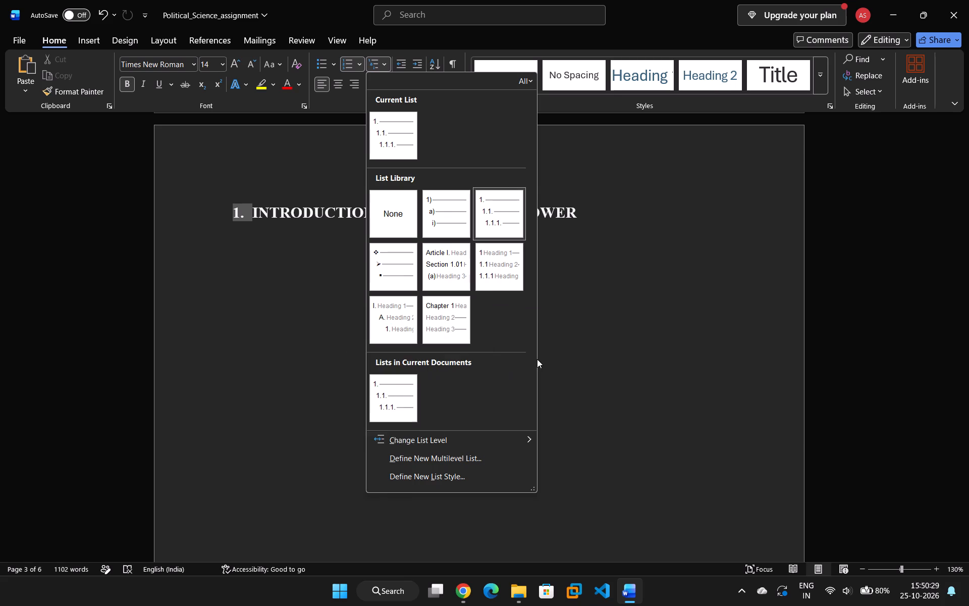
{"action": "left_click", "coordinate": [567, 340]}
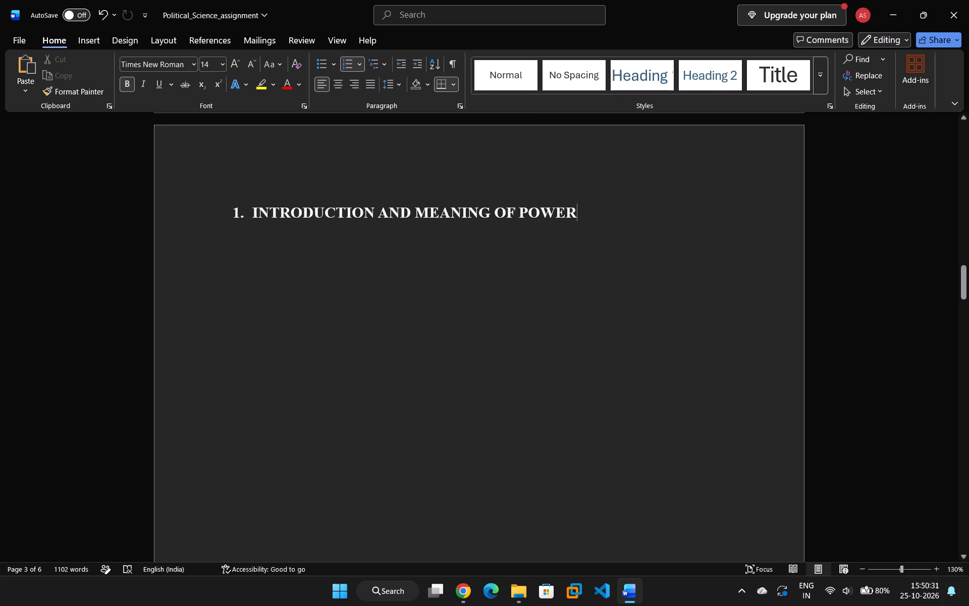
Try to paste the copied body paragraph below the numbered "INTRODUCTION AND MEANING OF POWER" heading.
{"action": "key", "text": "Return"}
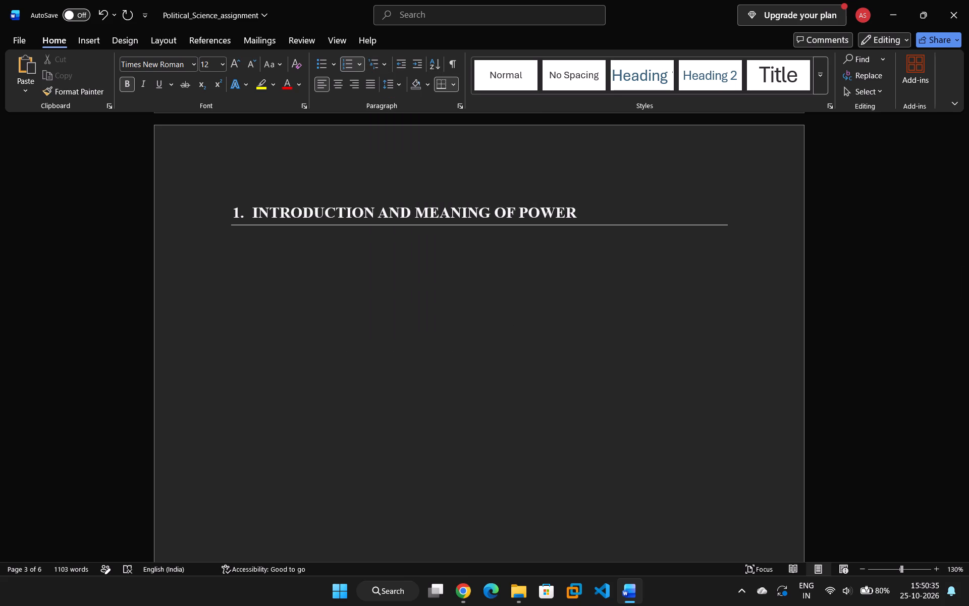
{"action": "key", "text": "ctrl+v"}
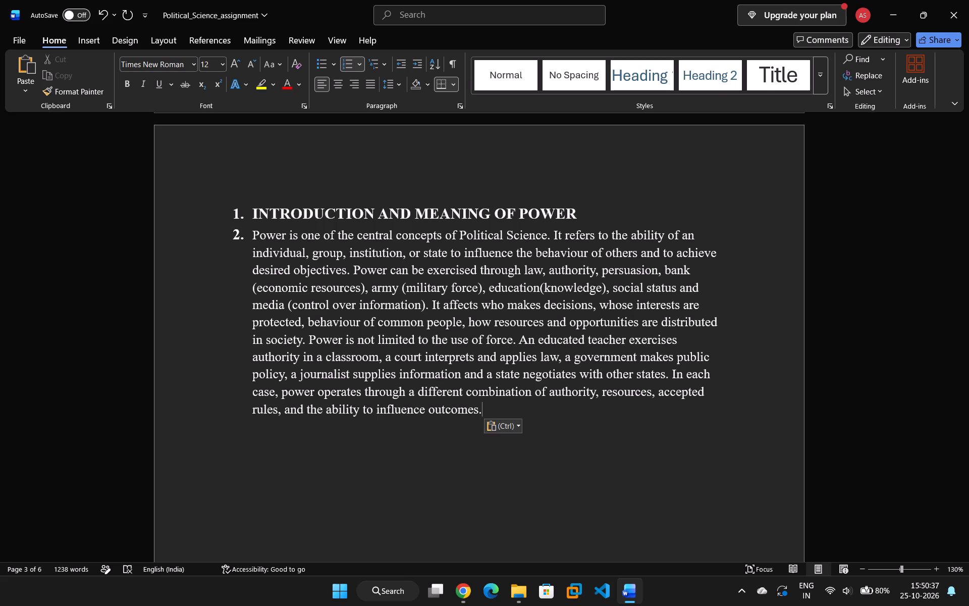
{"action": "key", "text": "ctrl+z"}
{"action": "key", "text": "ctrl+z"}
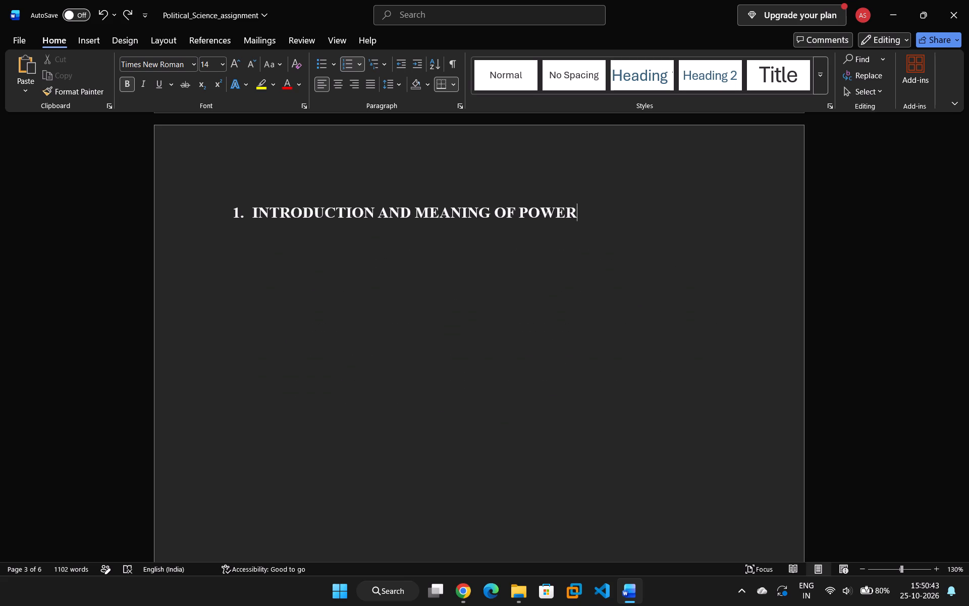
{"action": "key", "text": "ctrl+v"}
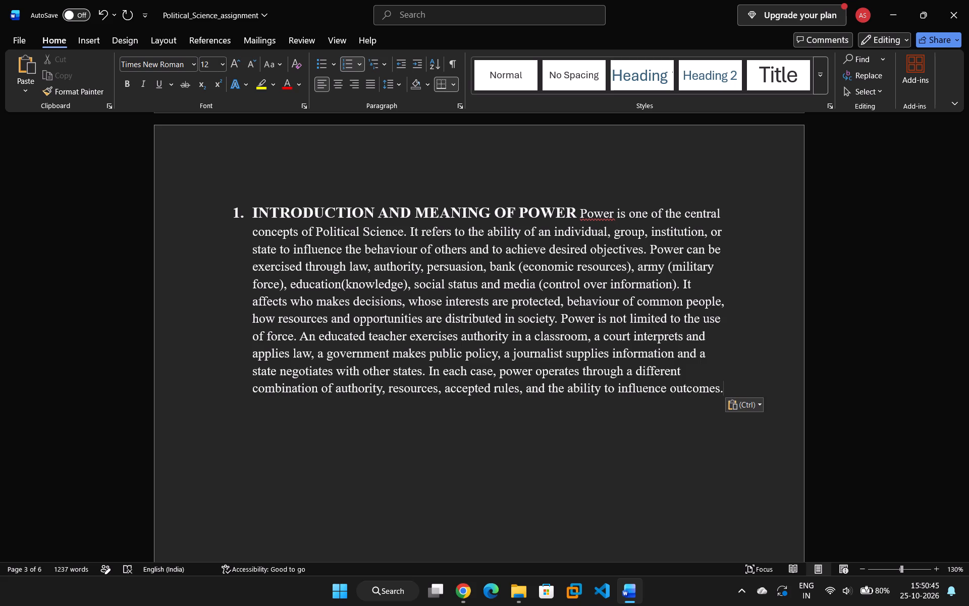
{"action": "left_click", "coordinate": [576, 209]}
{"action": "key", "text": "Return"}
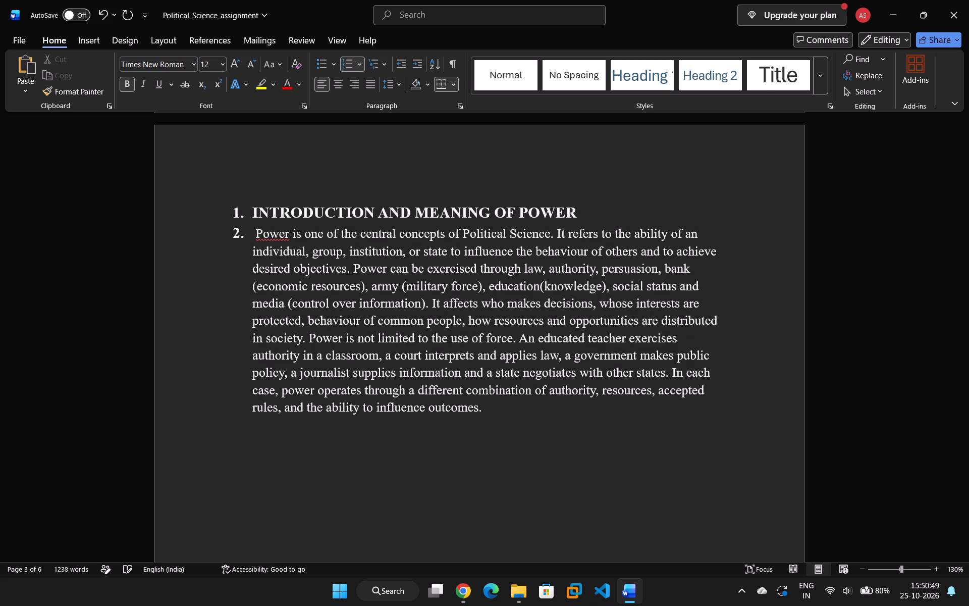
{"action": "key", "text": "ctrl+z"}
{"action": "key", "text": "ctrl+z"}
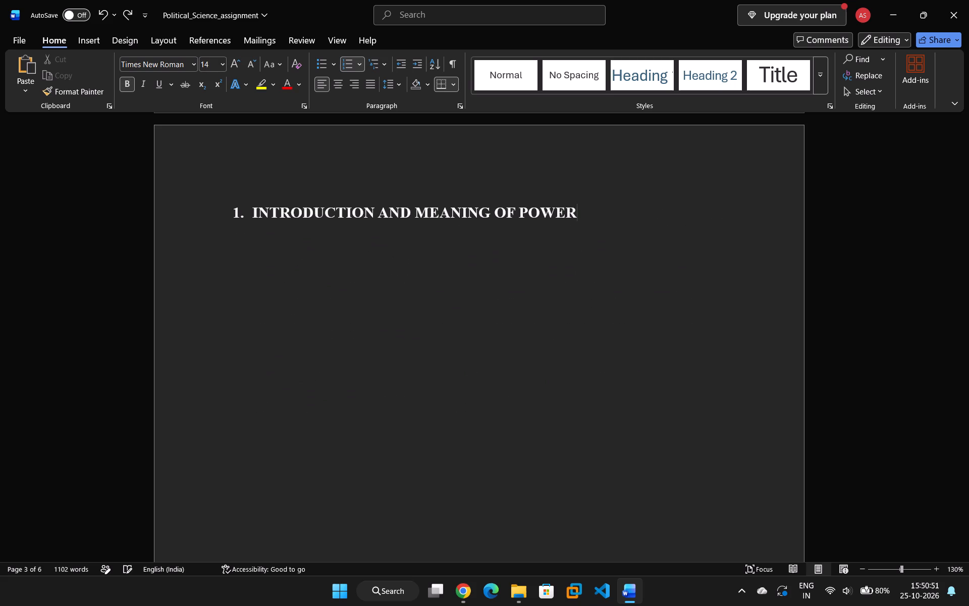
Undo the heading's automatic numbering, the body paragraph's deletion and the comma-spacing corrections in section 1.
{"action": "key", "text": "ctrl+z"}
{"action": "key", "text": "ctrl+z"}
{"action": "key", "text": "ctrl+z"}
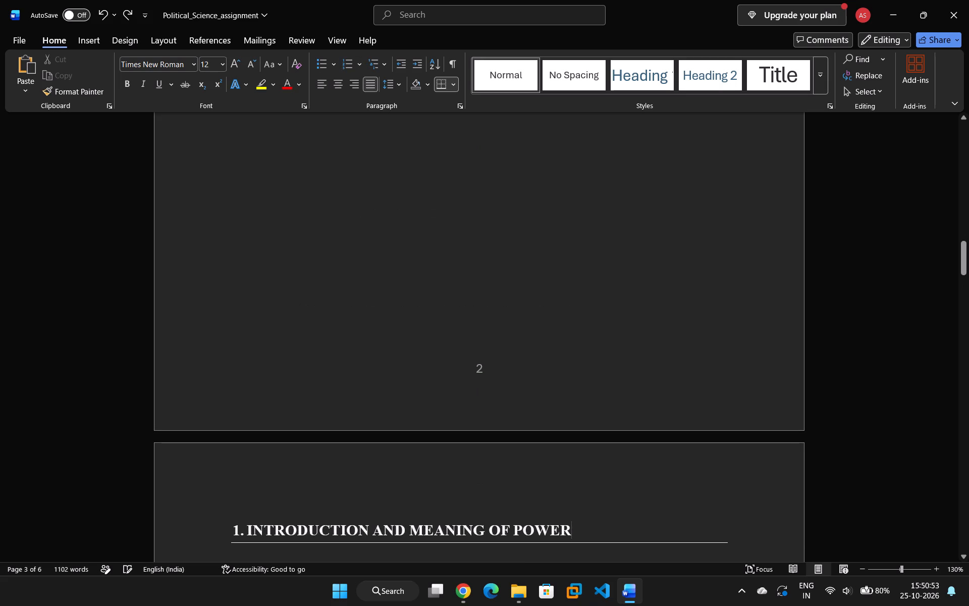
{"action": "key", "text": "ctrl+z"}
{"action": "key", "text": "ctrl+z"}
{"action": "key", "text": "ctrl+z"}
{"action": "key", "text": "ctrl+z"}
{"action": "key", "text": "ctrl+z"}
{"action": "key", "text": "ctrl+z"}
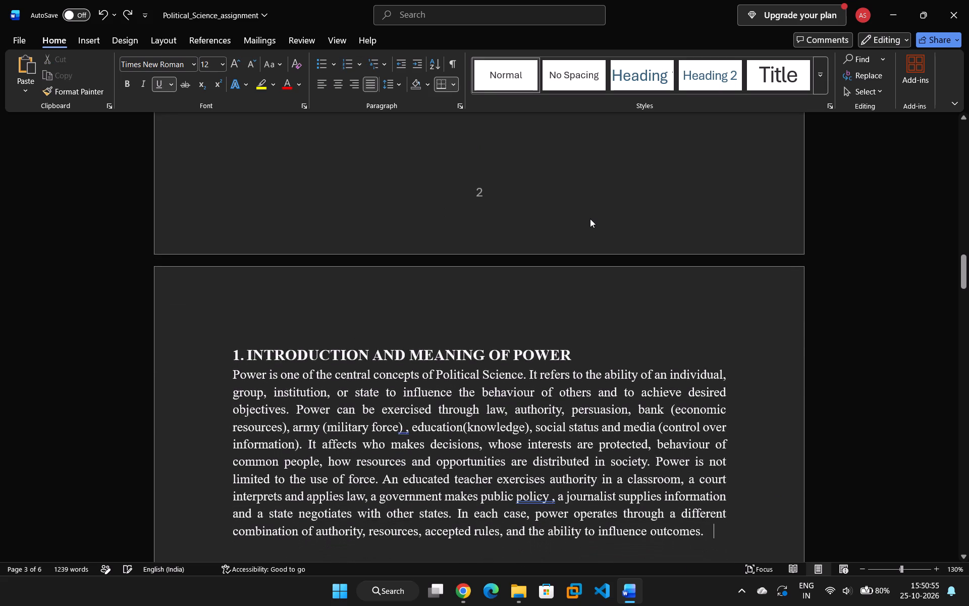
Redo only the removal of the stray spaces before the commas after "(military force)" and "public policy" in section 1.
{"action": "scroll", "coordinate": [590, 219], "scroll_direction": "up", "scroll_amount": 16}
{"action": "scroll", "coordinate": [592, 211], "scroll_direction": "up", "scroll_amount": 5}
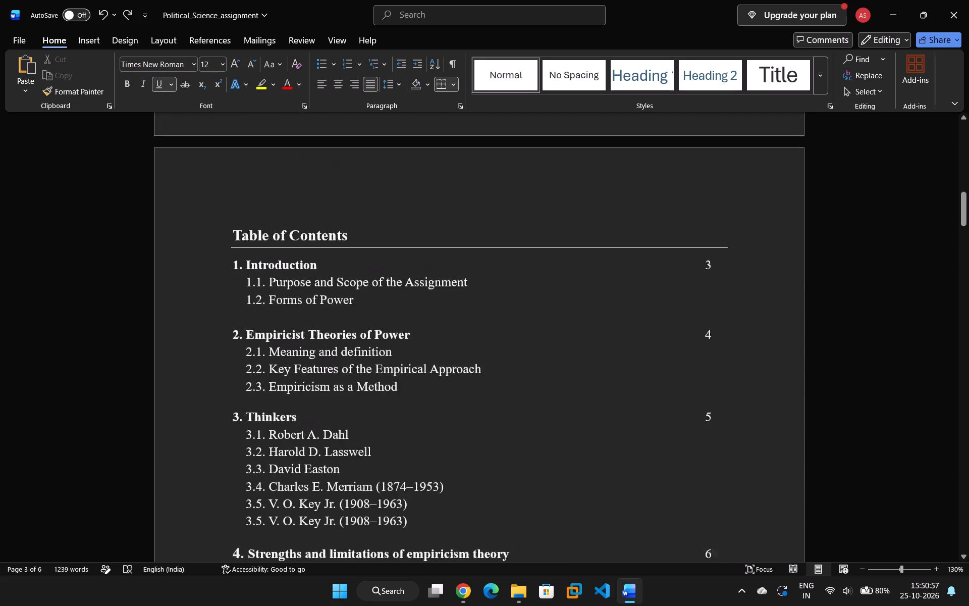
{"action": "scroll", "coordinate": [592, 211], "scroll_direction": "up", "scroll_amount": 14}
{"action": "scroll", "coordinate": [592, 211], "scroll_direction": "down", "scroll_amount": 20}
{"action": "scroll", "coordinate": [592, 211], "scroll_direction": "down", "scroll_amount": 2}
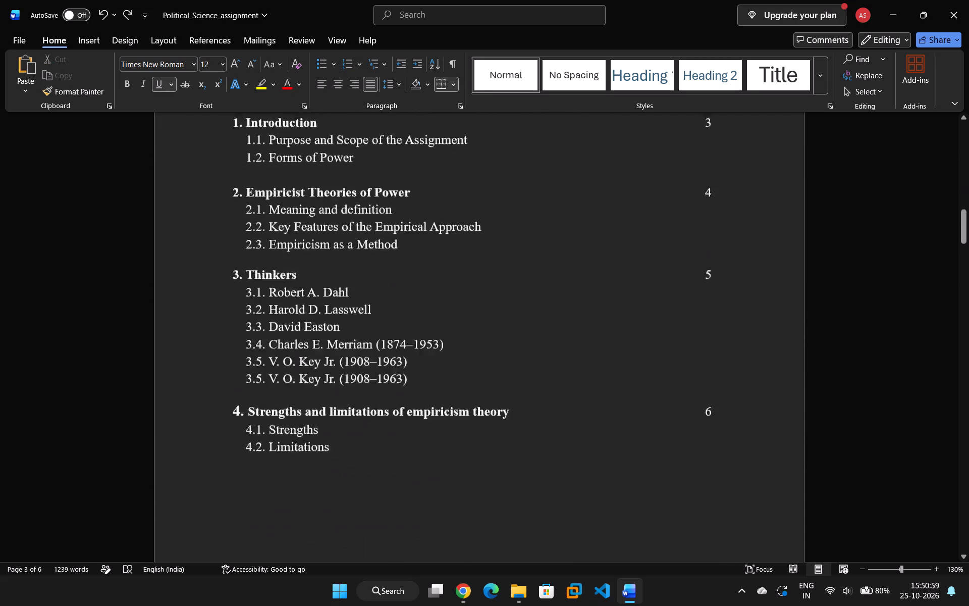
{"action": "scroll", "coordinate": [589, 250], "scroll_direction": "down", "scroll_amount": 16}
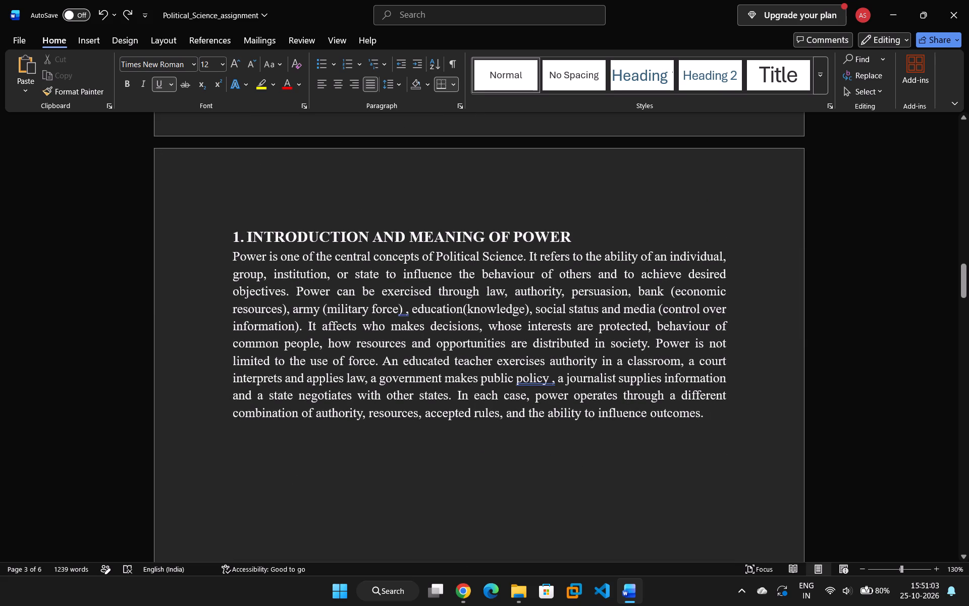
{"action": "key", "text": "ctrl+y"}
{"action": "key", "text": "ctrl+y"}
{"action": "key", "text": "ctrl+y"}
{"action": "key", "text": "ctrl+y"}
{"action": "key", "text": "ctrl+y"}
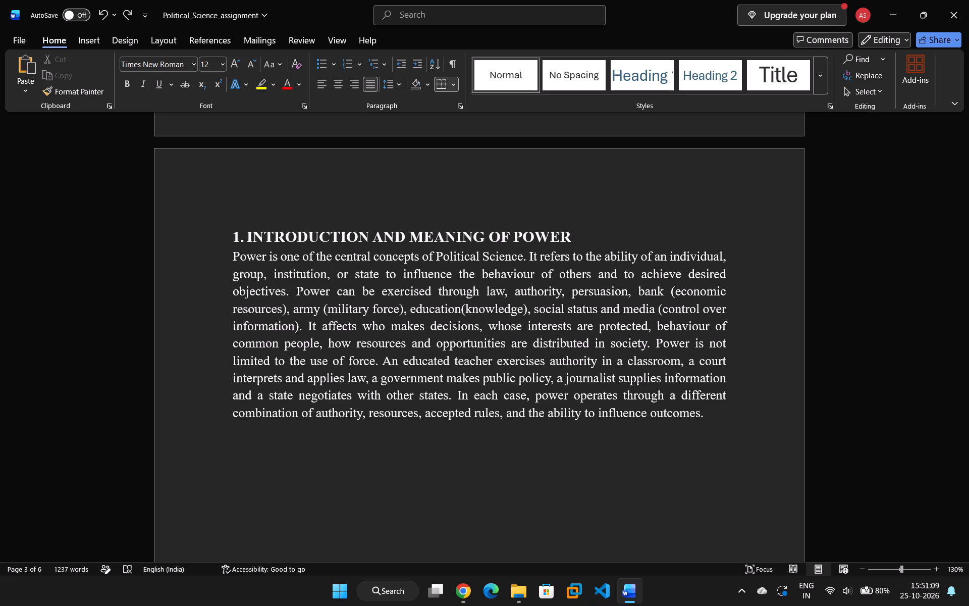
{"action": "key", "text": "ctrl+z"}
{"action": "key", "text": "ctrl+z"}
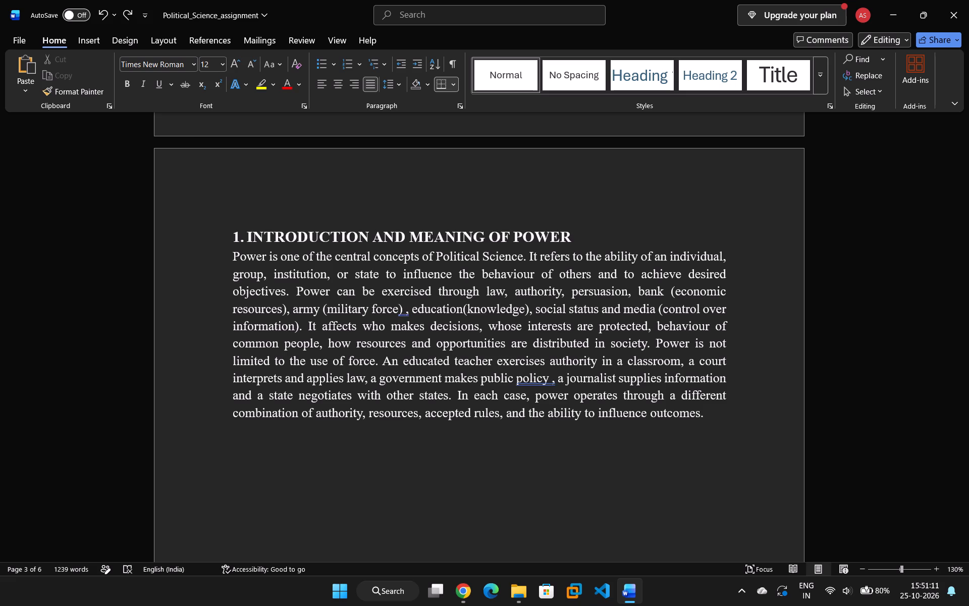
{"action": "key", "text": "ctrl+y"}
{"action": "key", "text": "ctrl+y"}
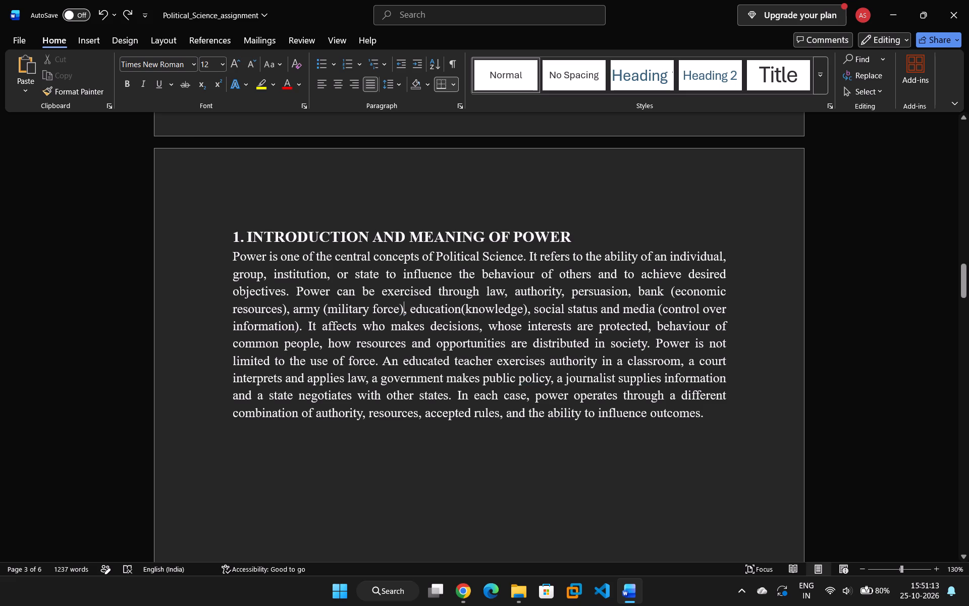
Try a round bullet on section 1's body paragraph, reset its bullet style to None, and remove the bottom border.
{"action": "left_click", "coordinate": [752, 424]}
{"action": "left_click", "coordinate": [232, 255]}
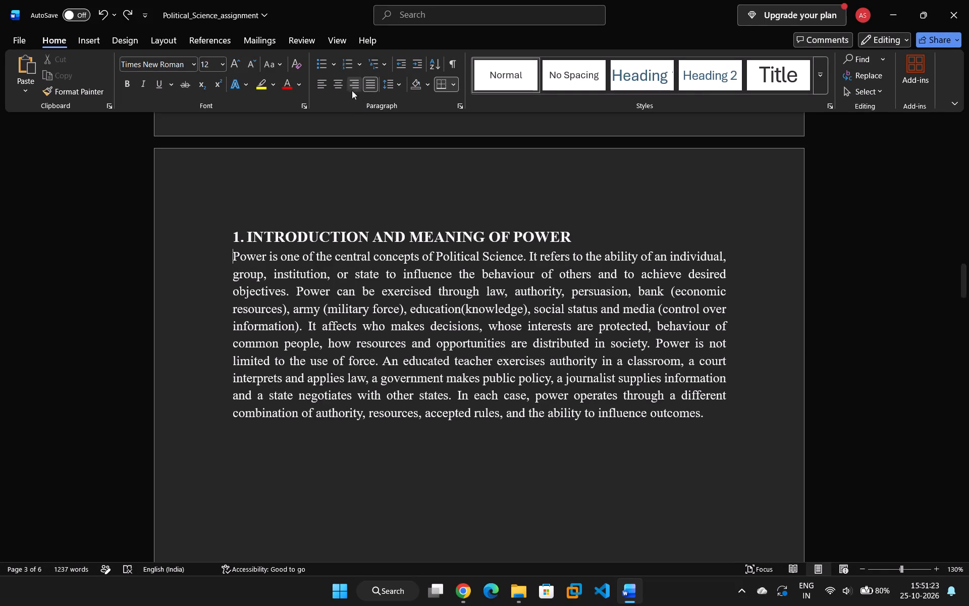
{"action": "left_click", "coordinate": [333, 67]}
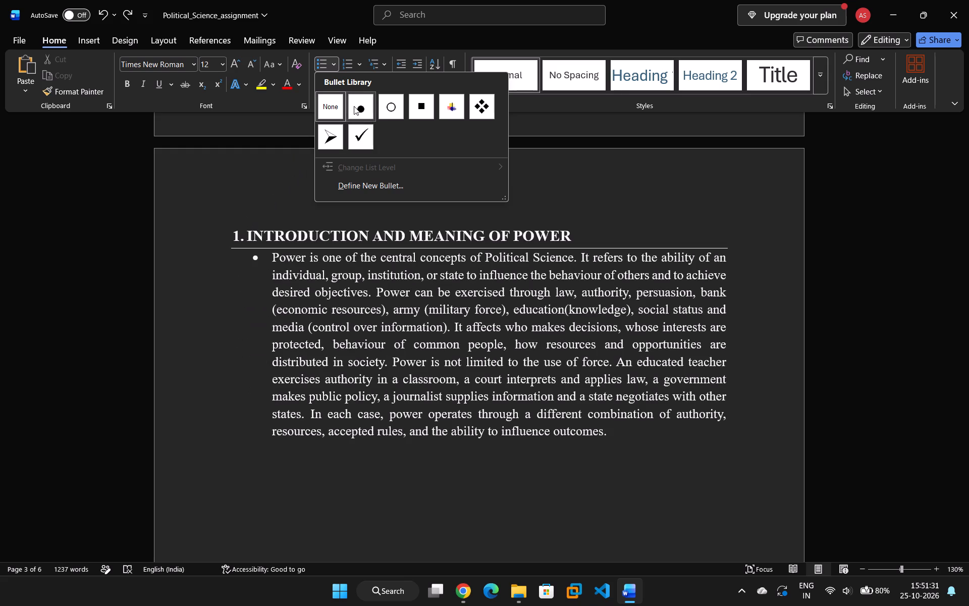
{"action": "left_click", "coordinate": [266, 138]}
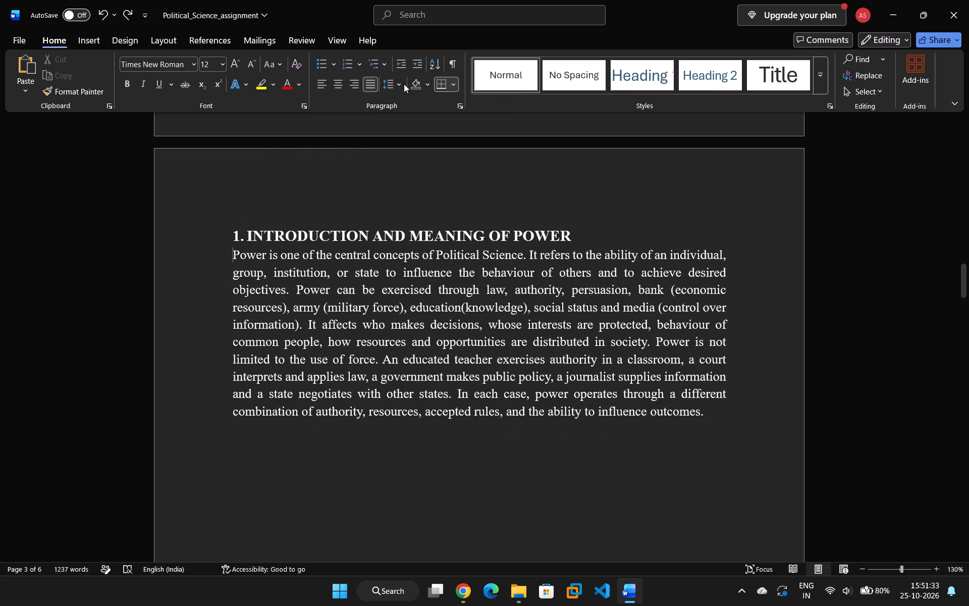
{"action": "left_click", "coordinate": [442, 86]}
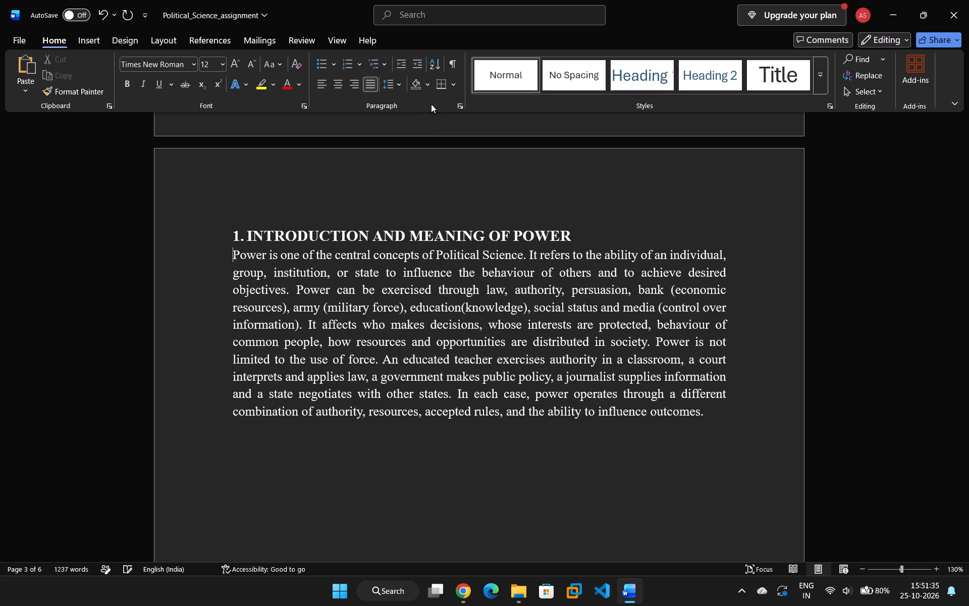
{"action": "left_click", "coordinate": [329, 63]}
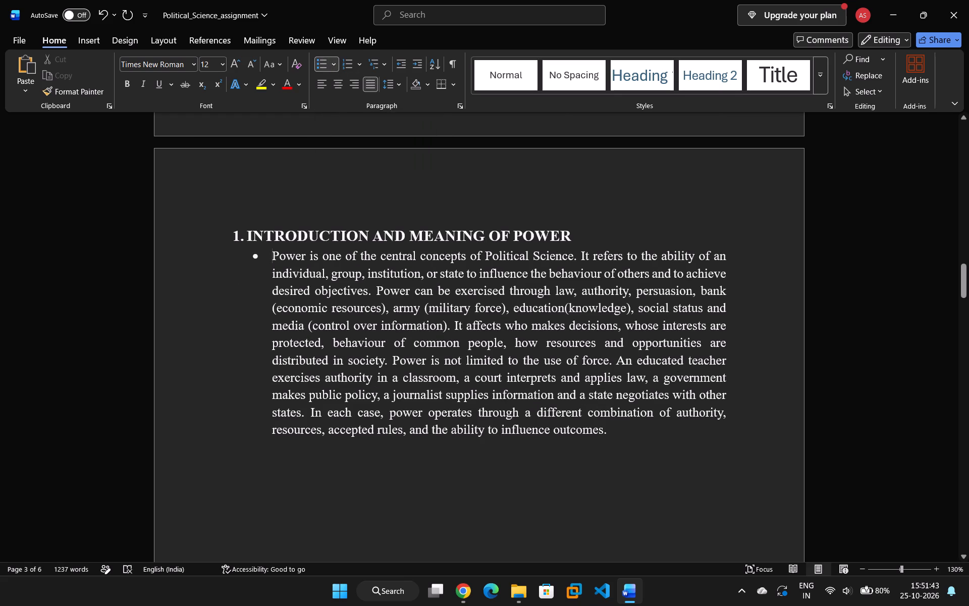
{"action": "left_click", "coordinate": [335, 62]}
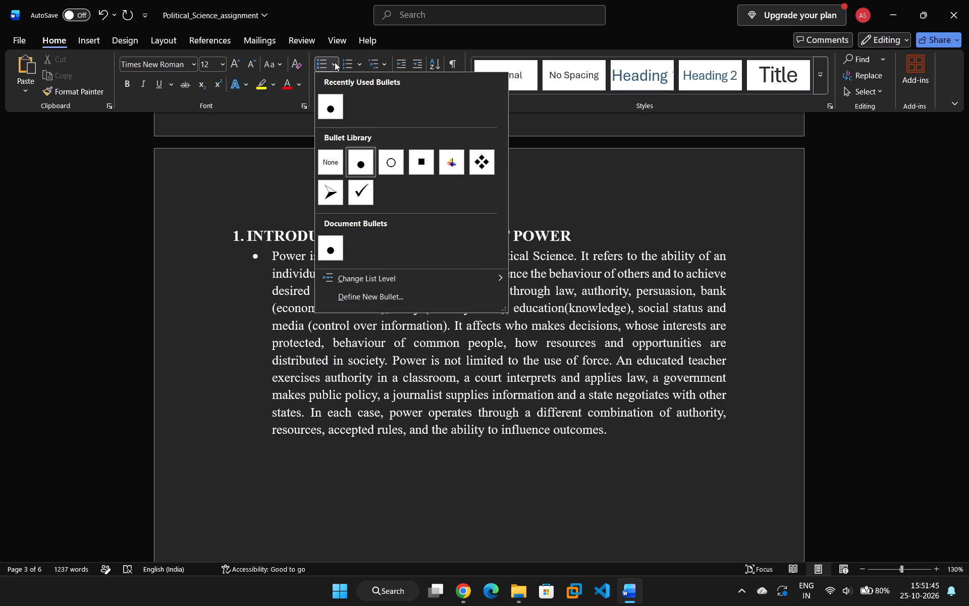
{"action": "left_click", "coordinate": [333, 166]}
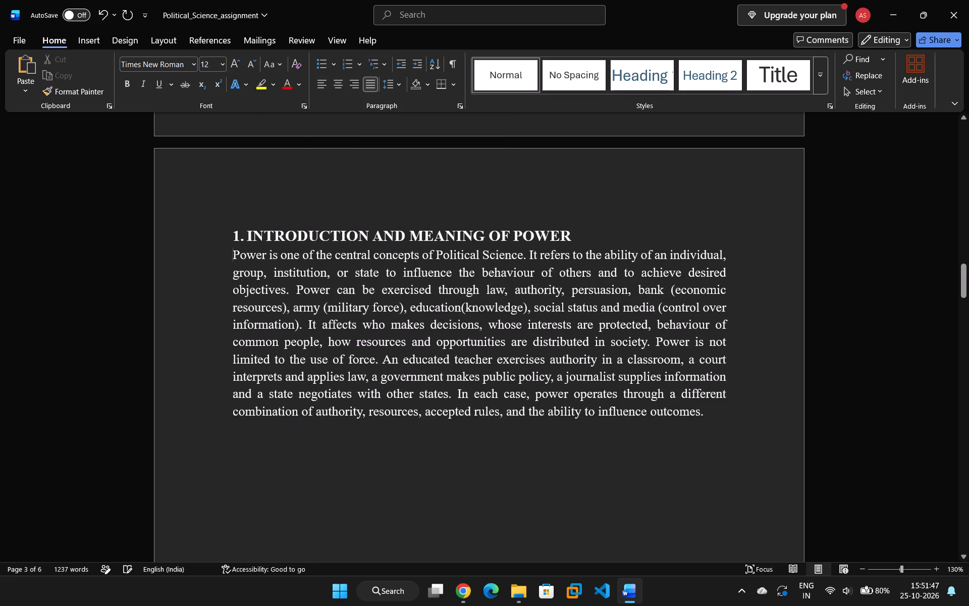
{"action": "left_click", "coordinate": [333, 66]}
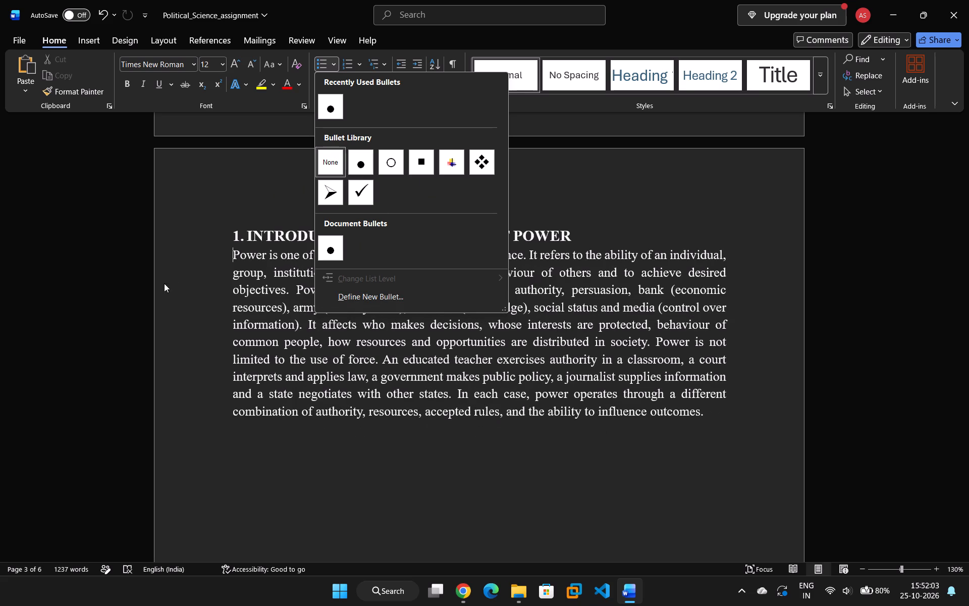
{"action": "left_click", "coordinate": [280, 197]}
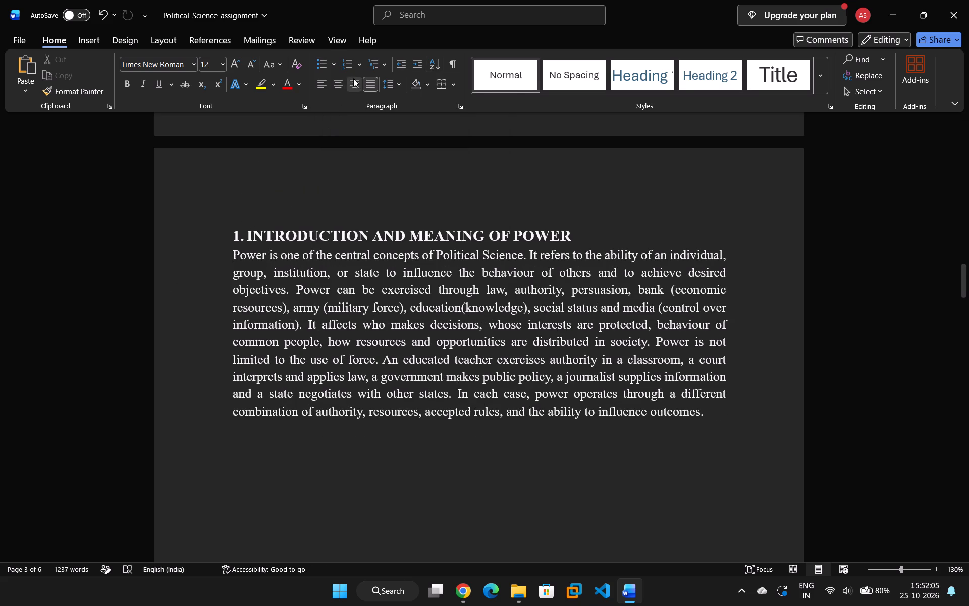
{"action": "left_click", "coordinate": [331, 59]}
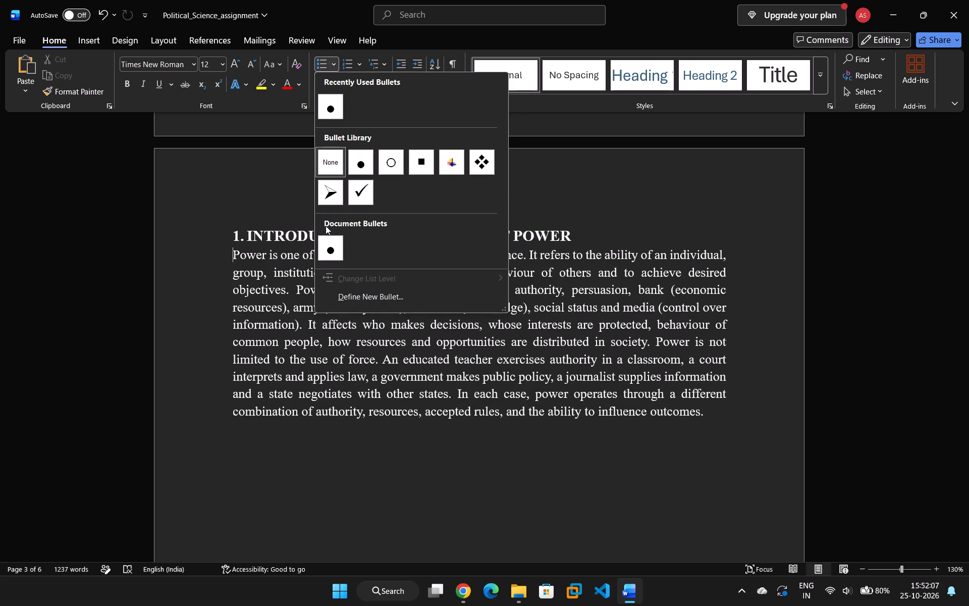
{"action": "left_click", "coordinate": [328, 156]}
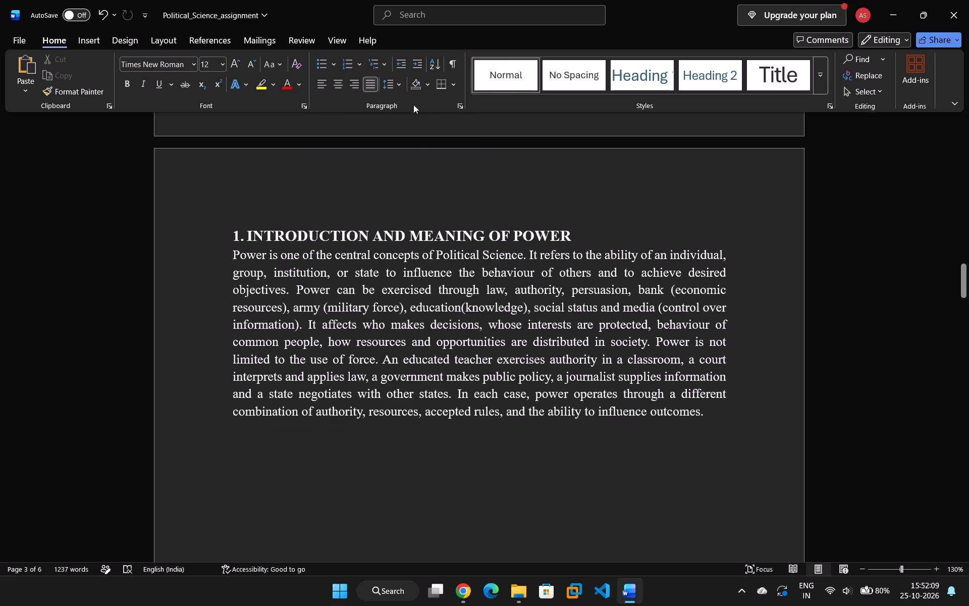
Apply a bottom border to section 1's body paragraph and to its heading.
{"action": "left_click", "coordinate": [440, 88]}
{"action": "left_click", "coordinate": [578, 237]}
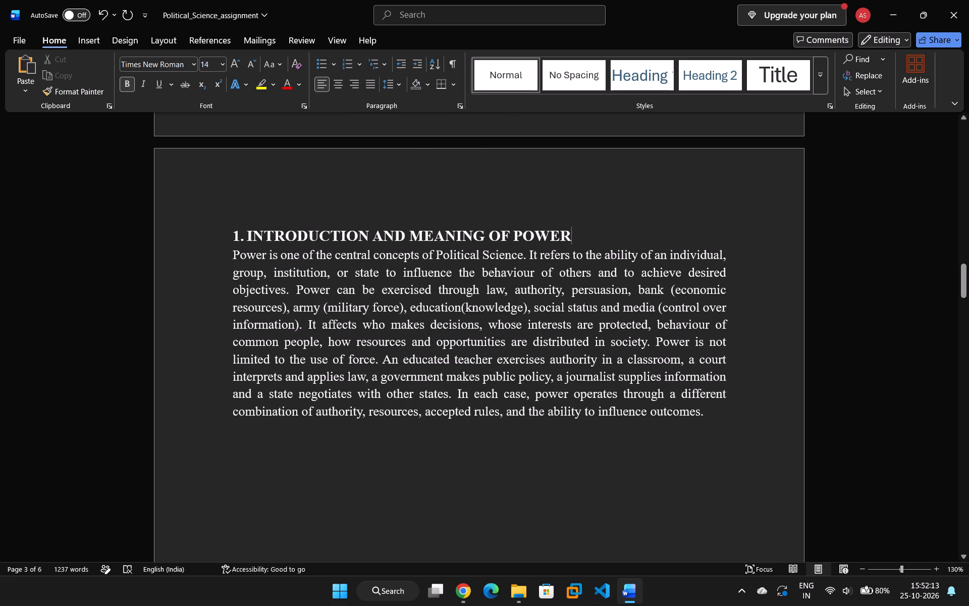
{"action": "key", "text": "Return"}
{"action": "key", "text": "BackSpace"}
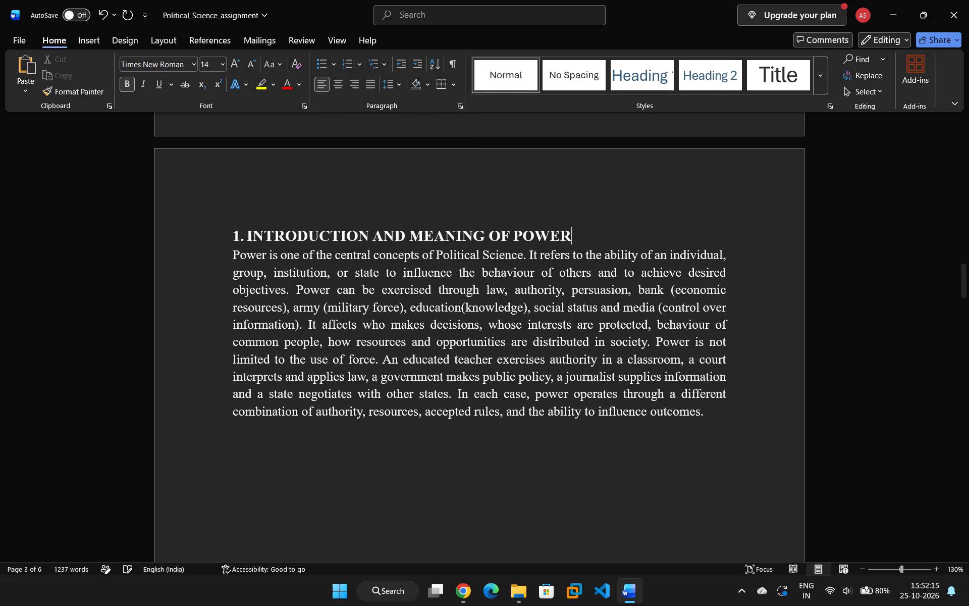
{"action": "left_click", "coordinate": [444, 83]}
Apply a border to the full text of the "1. INTRODUCTION AND MEANING OF POWER" heading.
{"action": "left_click_drag", "start_coordinate": [578, 234], "coordinate": [191, 185]}
{"action": "left_click", "coordinate": [443, 86]}
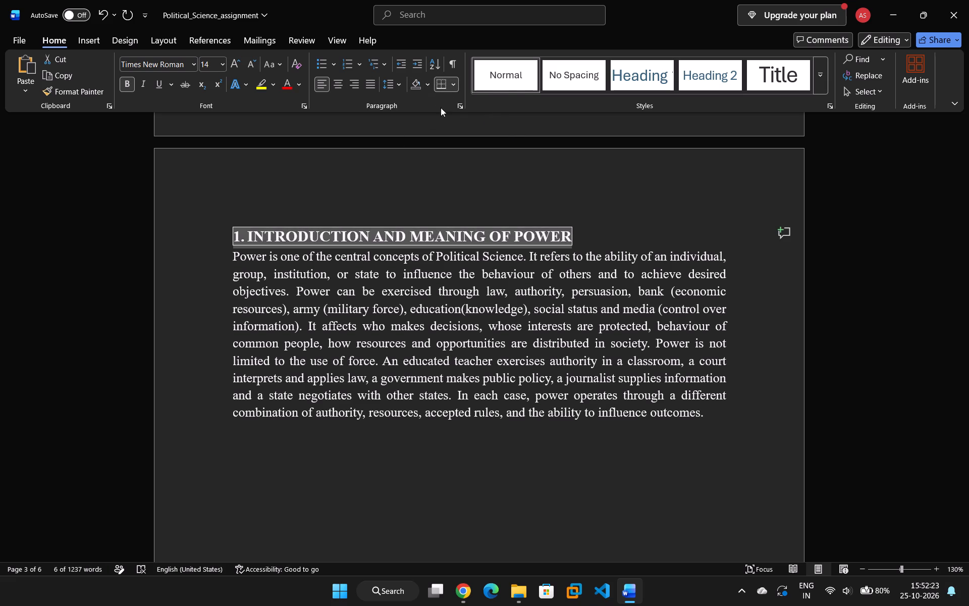
{"action": "left_click", "coordinate": [606, 220]}
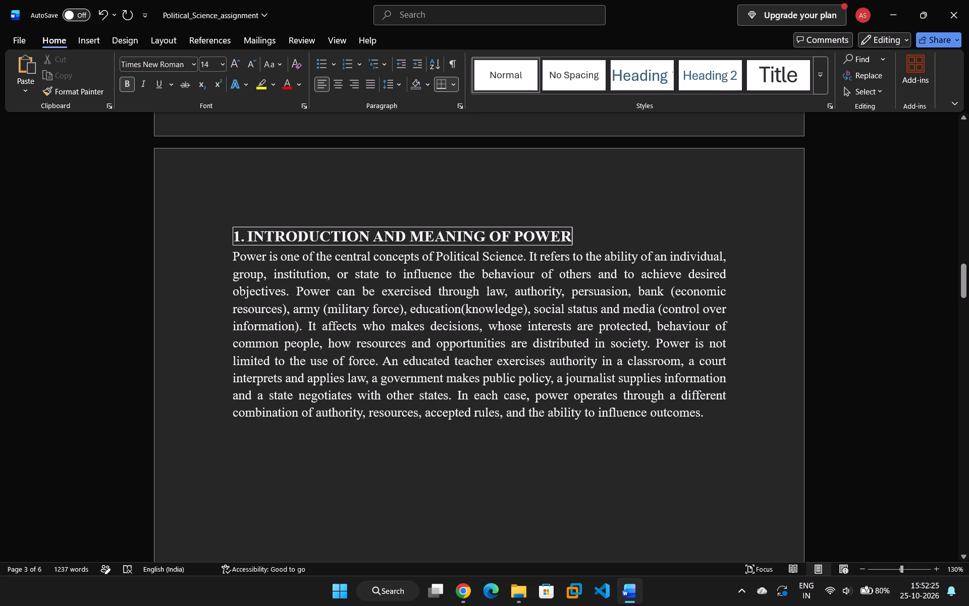
Clear the border from the full "1. INTRODUCTION AND MEANING OF POWER" heading.
{"action": "left_click", "coordinate": [455, 79]}
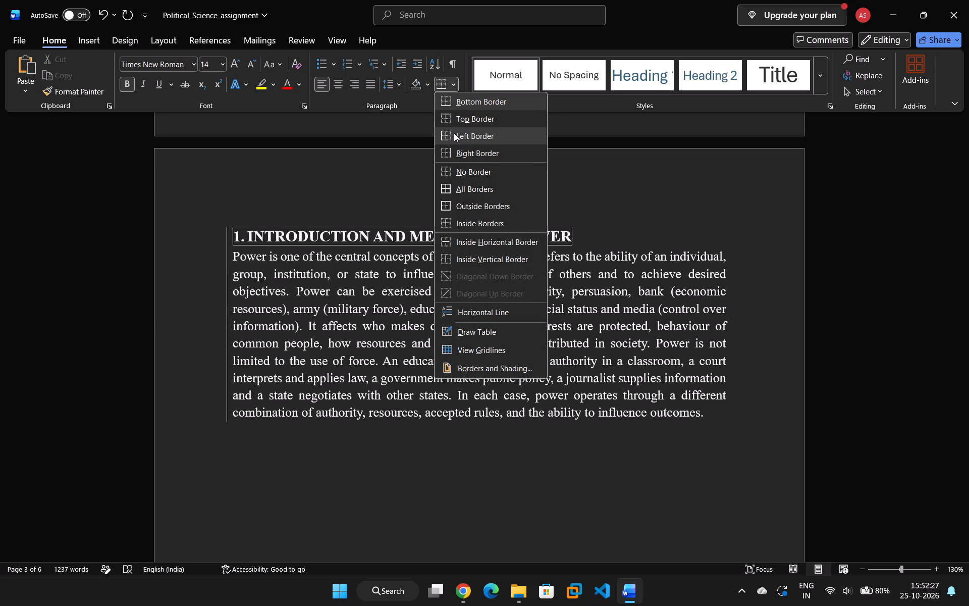
{"action": "left_click", "coordinate": [462, 99]}
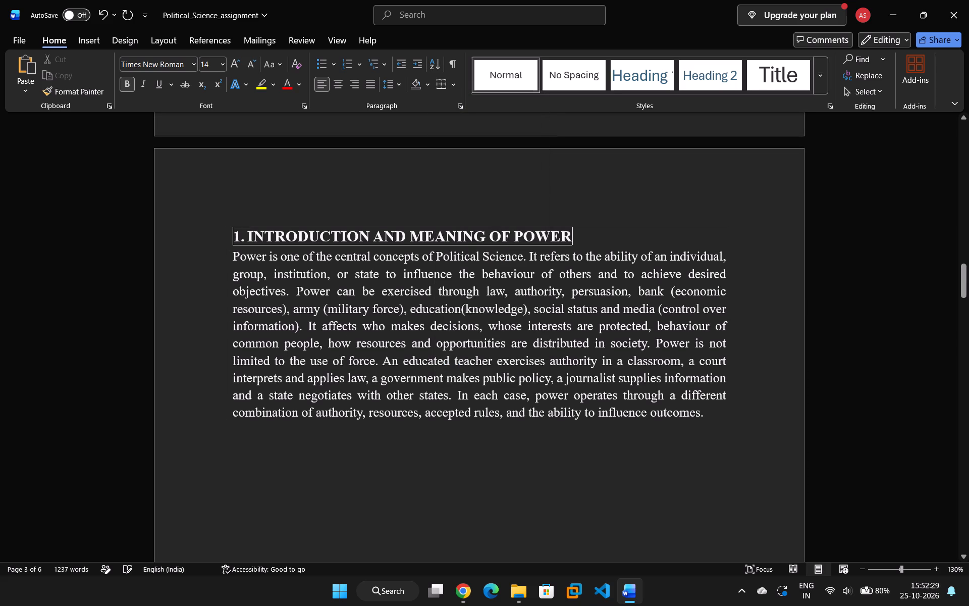
{"action": "left_click_drag", "start_coordinate": [576, 234], "coordinate": [226, 180]}
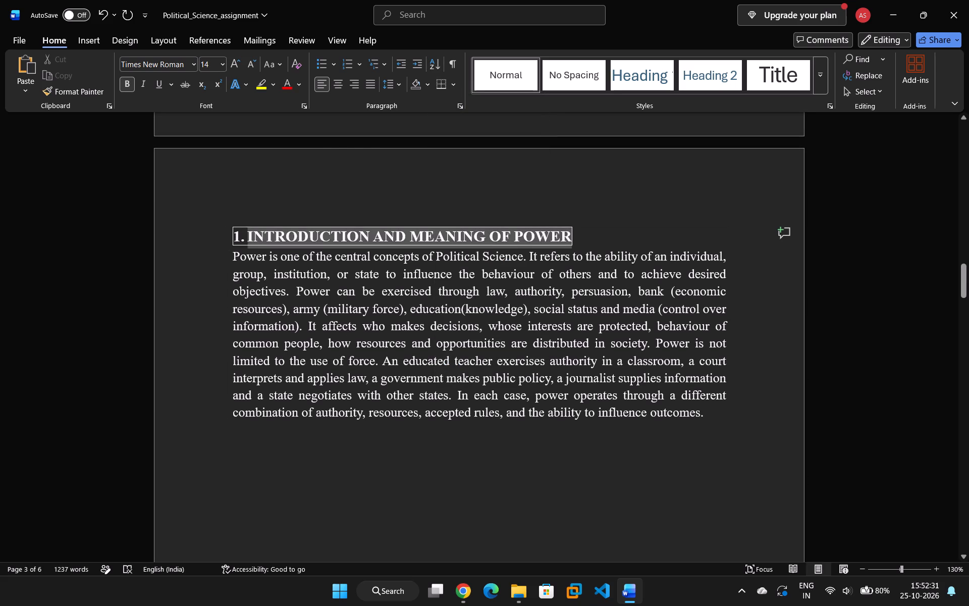
{"action": "left_click_drag", "start_coordinate": [226, 180], "coordinate": [210, 186]}
{"action": "left_click", "coordinate": [441, 83]}
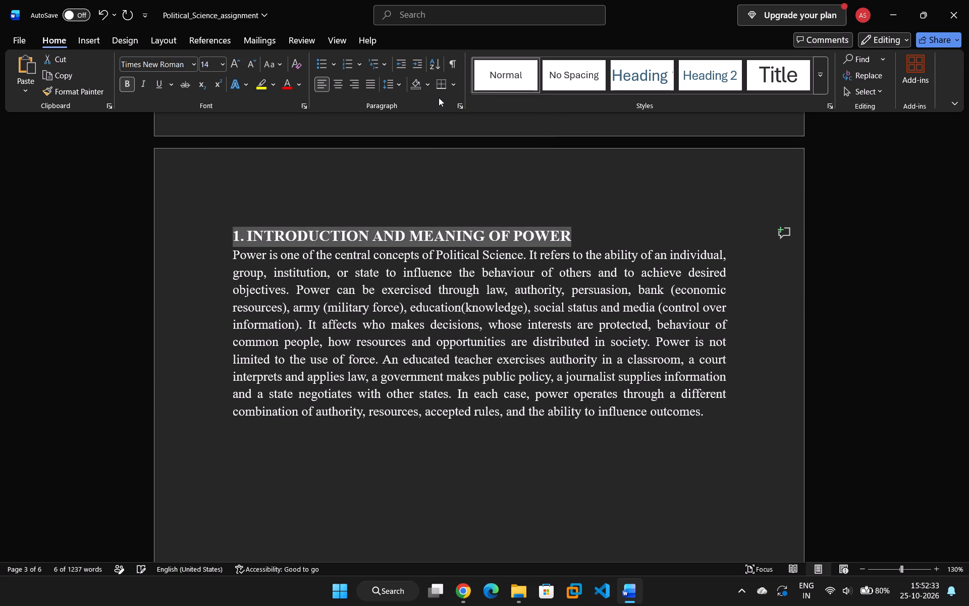
{"action": "left_click", "coordinate": [454, 88]}
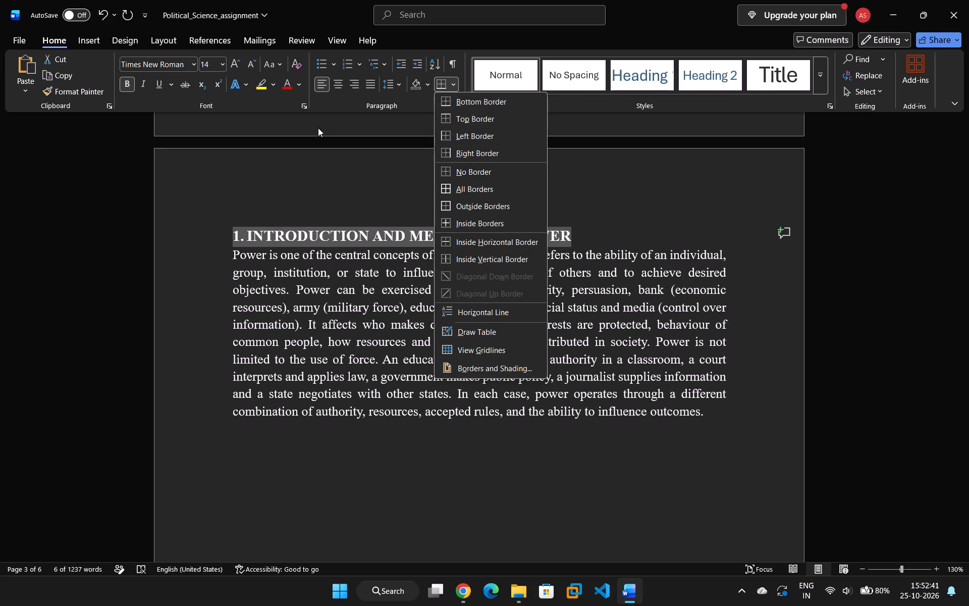
{"action": "left_click", "coordinate": [318, 153]}
{"action": "left_click", "coordinate": [403, 209]}
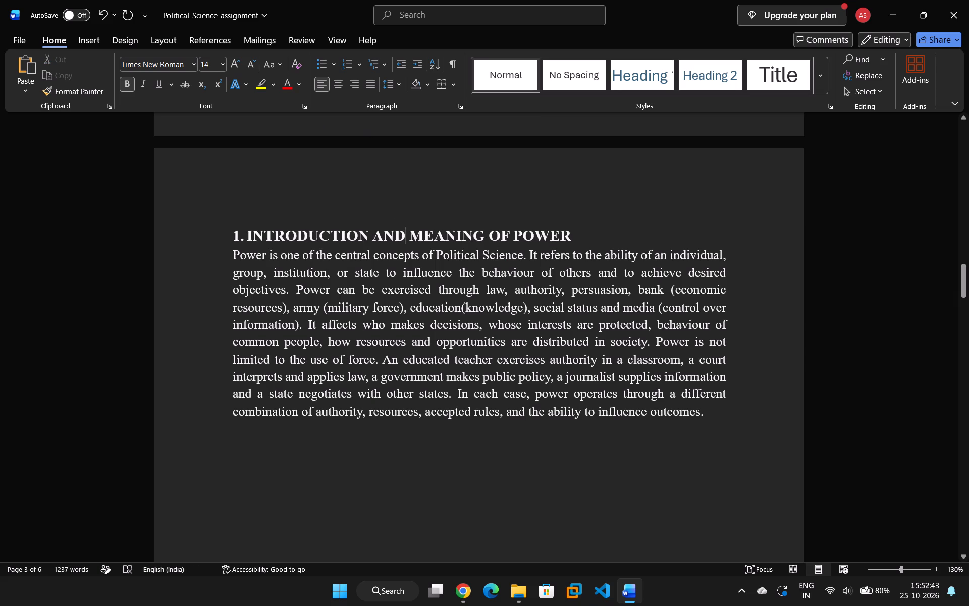
Rewrite the section 1 heading in sentence case as "1. Introduction and meaning of power".
{"action": "left_click", "coordinate": [570, 244]}
{"action": "left_click", "coordinate": [567, 234]}
{"action": "key", "text": "BackSpace"}
{"action": "key", "text": "BackSpace"}
{"action": "key", "text": "BackSpace"}
{"action": "key", "text": "BackSpace"}
{"action": "key", "text": "BackSpace"}
{"action": "key", "text": "BackSpace"}
{"action": "key", "text": "BackSpace"}
{"action": "key", "text": "BackSpace"}
{"action": "key", "text": "BackSpace"}
{"action": "key", "text": "BackSpace"}
{"action": "key", "text": "BackSpace"}
{"action": "key", "text": "BackSpace"}
{"action": "key", "text": "BackSpace"}
{"action": "key", "text": "BackSpace"}
{"action": "key", "text": "BackSpace"}
{"action": "key", "text": "BackSpace"}
{"action": "key", "text": "BackSpace"}
{"action": "key", "text": "BackSpace"}
{"action": "key", "text": "BackSpace"}
{"action": "key", "text": "BackSpace"}
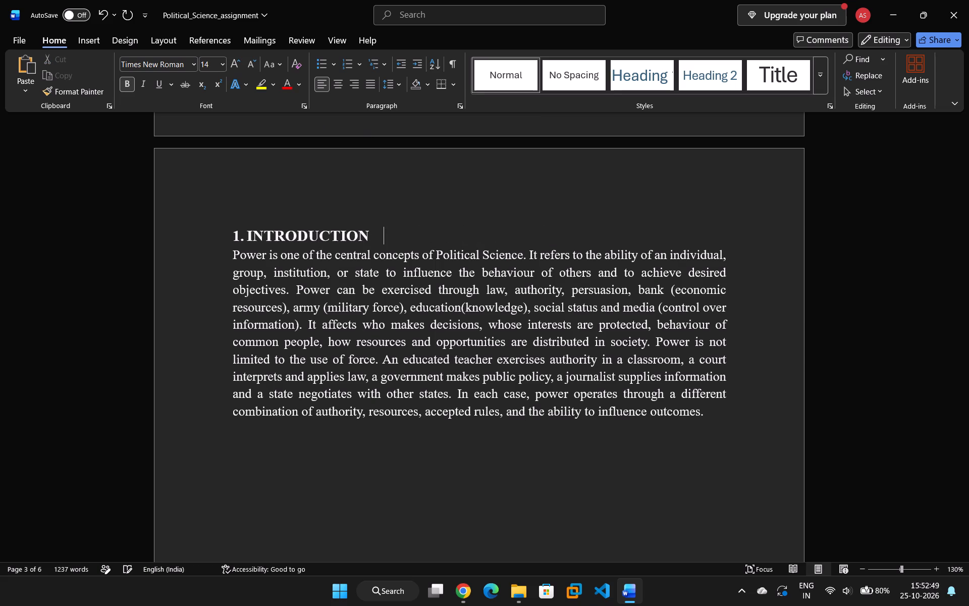
{"action": "key", "text": "BackSpace"}
{"action": "key", "text": "n"}
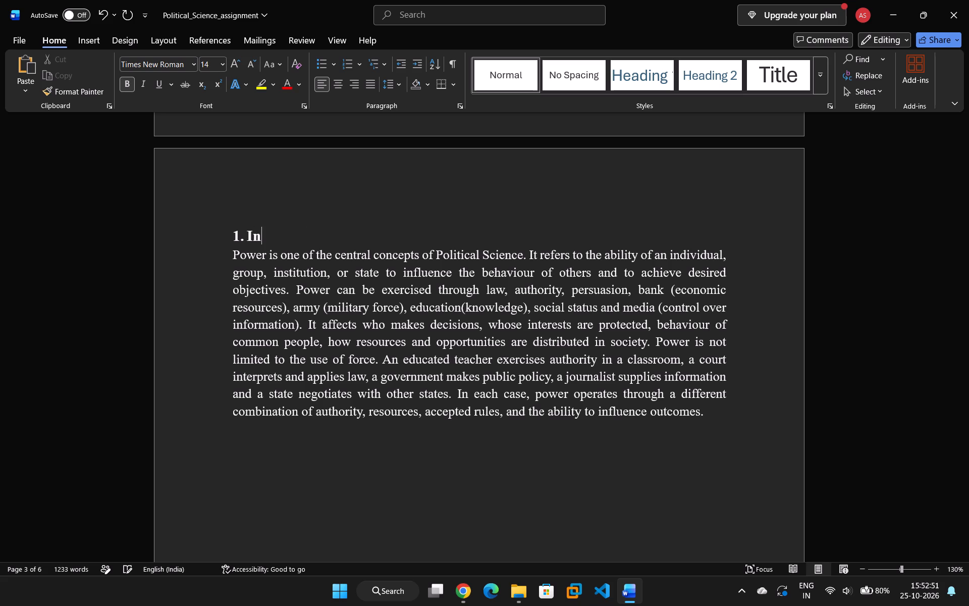
{"action": "type", "text": "troduction"}
{"action": "key", "text": "space"}
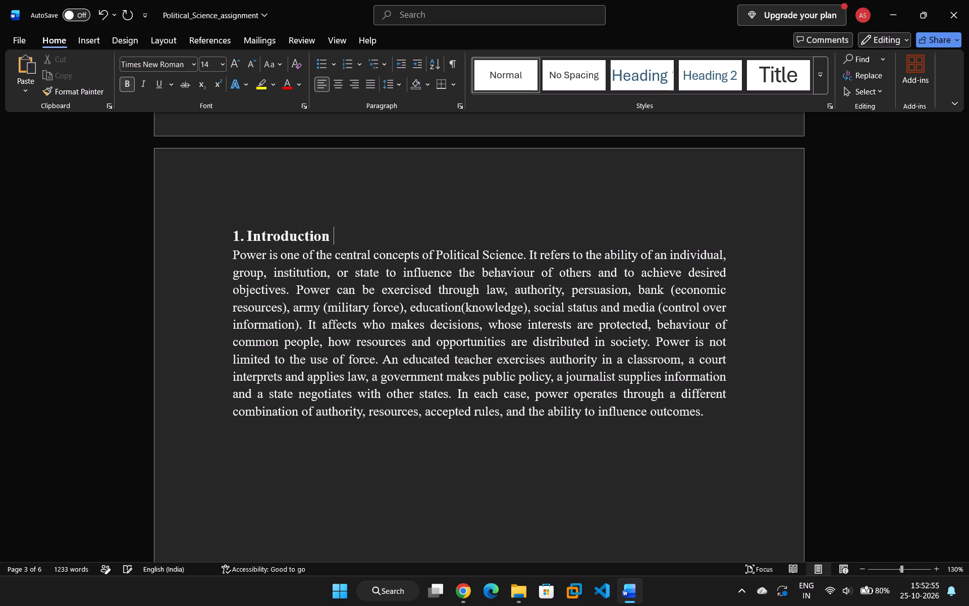
{"action": "type", "text": "and"}
{"action": "key", "text": "space"}
{"action": "type", "text": "mening"}
{"action": "key", "text": "space"}
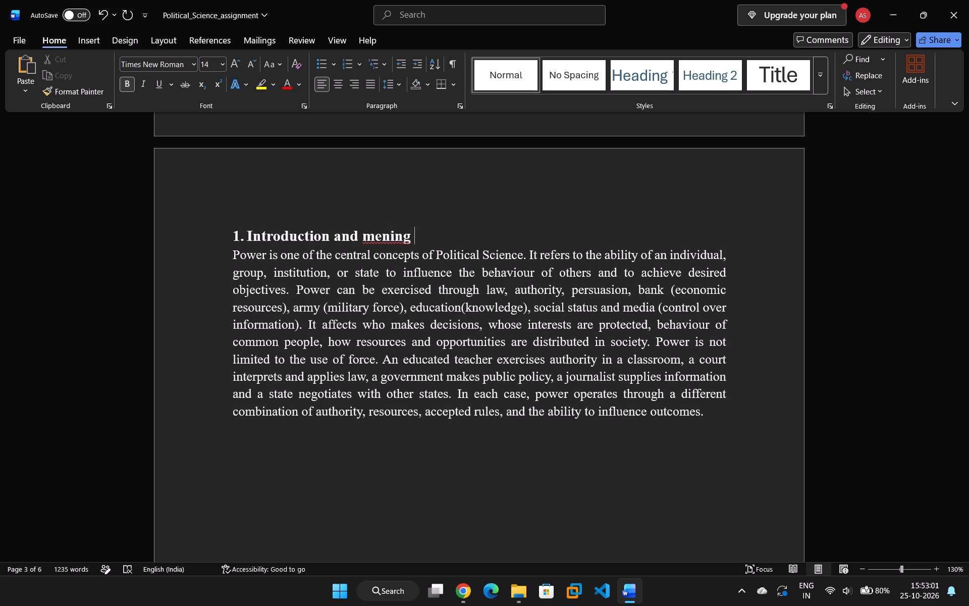
{"action": "key", "text": "BackSpace"}
{"action": "key", "text": "BackSpace"}
{"action": "key", "text": "BackSpace"}
{"action": "key", "text": "BackSpace"}
{"action": "key", "text": "BackSpace"}
{"action": "type", "text": "aning"}
{"action": "key", "text": "space"}
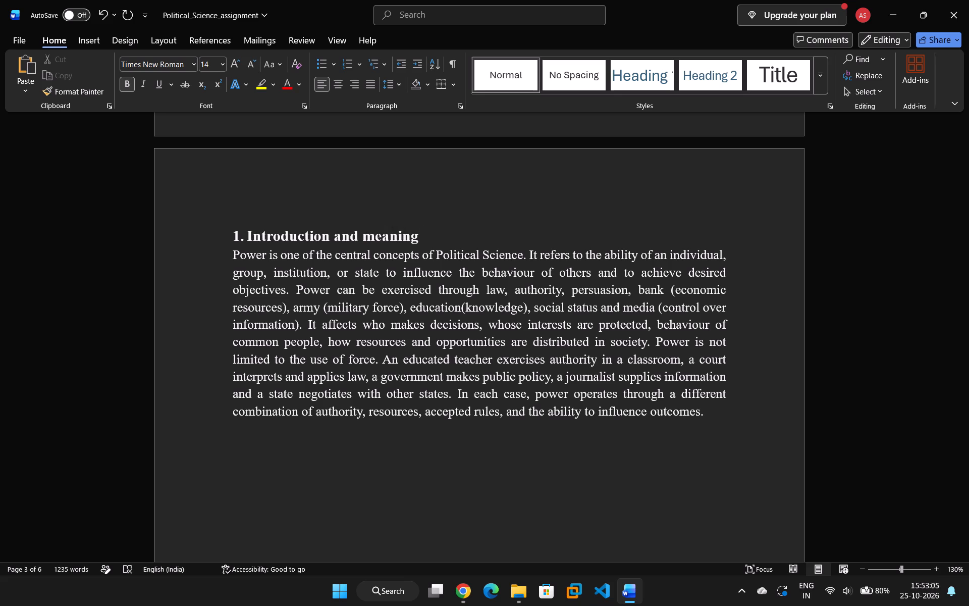
{"action": "type", "text": "oof powe"}
{"action": "key", "text": "r"}
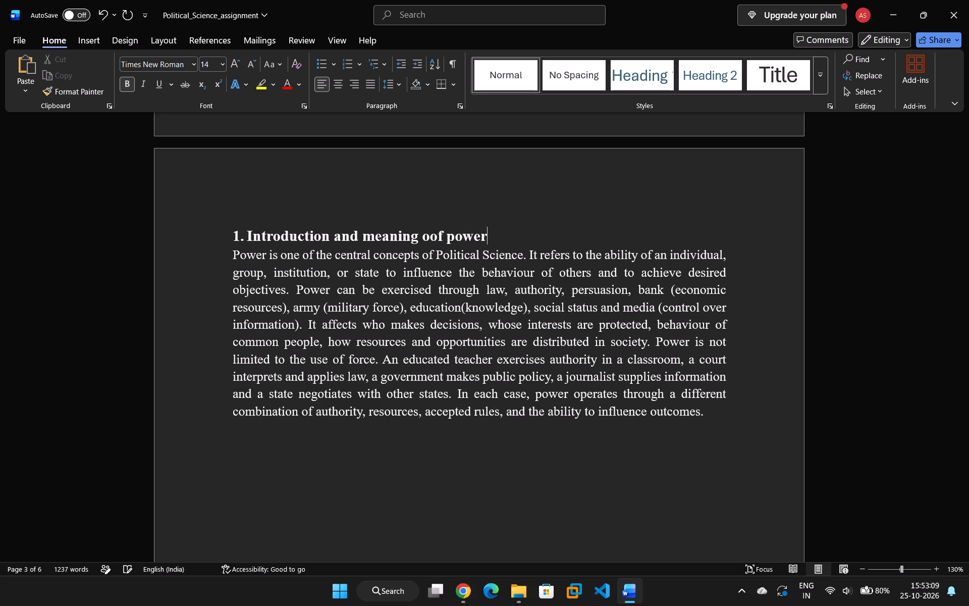
{"action": "key", "text": "Left"}
{"action": "key", "text": "Left"}
{"action": "key", "text": "Left"}
{"action": "key", "text": "Left"}
{"action": "key", "text": "Left"}
{"action": "key", "text": "Left"}
{"action": "key", "text": "Left"}
{"action": "key", "text": "BackSpace"}
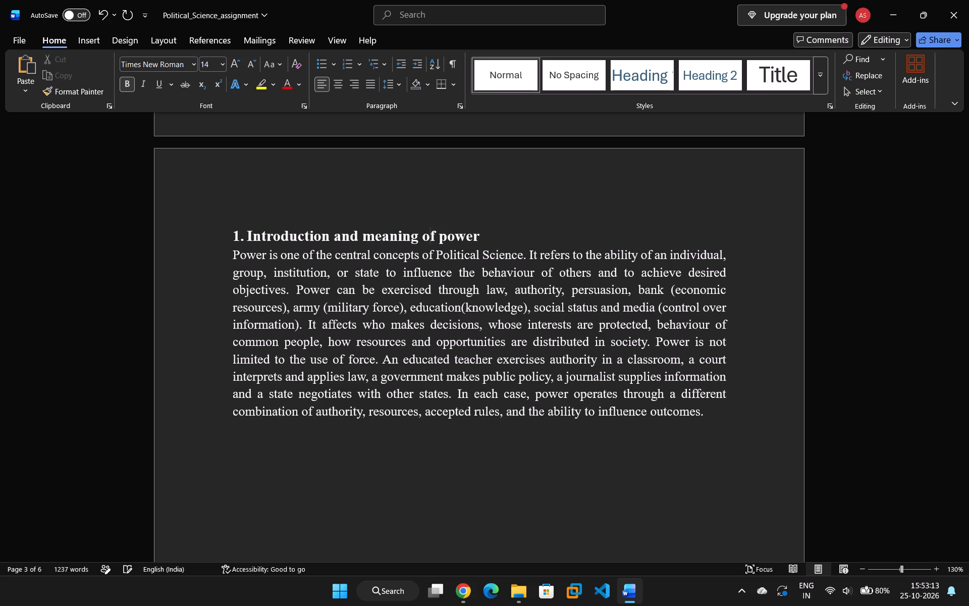
Apply a bottom border to the "1. Introduction and meaning of power" heading.
{"action": "key", "text": "Right"}
{"action": "key", "text": "Right"}
{"action": "key", "text": "Right"}
{"action": "key", "text": "Right"}
{"action": "key", "text": "Right"}
{"action": "key", "text": "Right"}
{"action": "key", "text": "Right"}
{"action": "key", "text": "Right"}
{"action": "key", "text": "Right"}
{"action": "key", "text": "Right"}
{"action": "key", "text": "Right"}
{"action": "key", "text": "Left"}
{"action": "key", "text": "Left"}
{"action": "key", "text": "Left"}
{"action": "key", "text": "Left"}
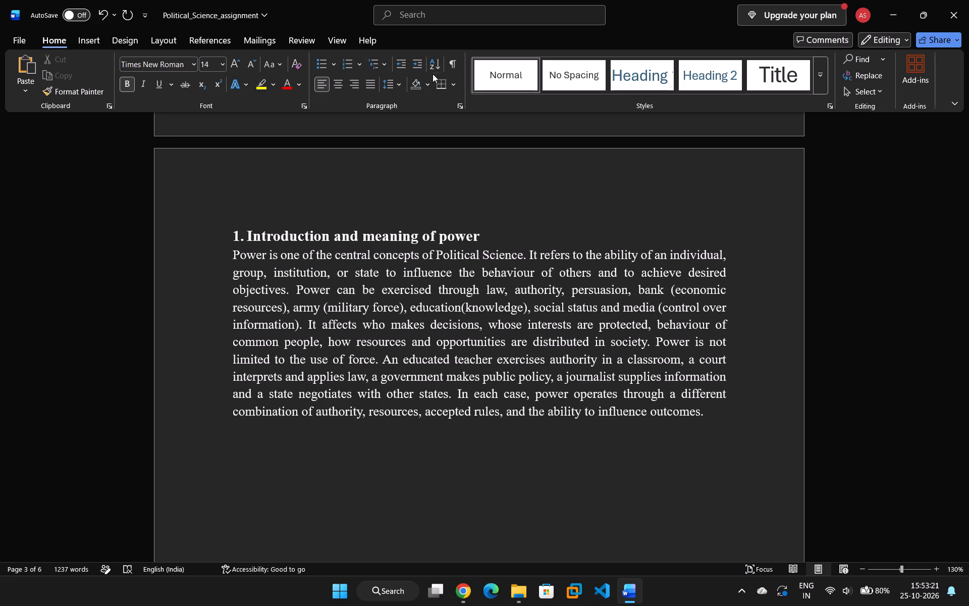
{"action": "left_click", "coordinate": [454, 85]}
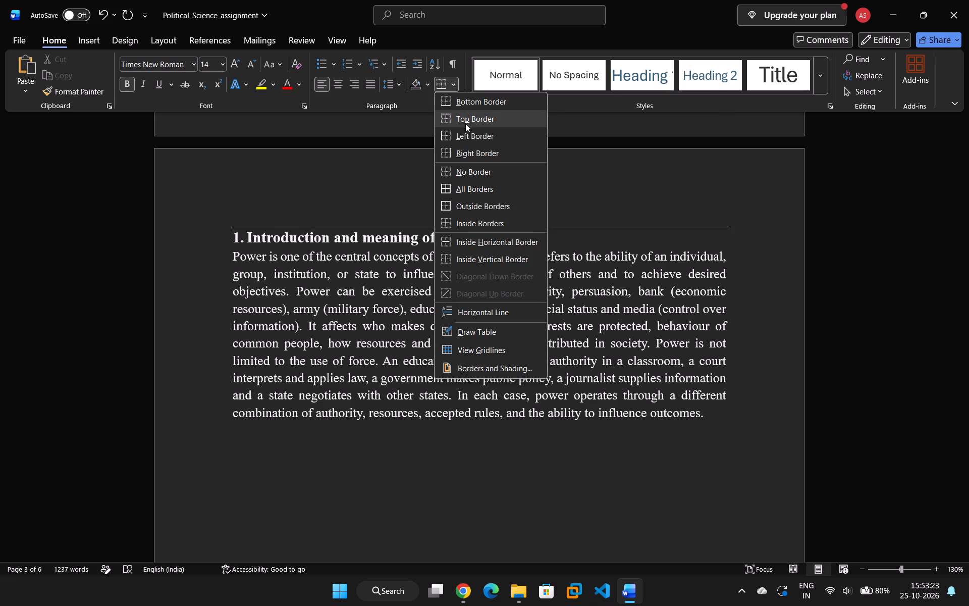
{"action": "left_click", "coordinate": [470, 105]}
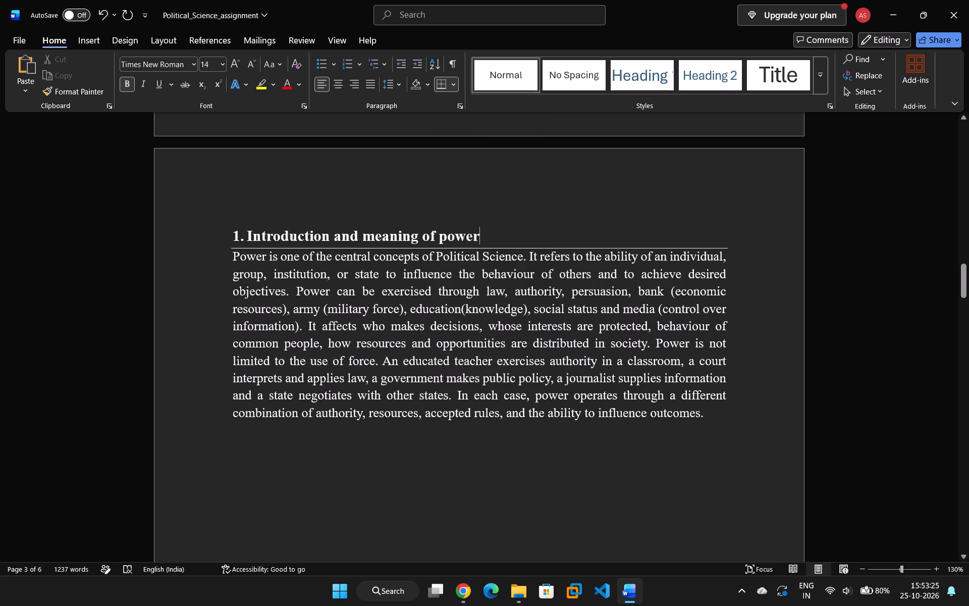
{"action": "left_click", "coordinate": [546, 242]}
Insert a footnote at the end of section 1's body paragraph, after "influence outcomes.".
{"action": "left_click", "coordinate": [716, 415]}
{"action": "left_click", "coordinate": [212, 39]}
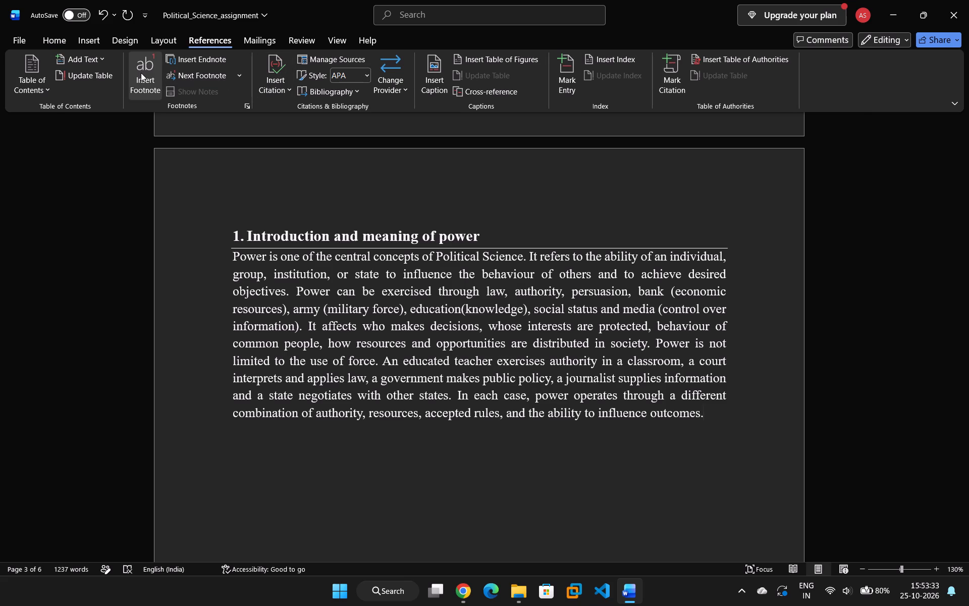
{"action": "left_click", "coordinate": [141, 73]}
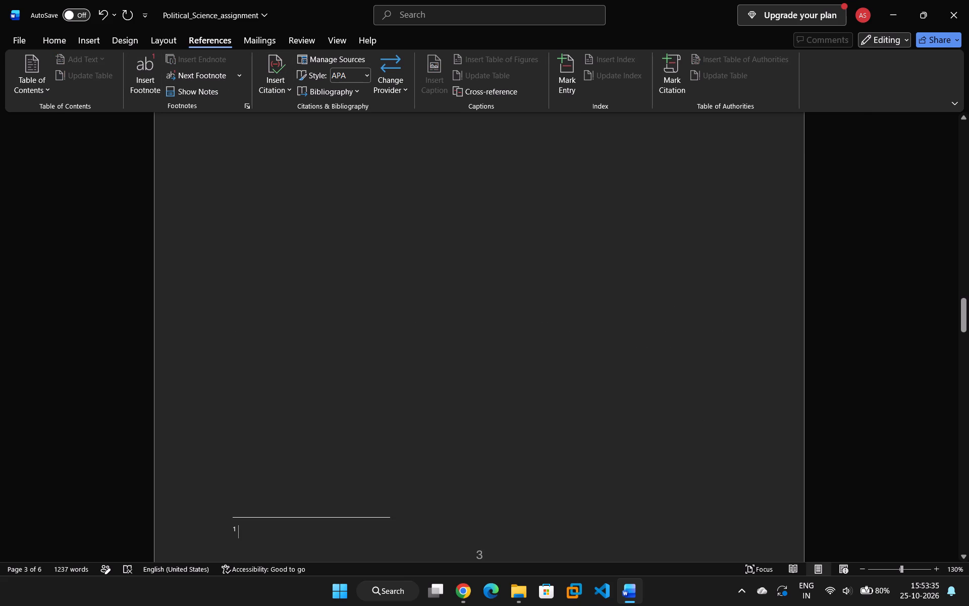
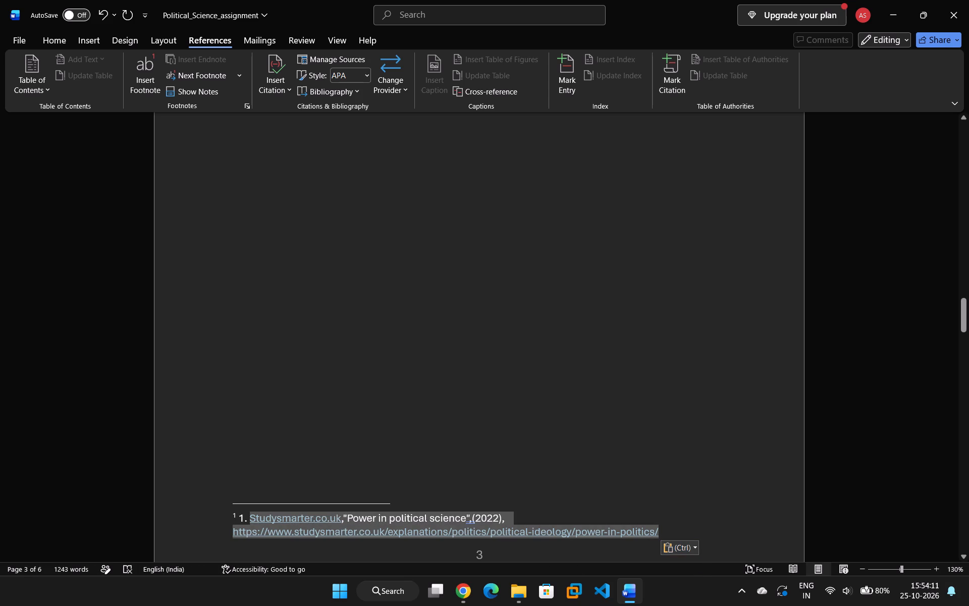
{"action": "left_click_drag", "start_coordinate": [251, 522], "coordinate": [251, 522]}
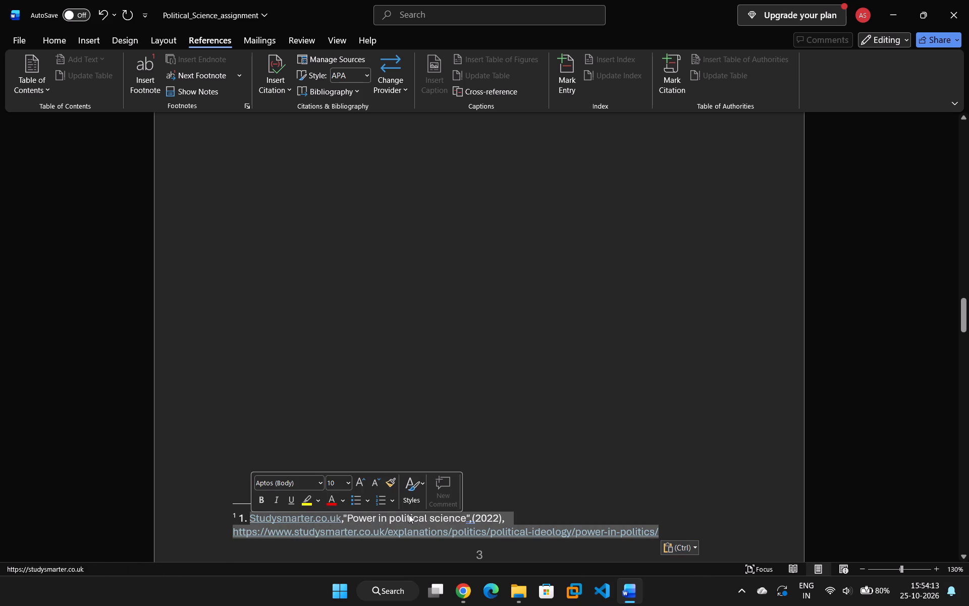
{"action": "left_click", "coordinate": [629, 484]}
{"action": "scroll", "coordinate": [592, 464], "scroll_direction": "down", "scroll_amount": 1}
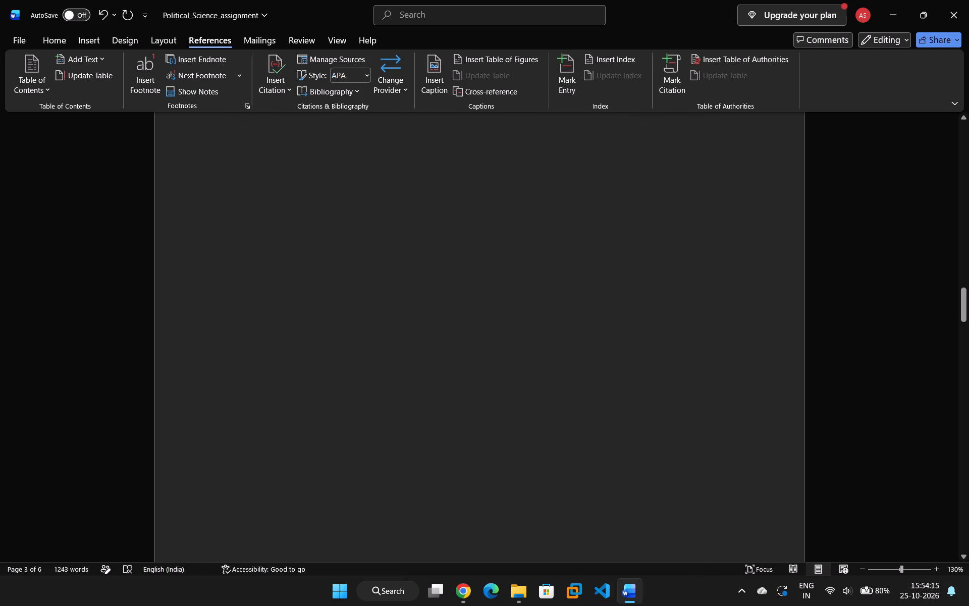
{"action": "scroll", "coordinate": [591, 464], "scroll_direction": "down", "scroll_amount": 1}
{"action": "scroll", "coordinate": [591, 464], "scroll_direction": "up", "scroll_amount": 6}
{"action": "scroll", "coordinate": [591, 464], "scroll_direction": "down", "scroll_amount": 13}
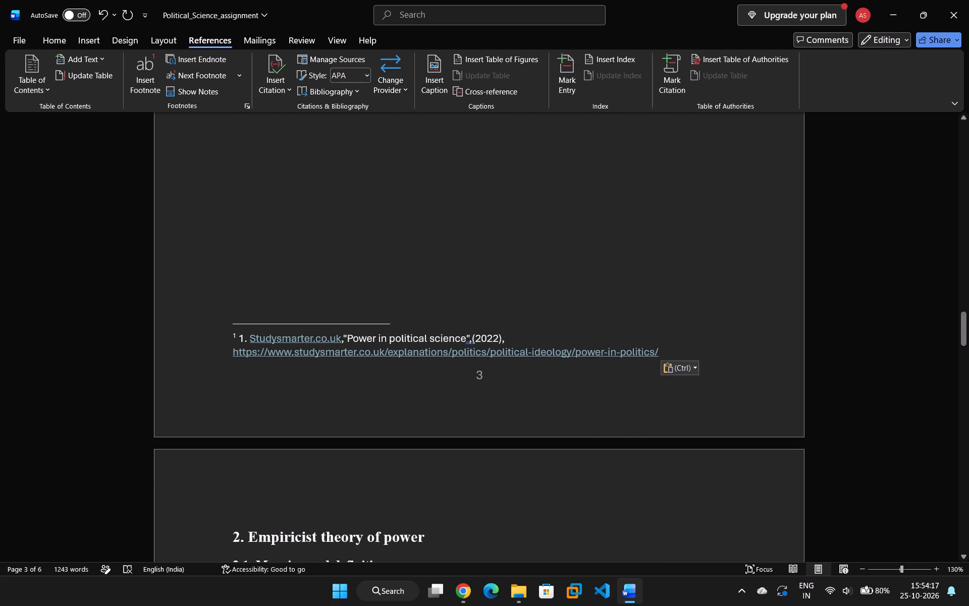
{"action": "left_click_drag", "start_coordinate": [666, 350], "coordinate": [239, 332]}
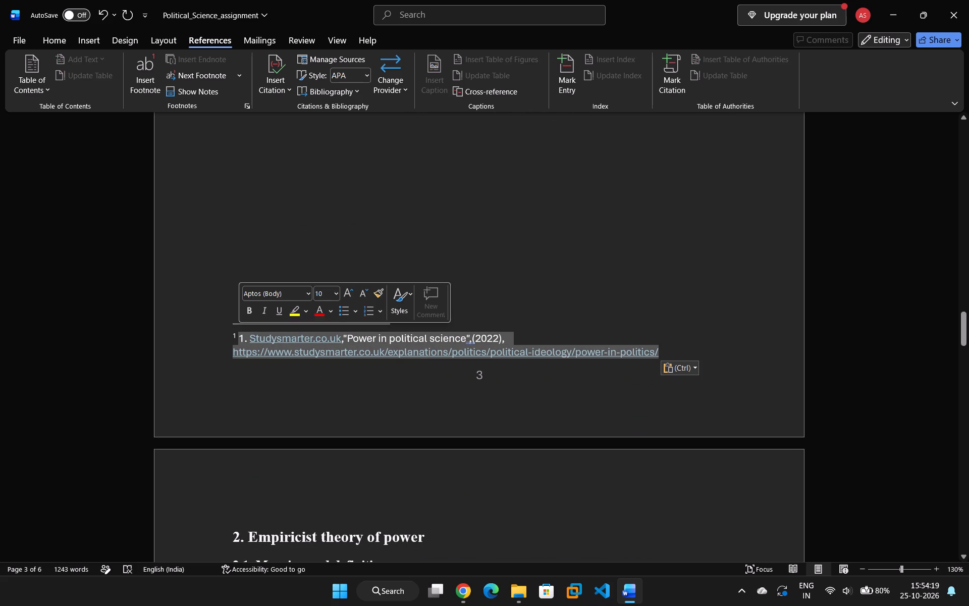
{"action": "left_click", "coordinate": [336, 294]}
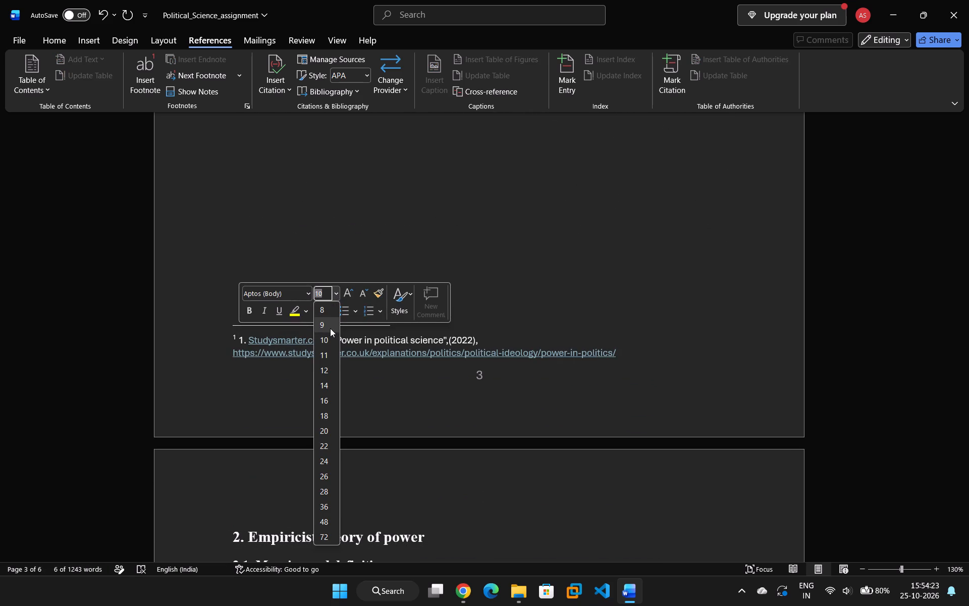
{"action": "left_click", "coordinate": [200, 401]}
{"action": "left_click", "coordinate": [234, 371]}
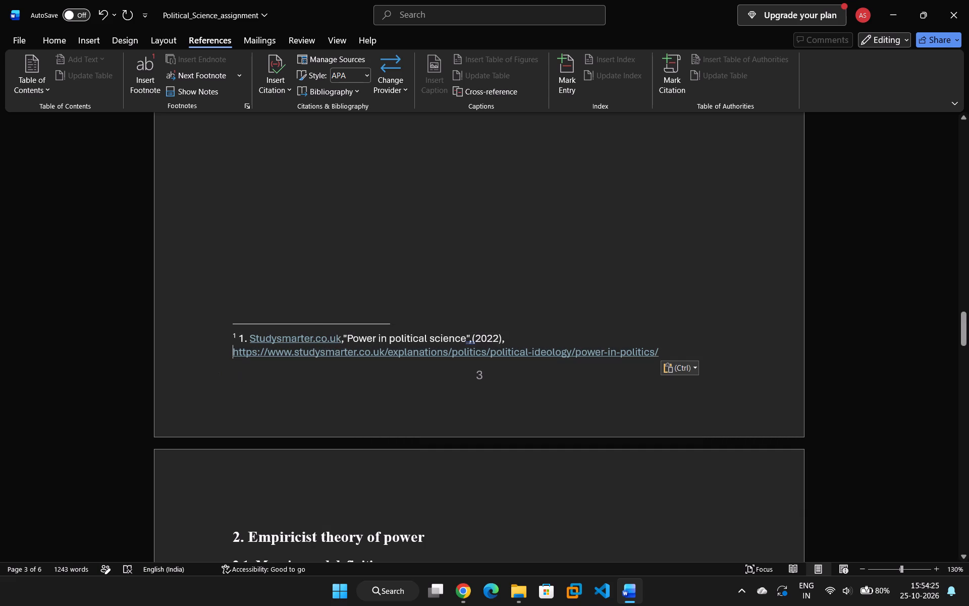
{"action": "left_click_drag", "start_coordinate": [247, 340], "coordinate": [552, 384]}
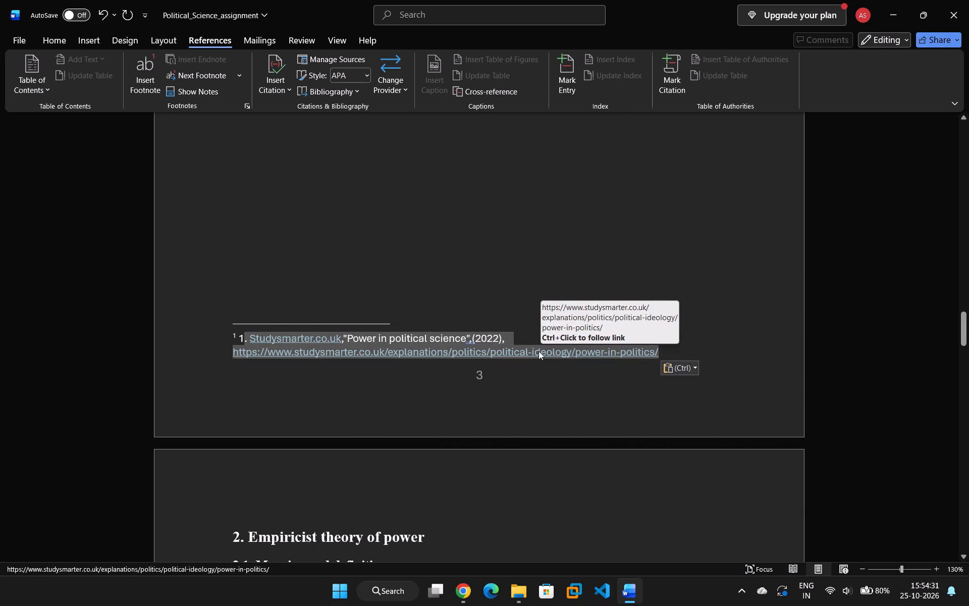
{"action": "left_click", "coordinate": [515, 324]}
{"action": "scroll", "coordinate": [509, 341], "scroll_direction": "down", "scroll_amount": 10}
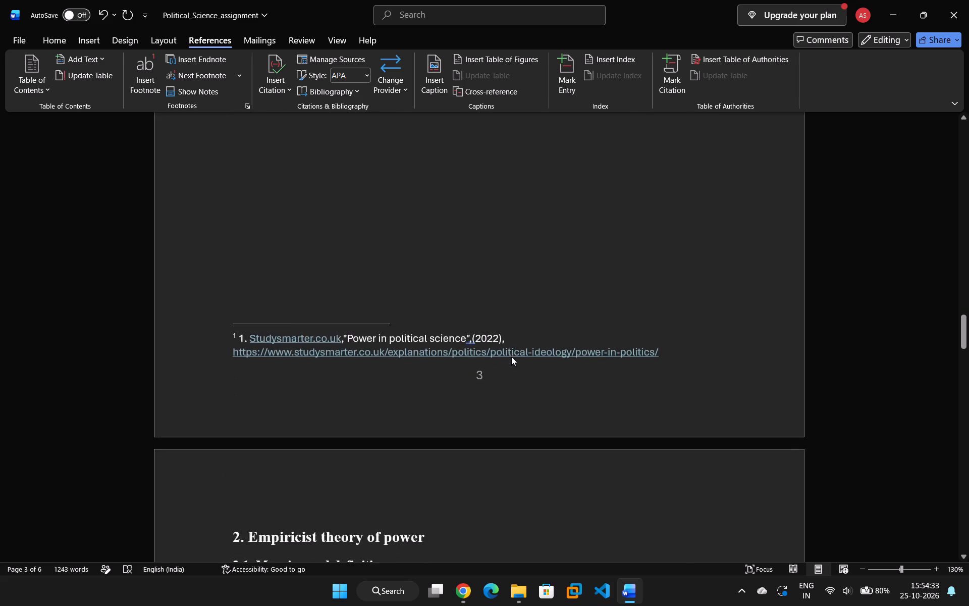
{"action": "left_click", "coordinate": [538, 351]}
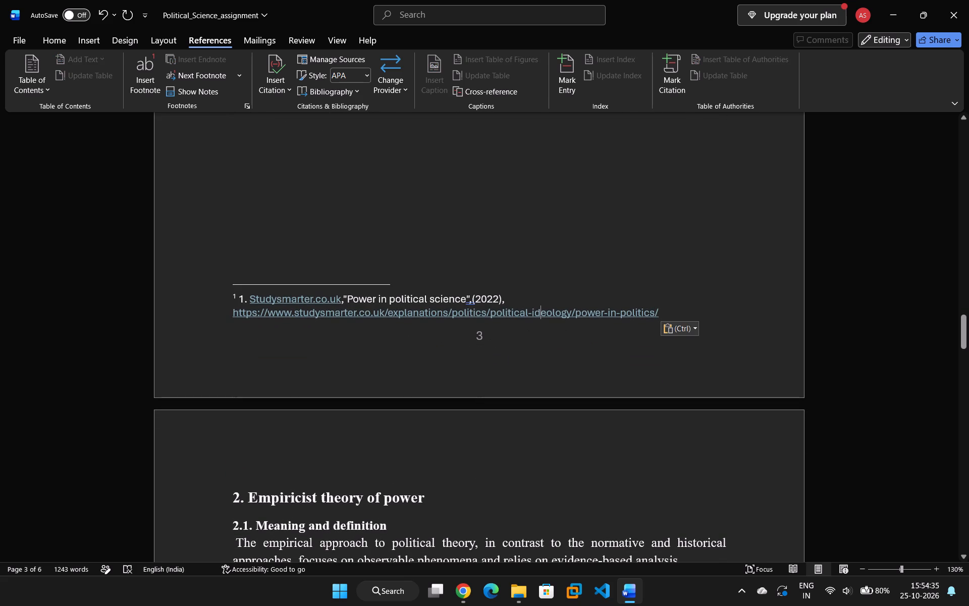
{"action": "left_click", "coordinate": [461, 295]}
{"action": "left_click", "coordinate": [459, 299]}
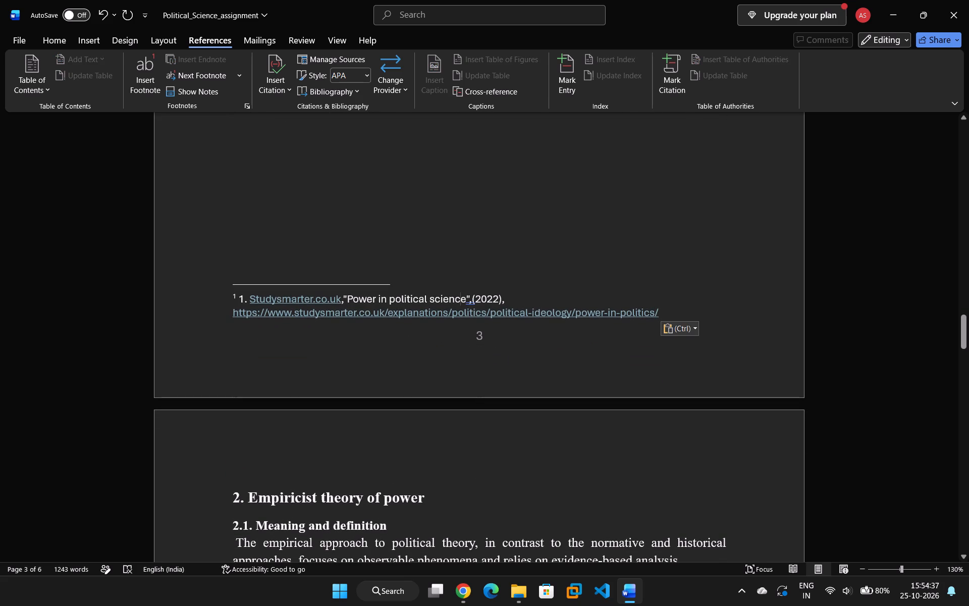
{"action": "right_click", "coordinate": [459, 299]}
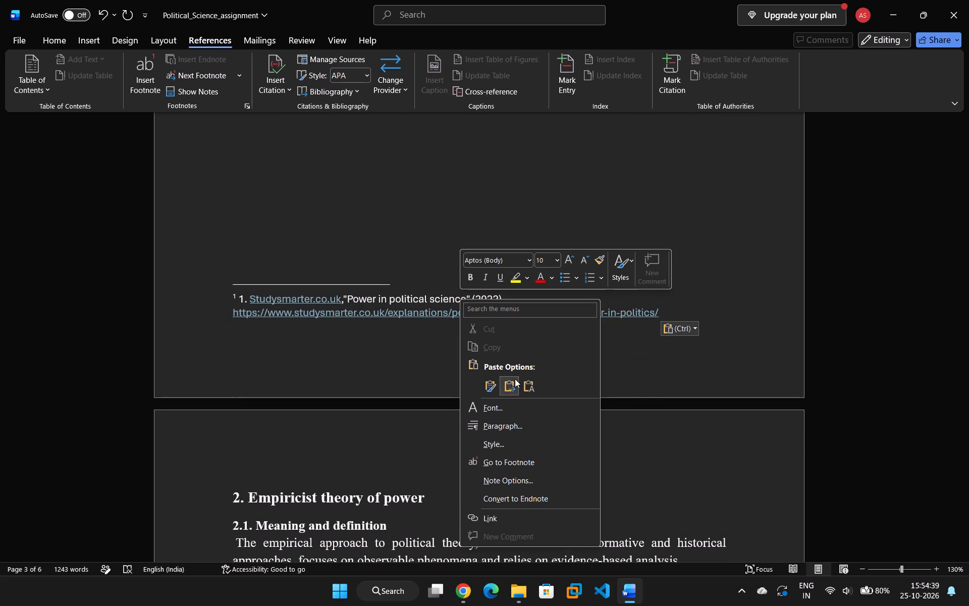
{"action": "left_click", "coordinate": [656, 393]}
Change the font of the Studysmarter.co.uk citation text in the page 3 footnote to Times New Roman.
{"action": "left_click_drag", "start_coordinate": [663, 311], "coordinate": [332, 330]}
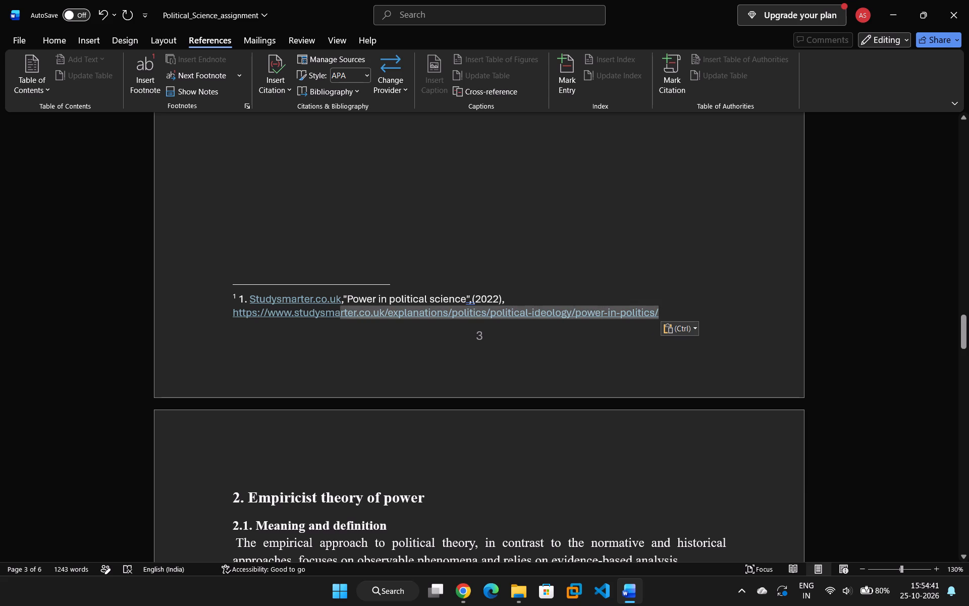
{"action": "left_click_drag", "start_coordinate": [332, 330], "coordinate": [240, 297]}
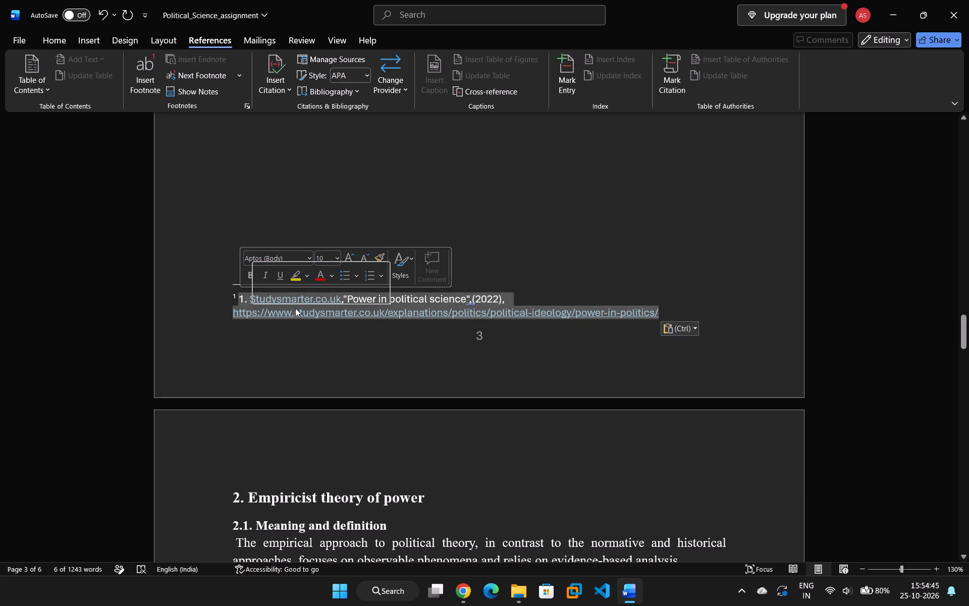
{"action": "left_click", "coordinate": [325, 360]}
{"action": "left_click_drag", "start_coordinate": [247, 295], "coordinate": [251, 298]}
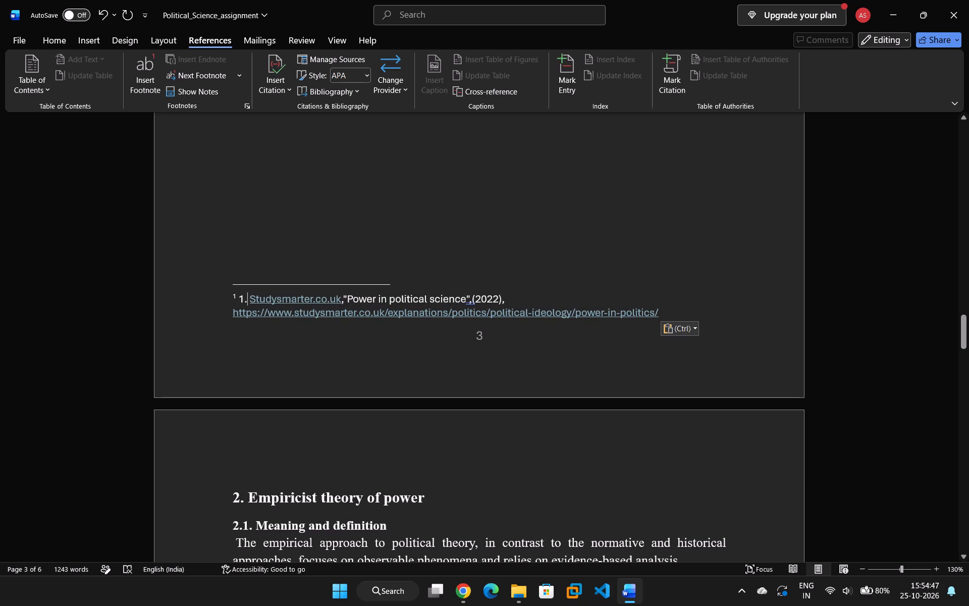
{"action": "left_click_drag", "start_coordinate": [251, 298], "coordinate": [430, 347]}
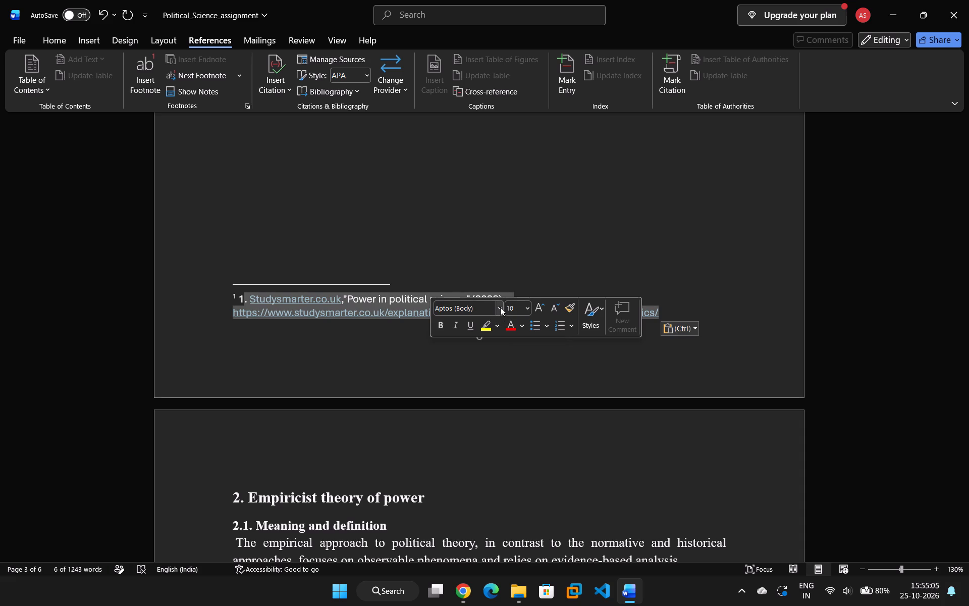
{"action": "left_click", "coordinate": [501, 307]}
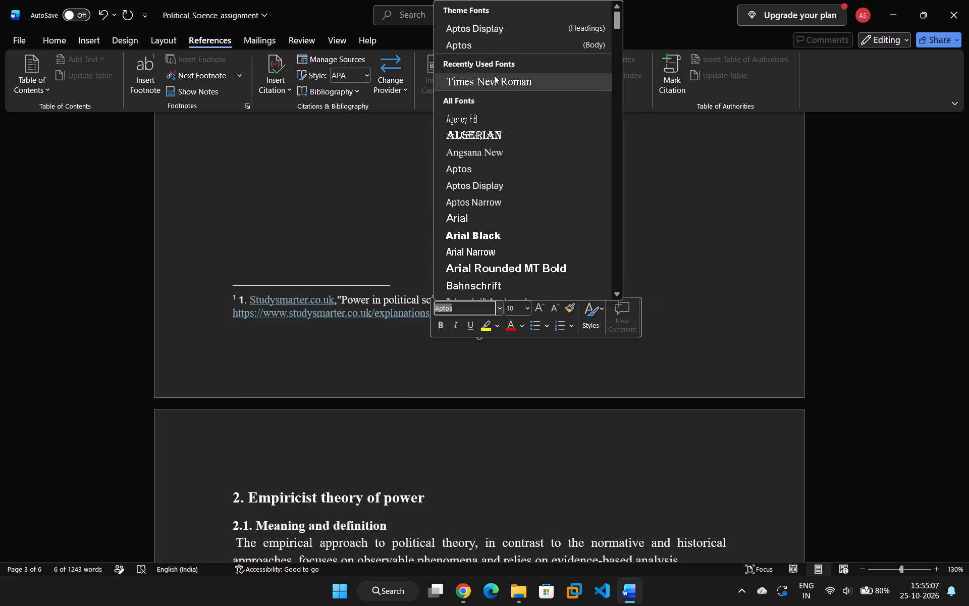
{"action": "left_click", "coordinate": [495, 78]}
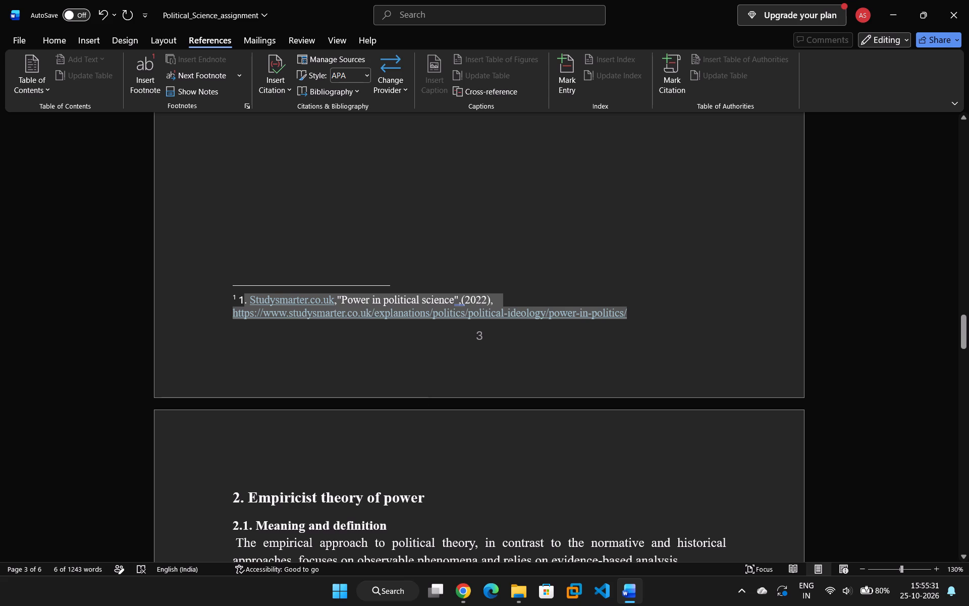
Undo the footnote's font change and the pasting of its citation text.
{"action": "key", "text": "ctrl+z"}
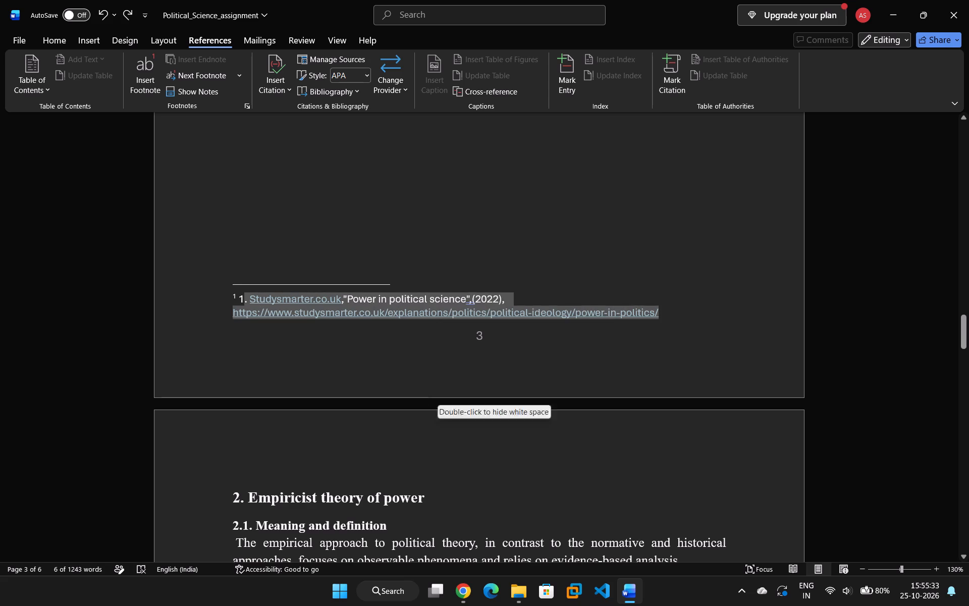
{"action": "key", "text": "ctrl+z"}
Set the document's citation and bibliography style to Chicago, Sixteenth Edition.
{"action": "scroll", "coordinate": [435, 390], "scroll_direction": "up", "scroll_amount": 4}
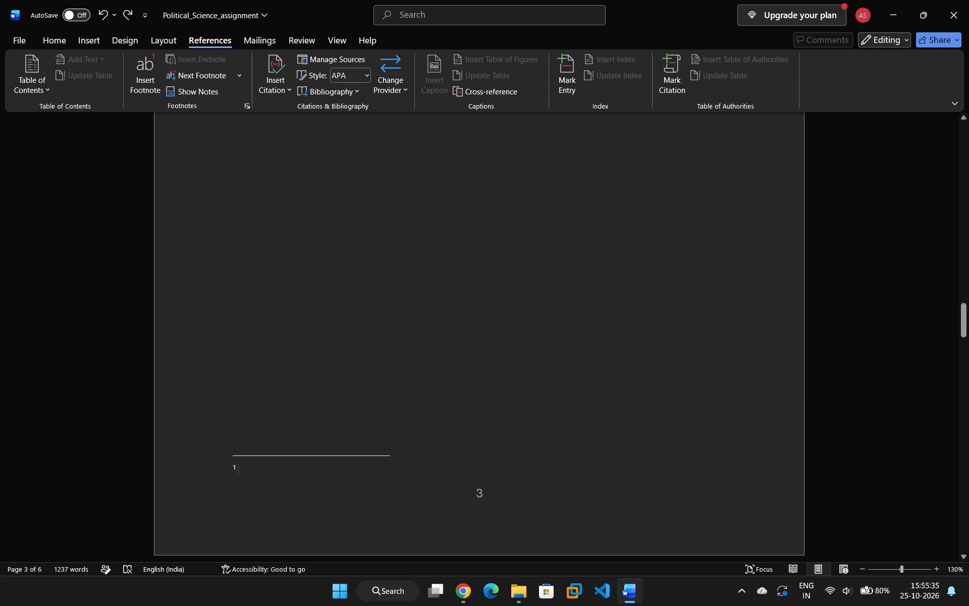
{"action": "left_click", "coordinate": [363, 76]}
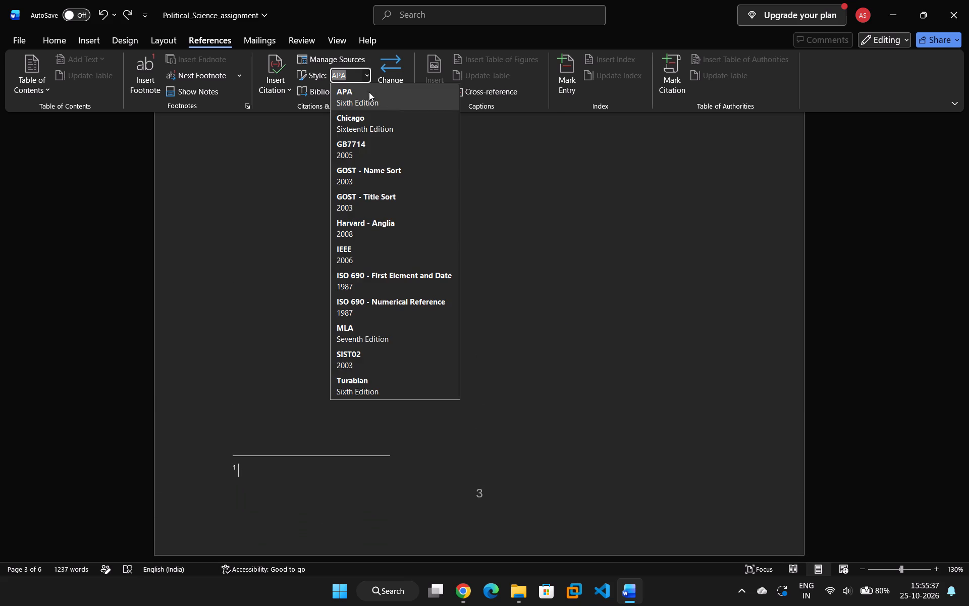
{"action": "left_click", "coordinate": [366, 132]}
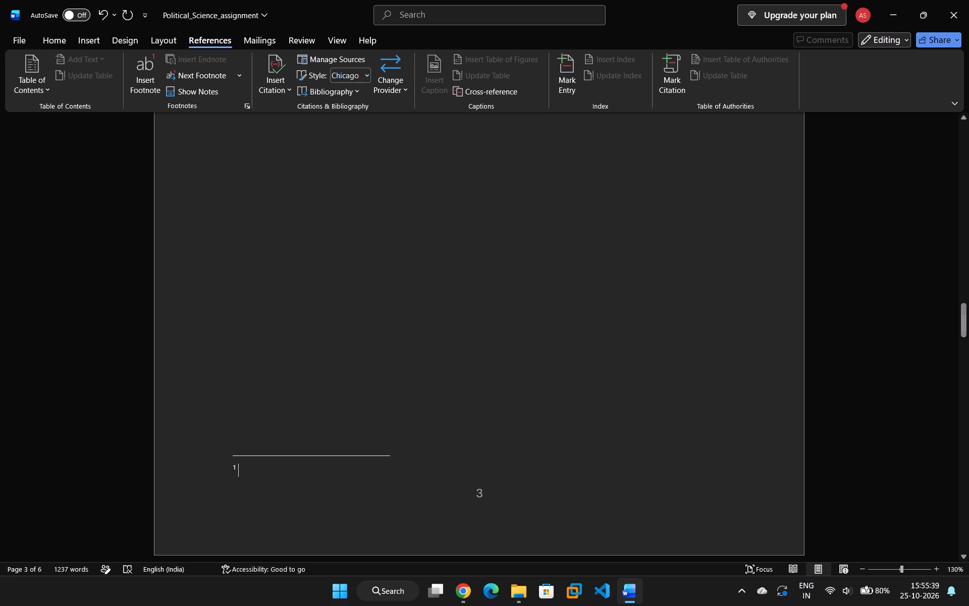
Open the choices for the citation and bibliography style again and look through them.
{"action": "scroll", "coordinate": [380, 288], "scroll_direction": "down", "scroll_amount": 3}
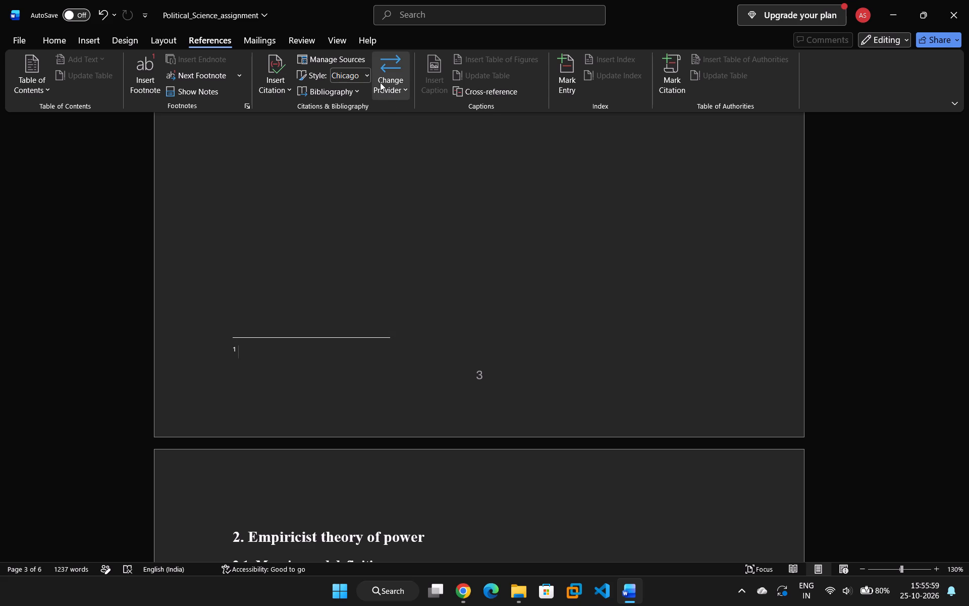
{"action": "left_click", "coordinate": [366, 68]}
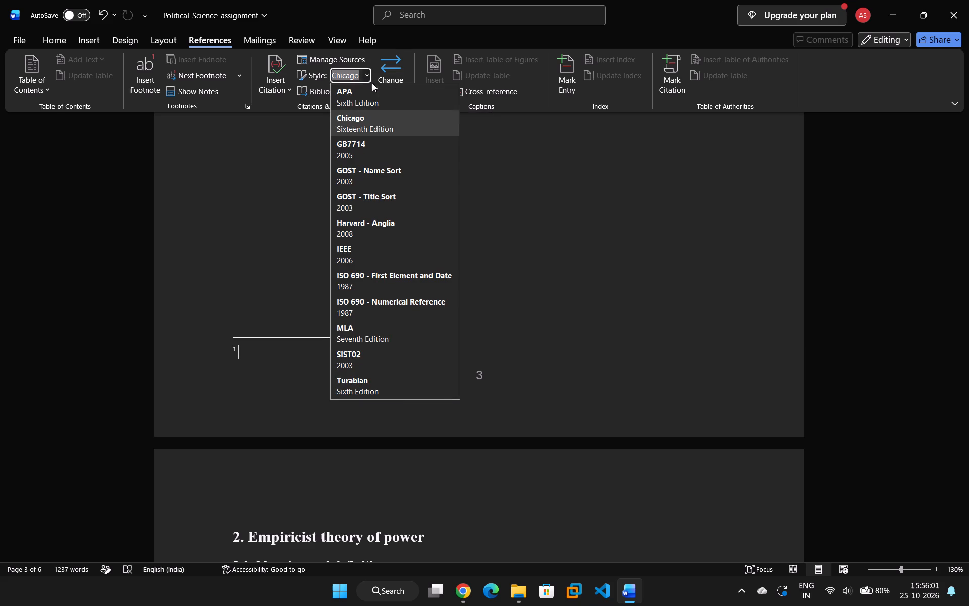
{"action": "scroll", "coordinate": [372, 282], "scroll_direction": "down", "scroll_amount": 4}
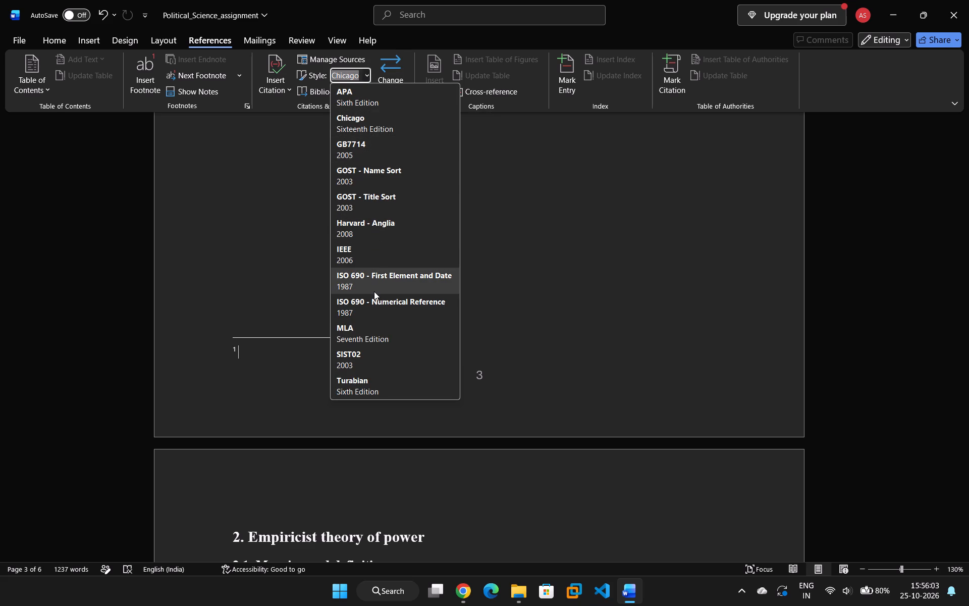
{"action": "scroll", "coordinate": [374, 291], "scroll_direction": "down", "scroll_amount": 1}
{"action": "scroll", "coordinate": [374, 292], "scroll_direction": "up", "scroll_amount": 2}
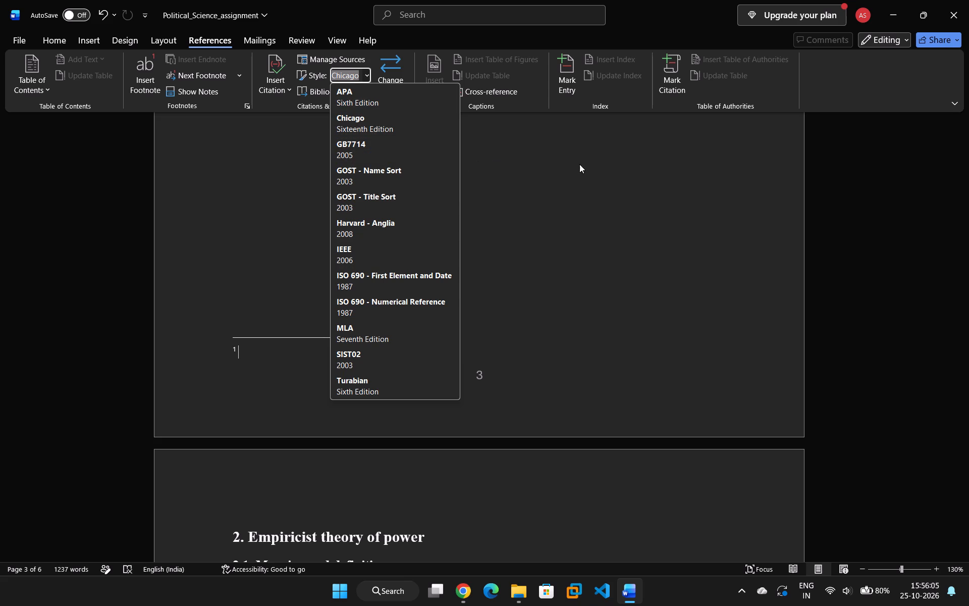
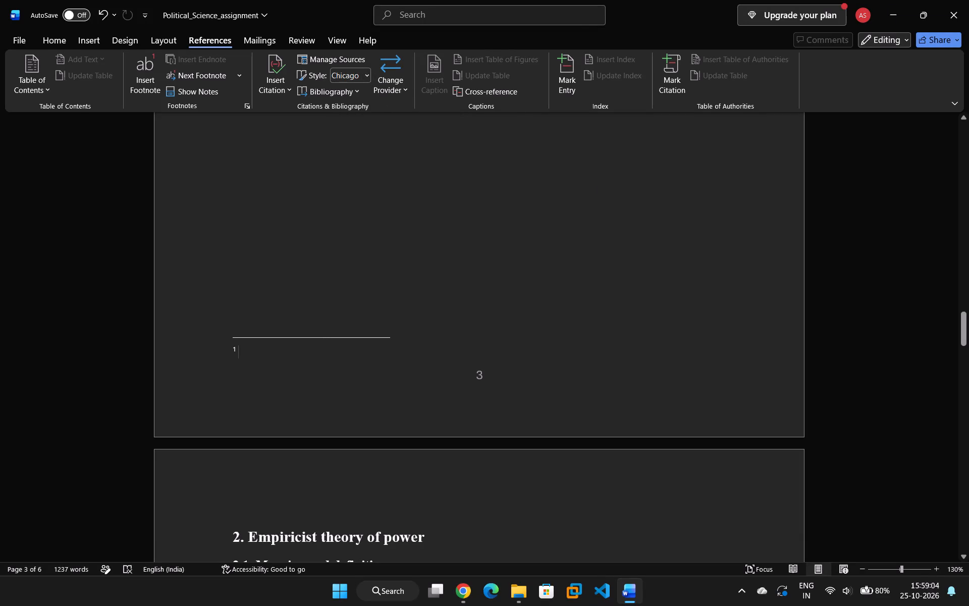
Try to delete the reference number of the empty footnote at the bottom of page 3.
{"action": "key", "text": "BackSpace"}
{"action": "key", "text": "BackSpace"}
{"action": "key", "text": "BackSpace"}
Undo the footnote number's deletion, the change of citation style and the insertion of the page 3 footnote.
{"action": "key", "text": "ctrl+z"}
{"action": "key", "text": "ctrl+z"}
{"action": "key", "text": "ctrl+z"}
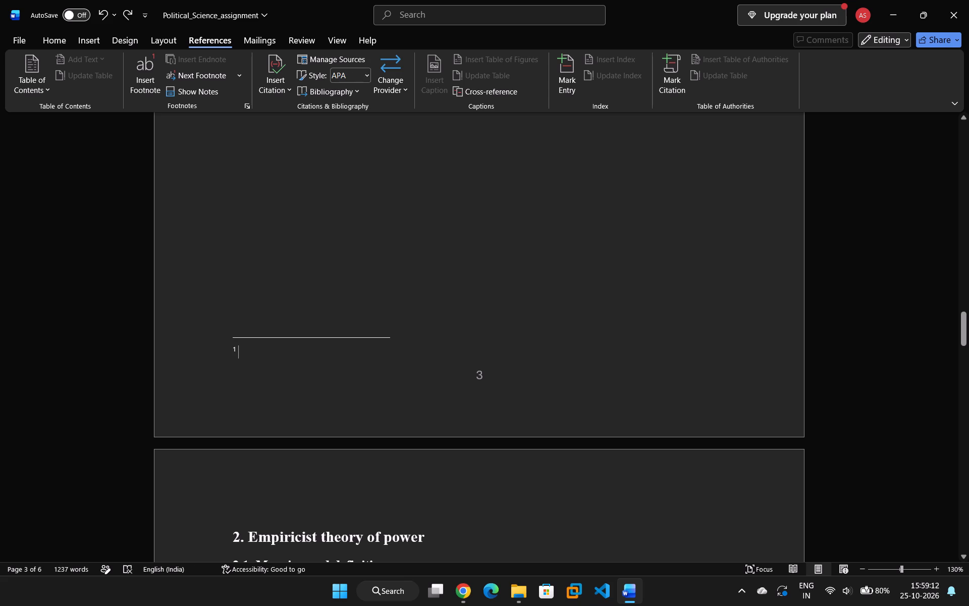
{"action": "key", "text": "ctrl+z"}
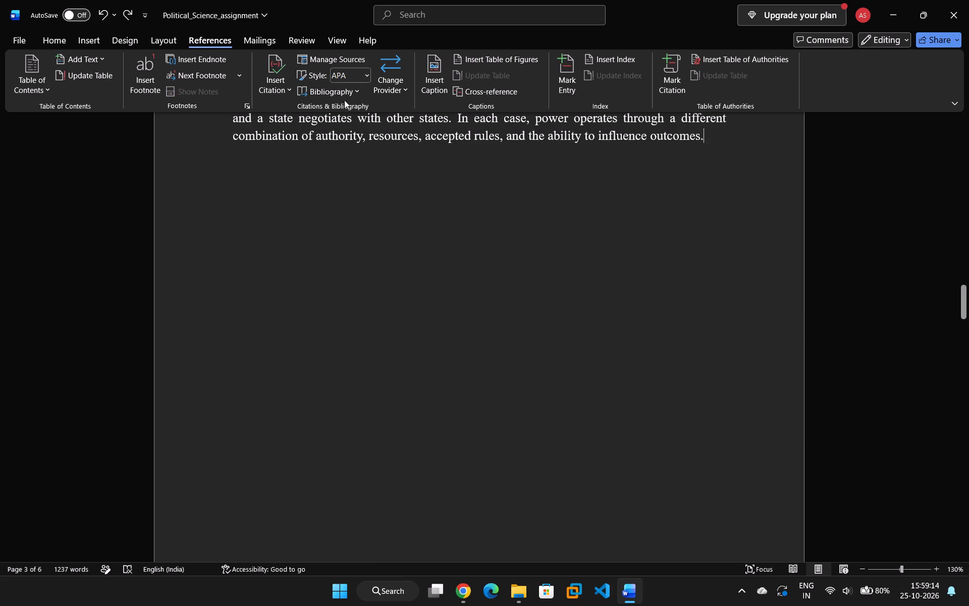
Set the citation and bibliography style to Chicago, Sixteenth Edition.
{"action": "left_click", "coordinate": [368, 76]}
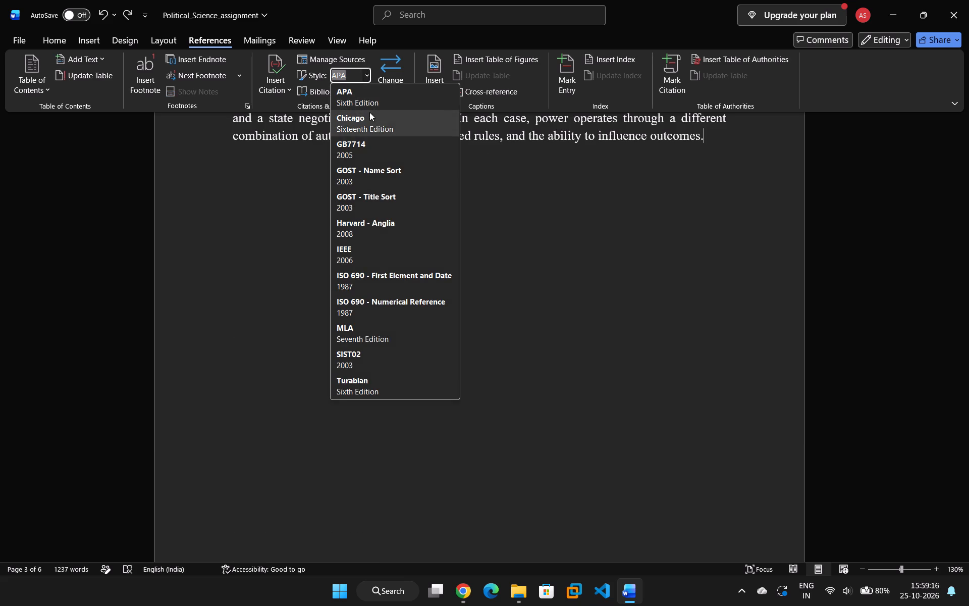
{"action": "left_click", "coordinate": [371, 120]}
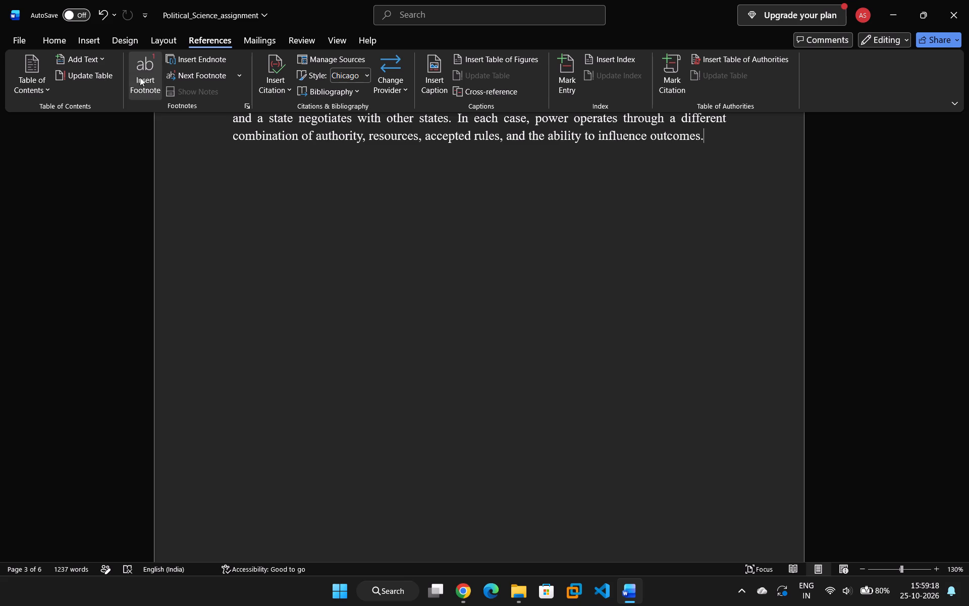
Insert a footnote on page 3 at the end of the paragraph ending "the ability to influence outcomes.".
{"action": "left_click", "coordinate": [140, 77]}
{"action": "scroll", "coordinate": [275, 223], "scroll_direction": "down", "scroll_amount": 2}
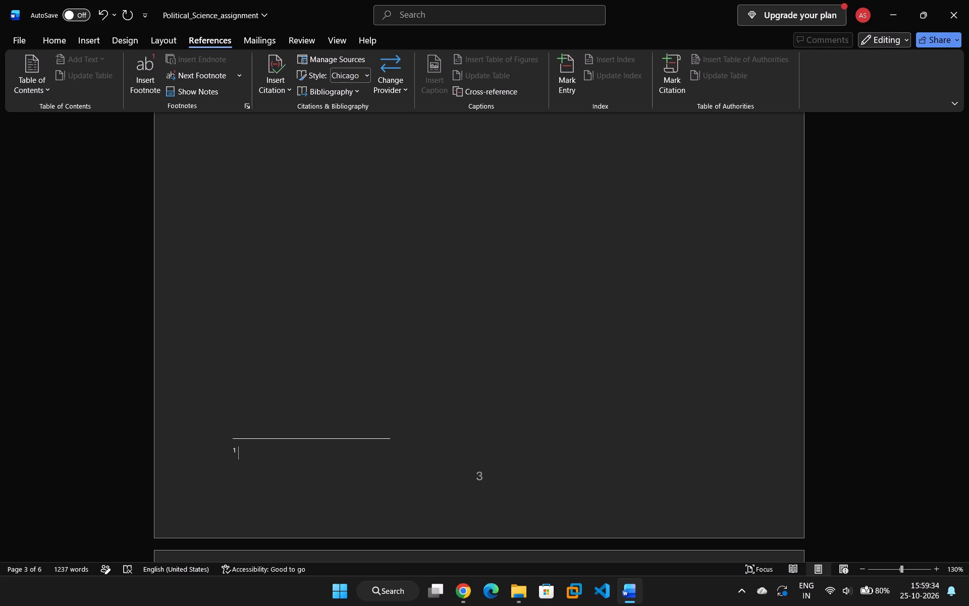
Open the document's list of styles and look through the available entries.
{"action": "key", "text": "ctrl+alt+shift+s"}
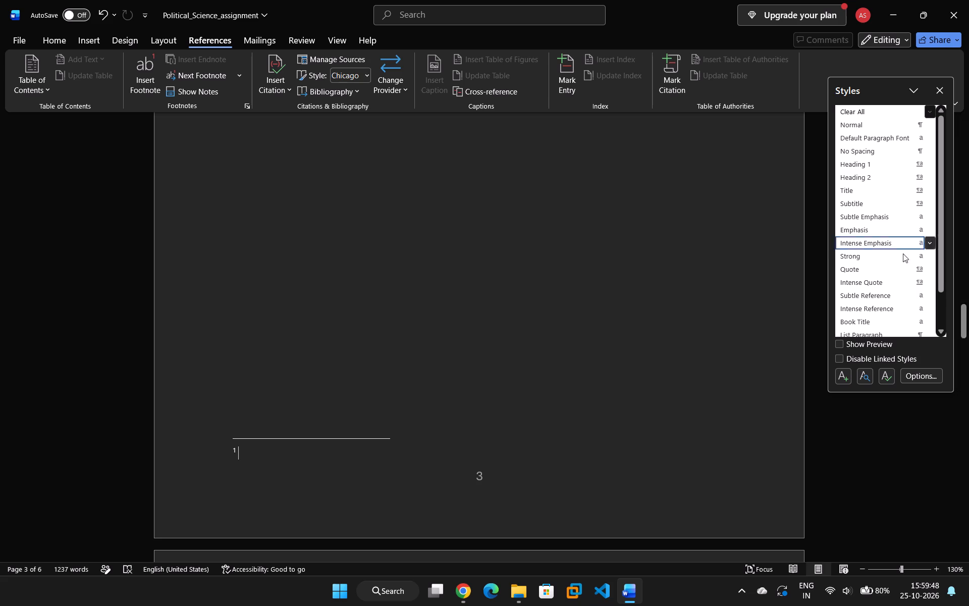
{"action": "scroll", "coordinate": [896, 257], "scroll_direction": "down", "scroll_amount": 8}
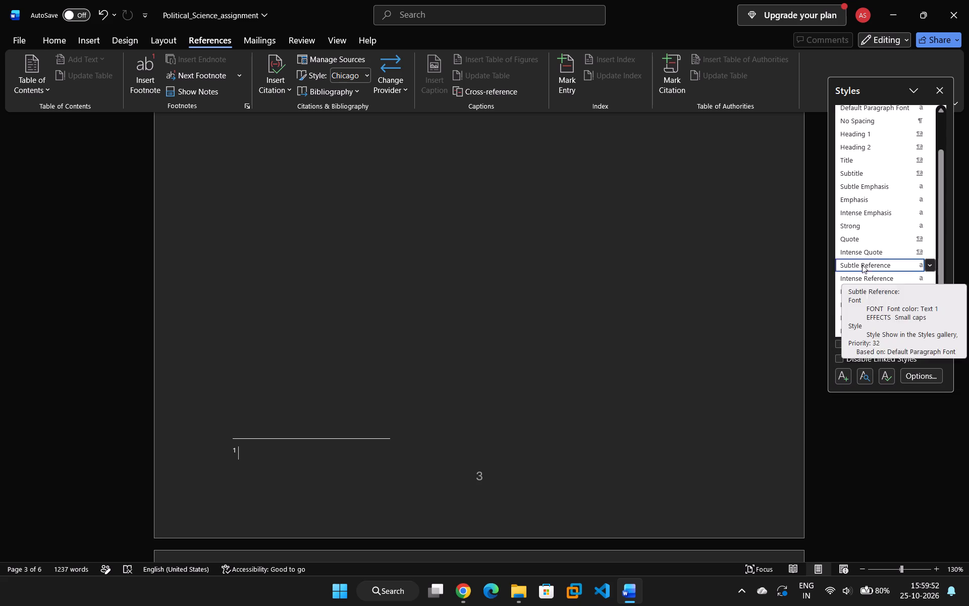
{"action": "scroll", "coordinate": [848, 177], "scroll_direction": "up", "scroll_amount": 3}
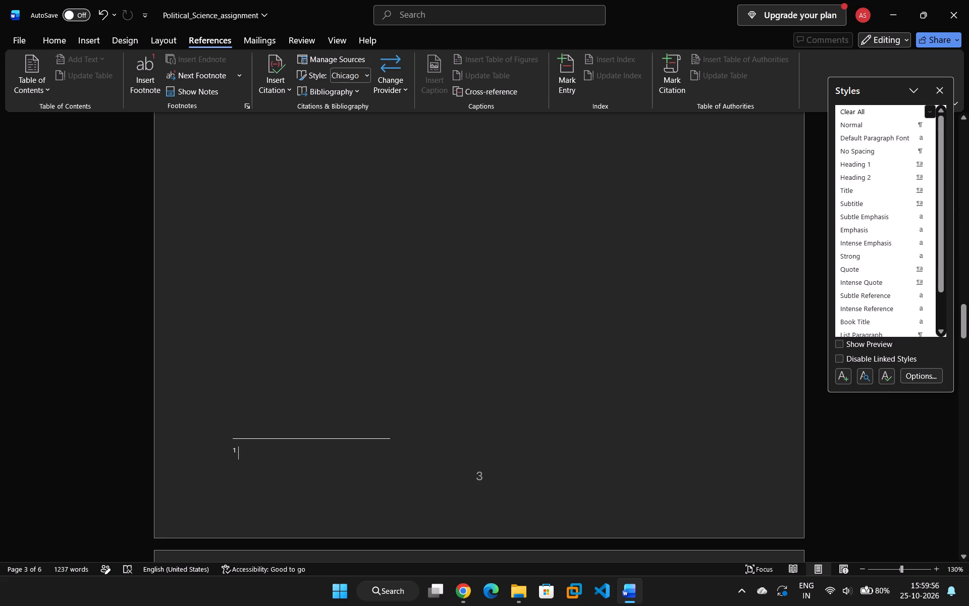
{"action": "scroll", "coordinate": [941, 258], "scroll_direction": "down", "scroll_amount": 1}
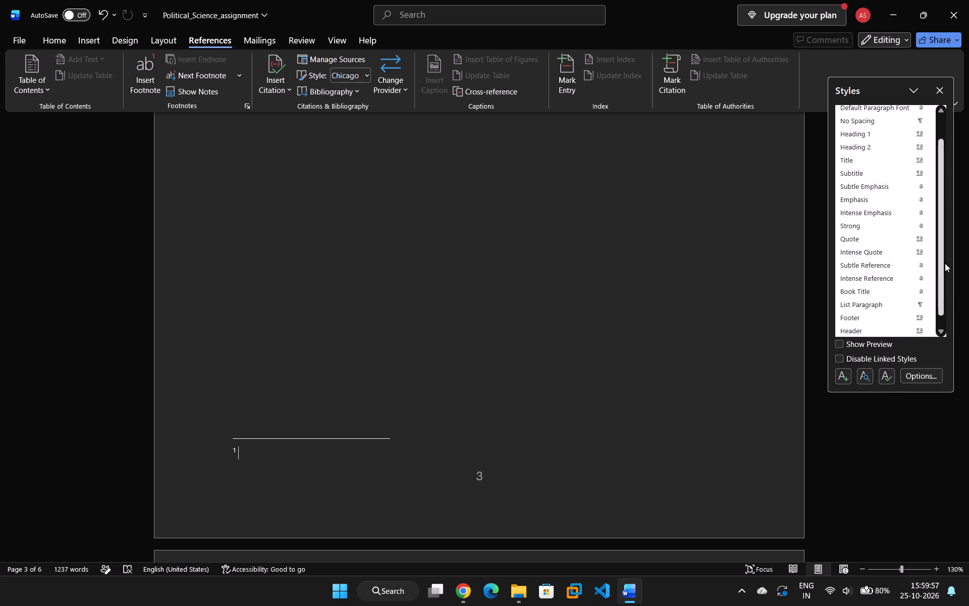
{"action": "scroll", "coordinate": [945, 264], "scroll_direction": "down", "scroll_amount": 5}
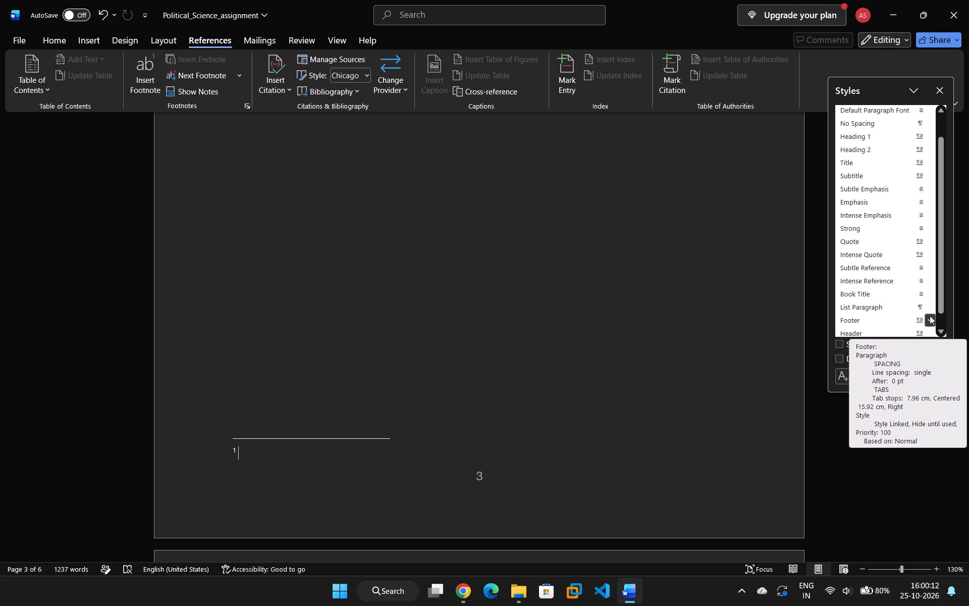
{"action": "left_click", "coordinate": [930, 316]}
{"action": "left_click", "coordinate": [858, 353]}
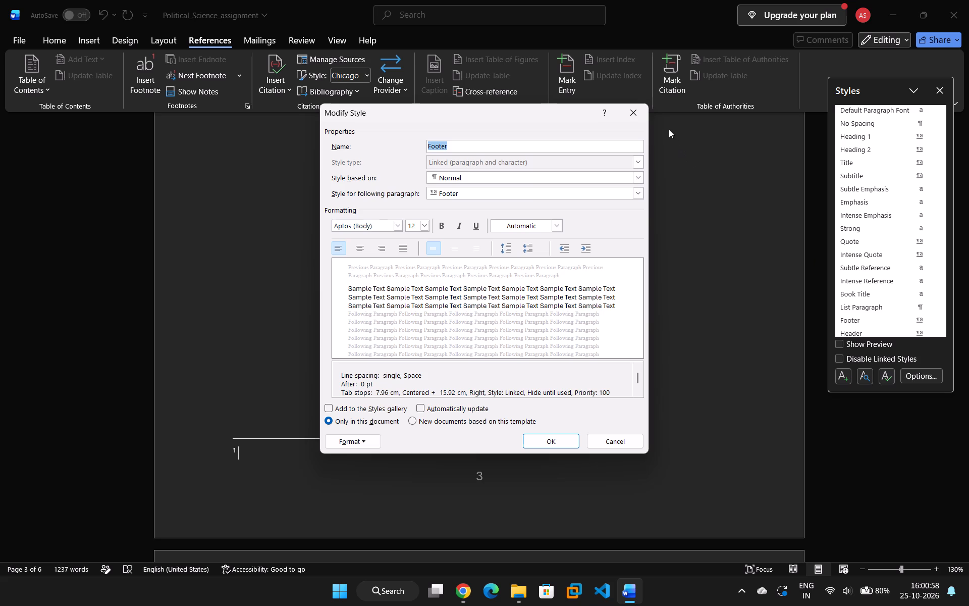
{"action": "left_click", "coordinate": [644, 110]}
Look through the whole list of styles again for one that suits the footnote text.
{"action": "scroll", "coordinate": [870, 216], "scroll_direction": "down", "scroll_amount": 2}
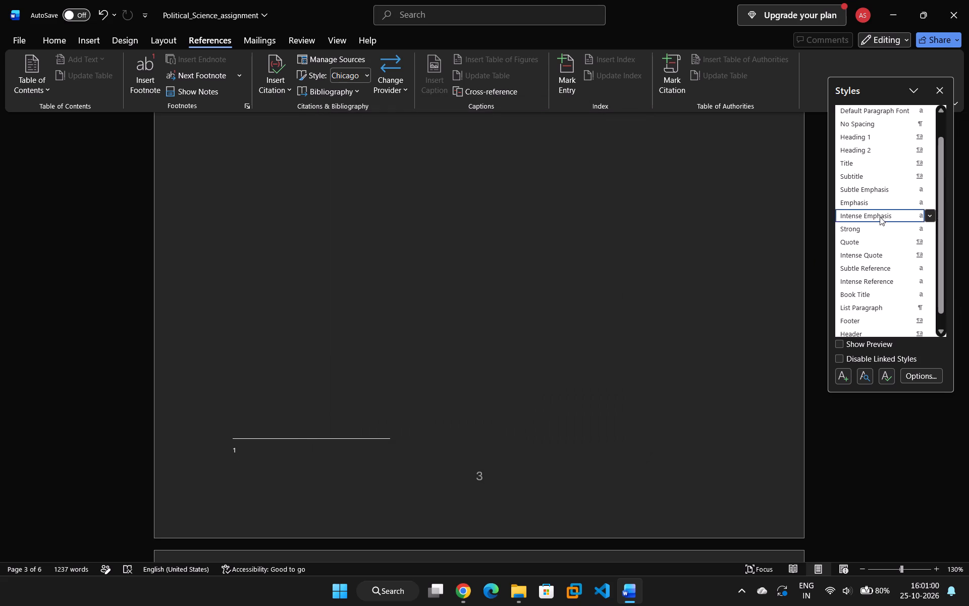
{"action": "scroll", "coordinate": [880, 217], "scroll_direction": "down", "scroll_amount": 10}
{"action": "scroll", "coordinate": [901, 279], "scroll_direction": "down", "scroll_amount": 12}
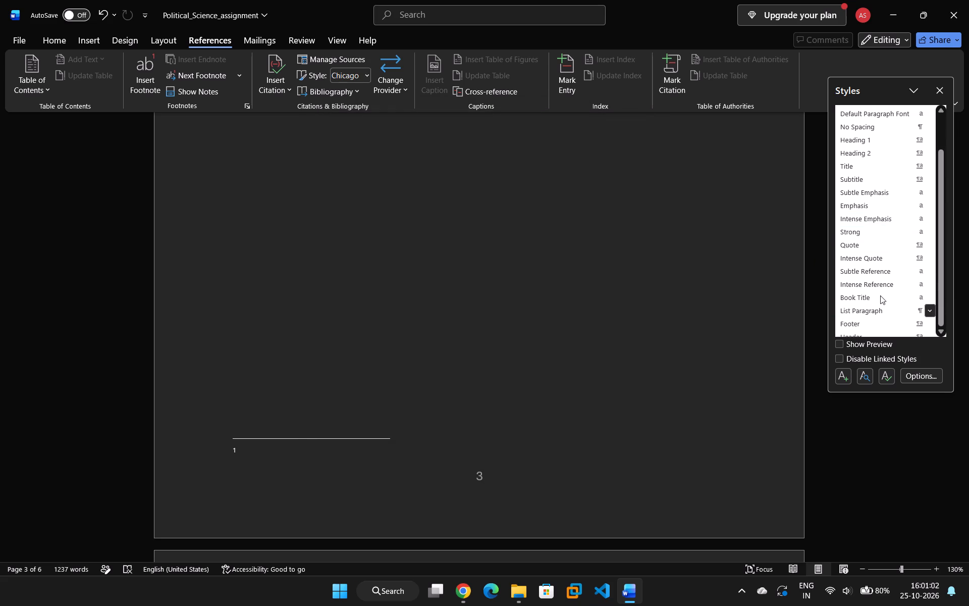
{"action": "scroll", "coordinate": [869, 272], "scroll_direction": "down", "scroll_amount": 5}
{"action": "scroll", "coordinate": [949, 273], "scroll_direction": "down", "scroll_amount": 3}
{"action": "left_click_drag", "start_coordinate": [943, 288], "coordinate": [952, 318]}
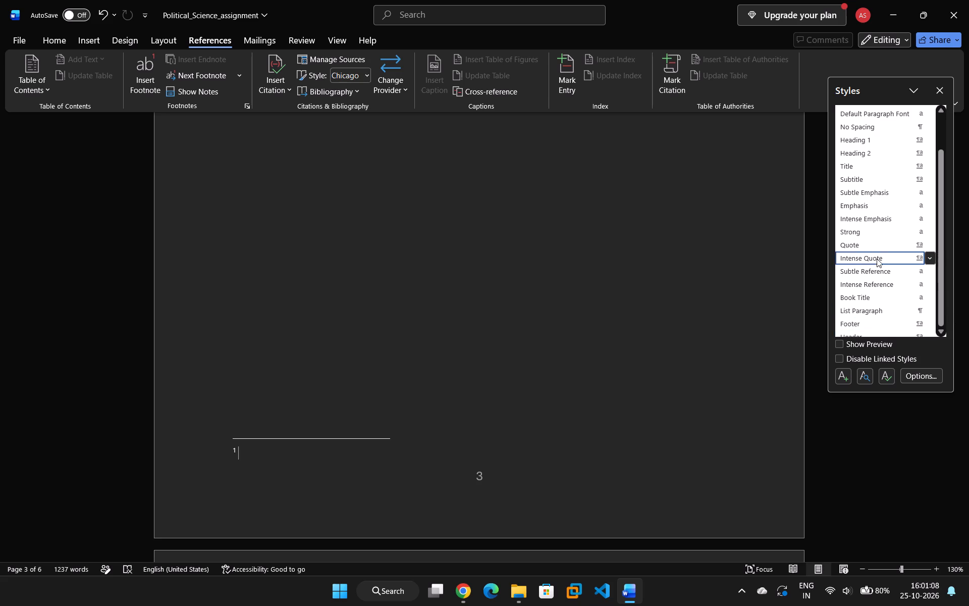
{"action": "scroll", "coordinate": [879, 256], "scroll_direction": "up", "scroll_amount": 5}
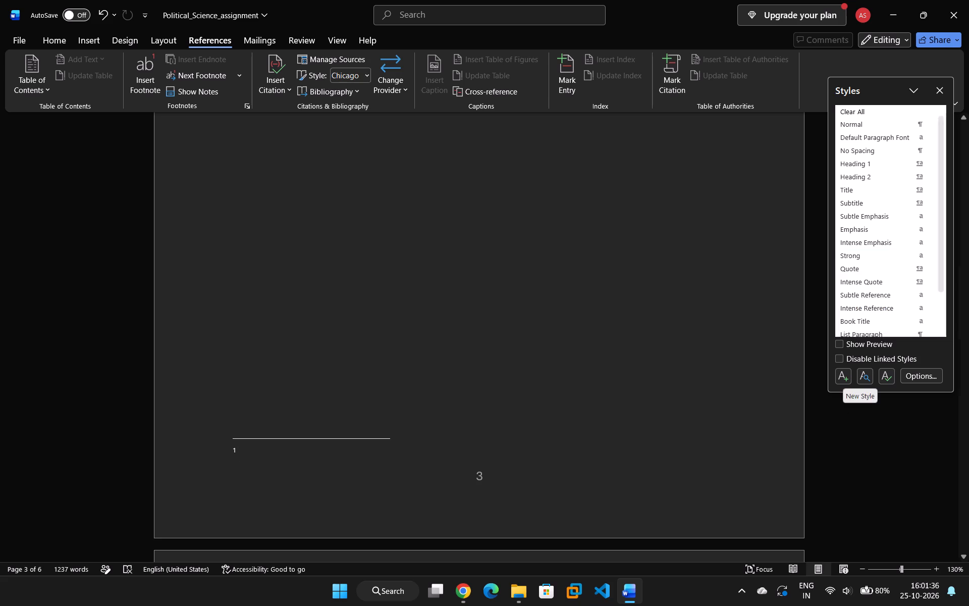
{"action": "scroll", "coordinate": [904, 326], "scroll_direction": "down", "scroll_amount": 4}
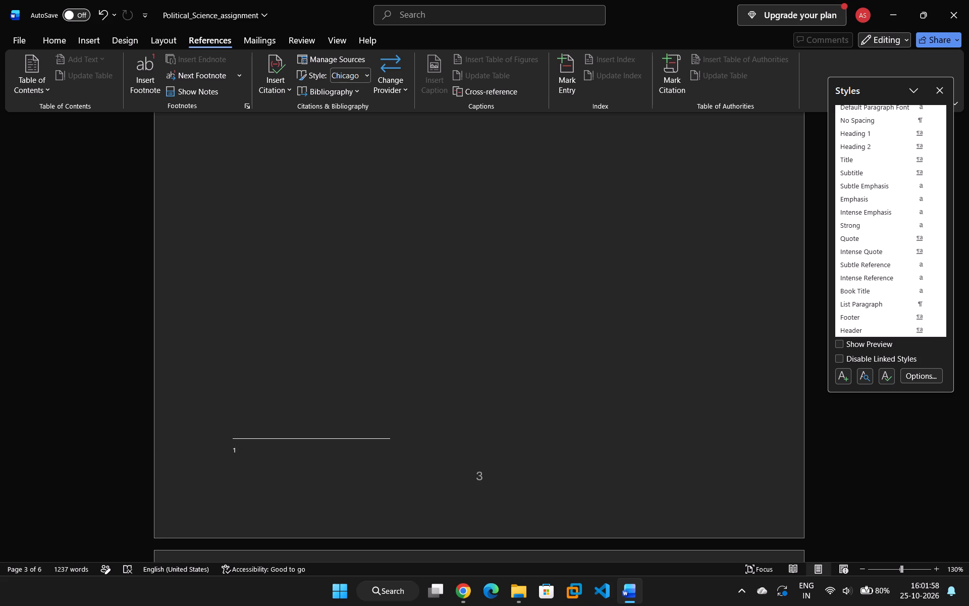
{"action": "scroll", "coordinate": [888, 240], "scroll_direction": "down", "scroll_amount": 6}
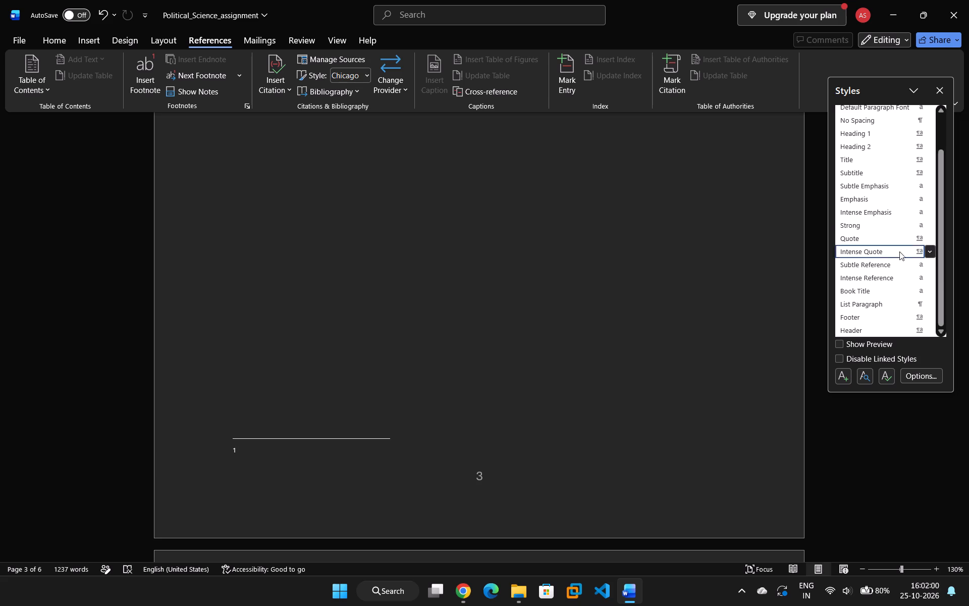
{"action": "scroll", "coordinate": [899, 251], "scroll_direction": "down", "scroll_amount": 20}
{"action": "scroll", "coordinate": [899, 251], "scroll_direction": "down", "scroll_amount": 10}
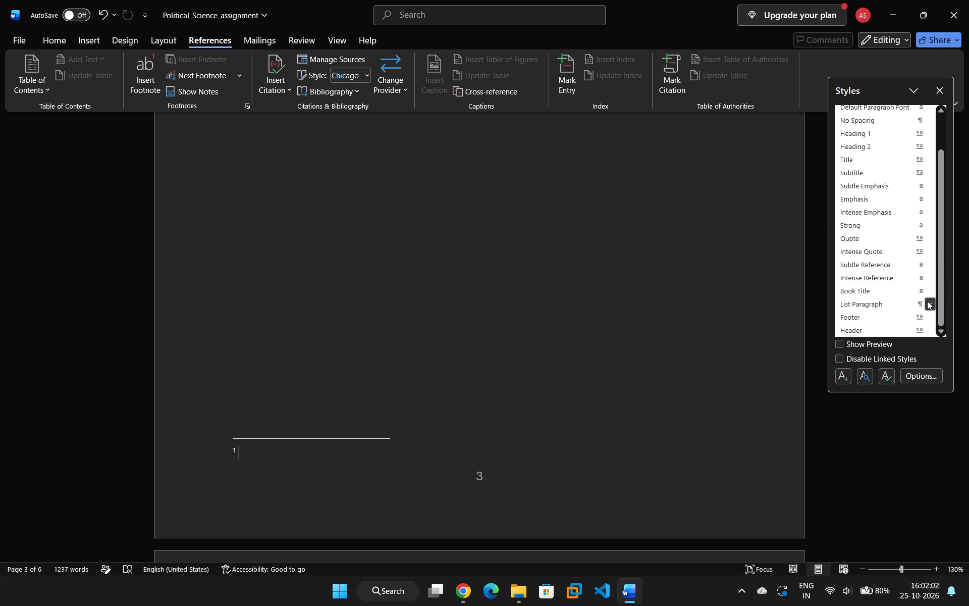
{"action": "scroll", "coordinate": [930, 298], "scroll_direction": "down", "scroll_amount": 10}
{"action": "scroll", "coordinate": [934, 297], "scroll_direction": "up", "scroll_amount": 1}
{"action": "scroll", "coordinate": [934, 297], "scroll_direction": "down", "scroll_amount": 8}
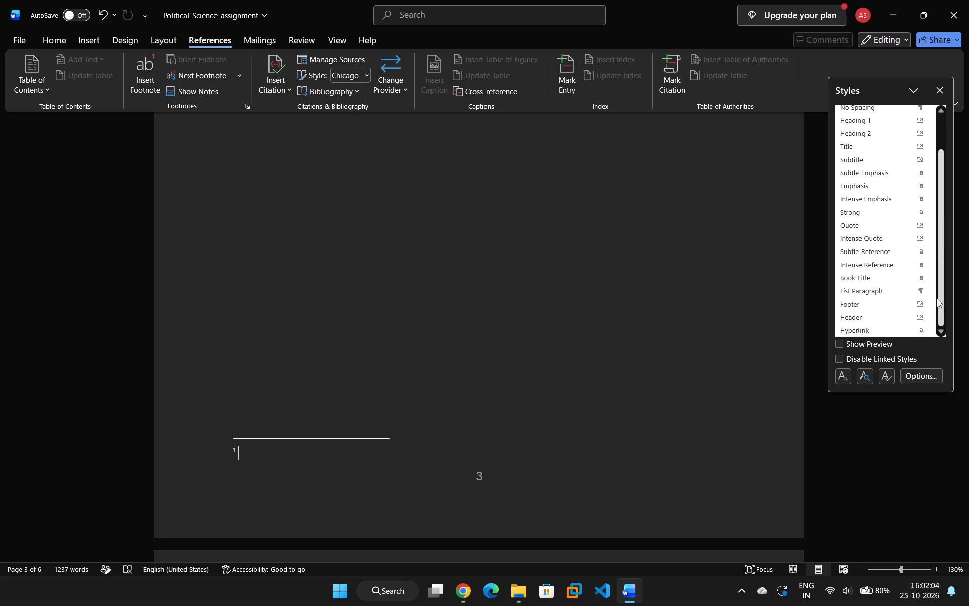
{"action": "scroll", "coordinate": [937, 298], "scroll_direction": "down", "scroll_amount": 20}
{"action": "scroll", "coordinate": [937, 298], "scroll_direction": "down", "scroll_amount": 12}
{"action": "scroll", "coordinate": [940, 297], "scroll_direction": "down", "scroll_amount": 19}
{"action": "scroll", "coordinate": [942, 303], "scroll_direction": "up", "scroll_amount": 1}
{"action": "scroll", "coordinate": [942, 303], "scroll_direction": "down", "scroll_amount": 6}
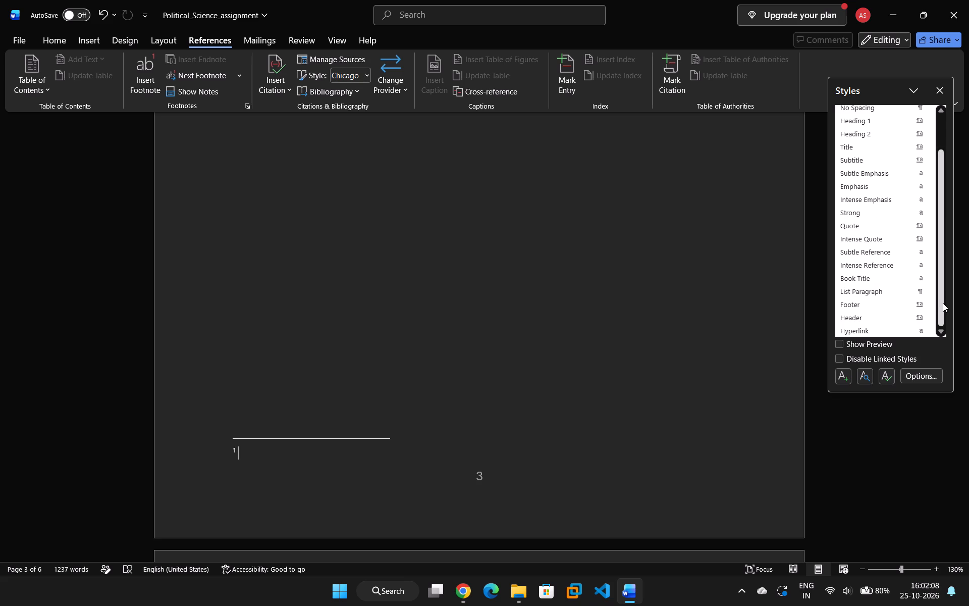
{"action": "scroll", "coordinate": [943, 303], "scroll_direction": "down", "scroll_amount": 18}
{"action": "scroll", "coordinate": [943, 303], "scroll_direction": "down", "scroll_amount": 14}
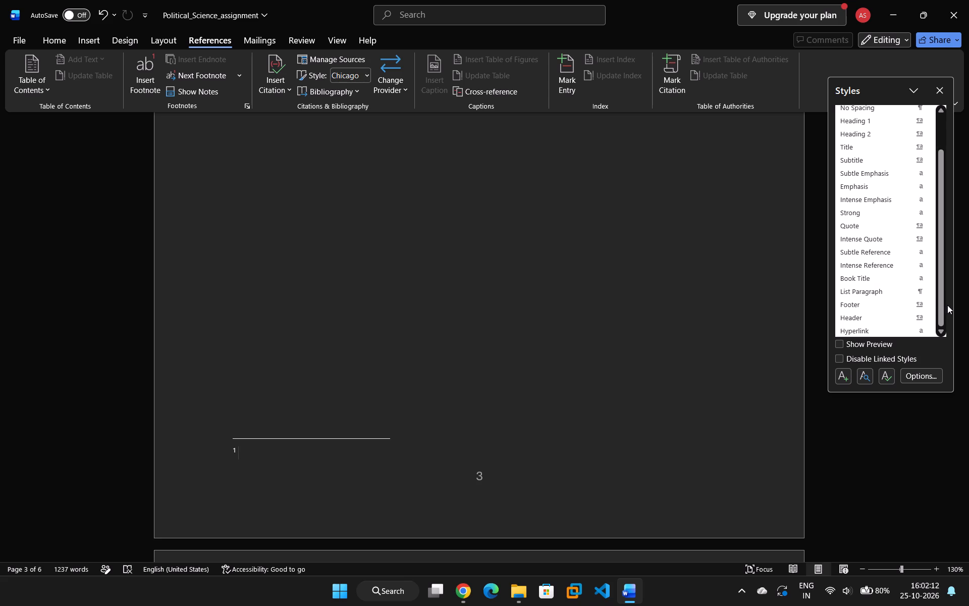
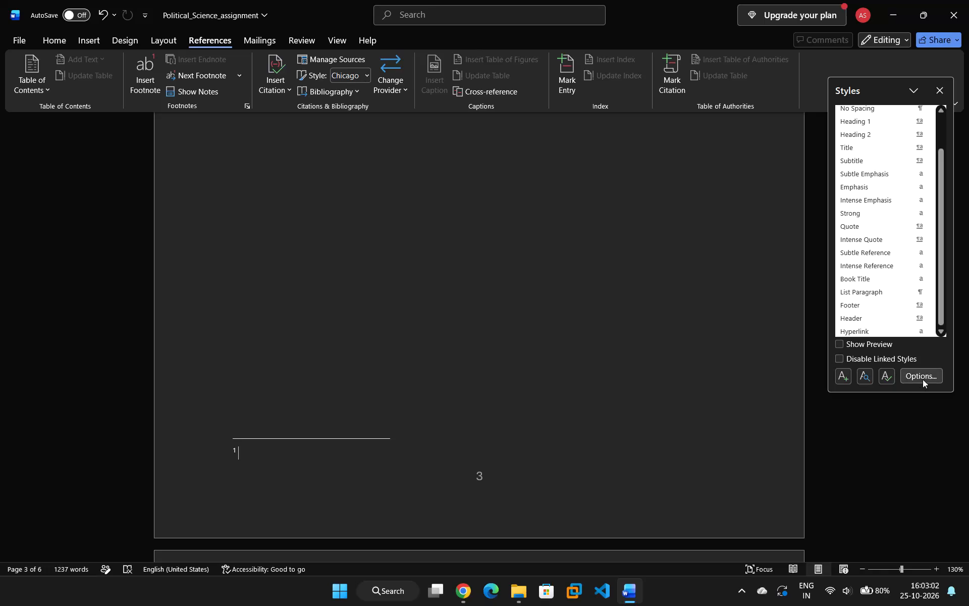
Configure the styles list to show all styles, sorted alphabetically.
{"action": "left_click", "coordinate": [923, 374]}
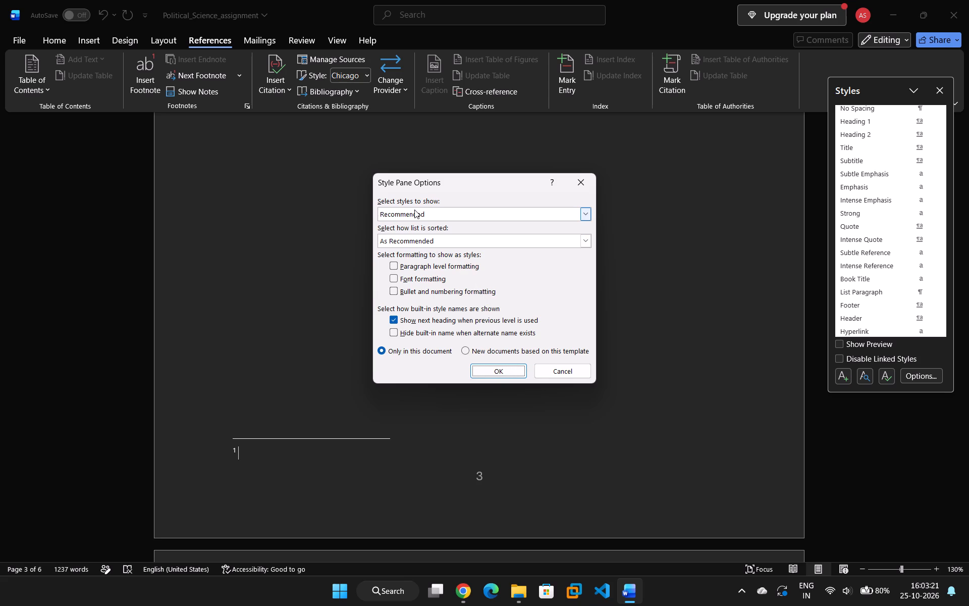
{"action": "left_click", "coordinate": [587, 214]}
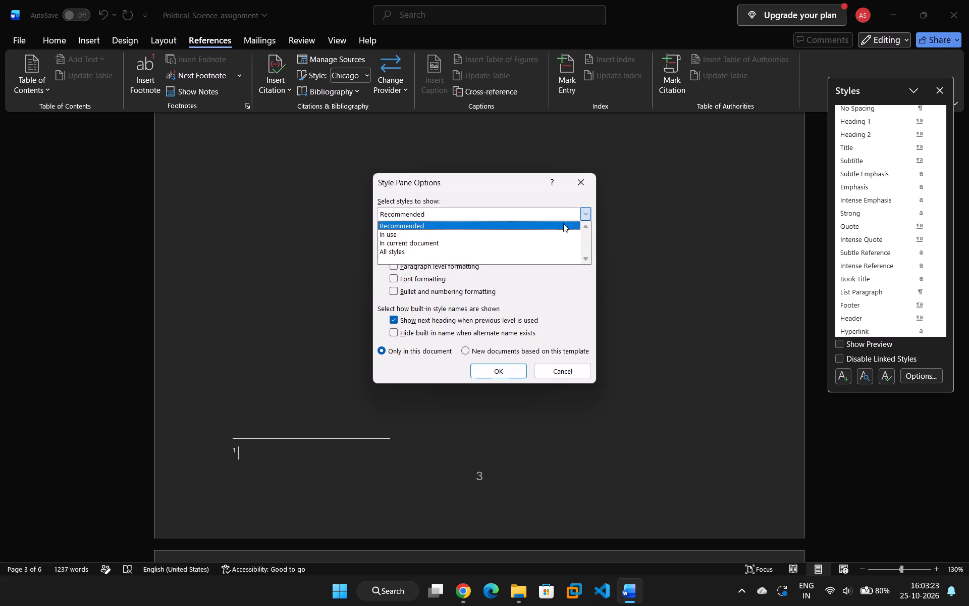
{"action": "left_click", "coordinate": [495, 252]}
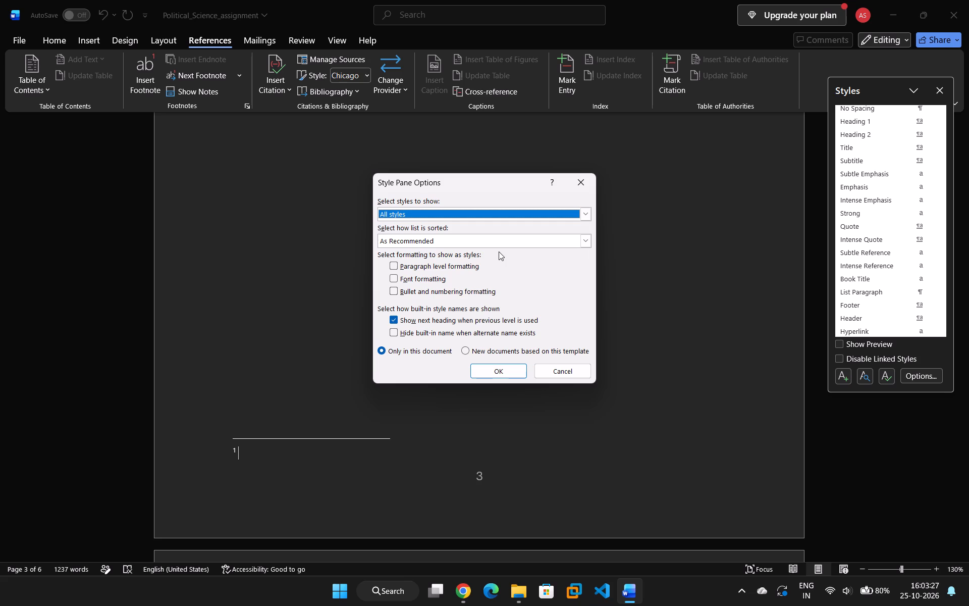
{"action": "left_click", "coordinate": [583, 239]}
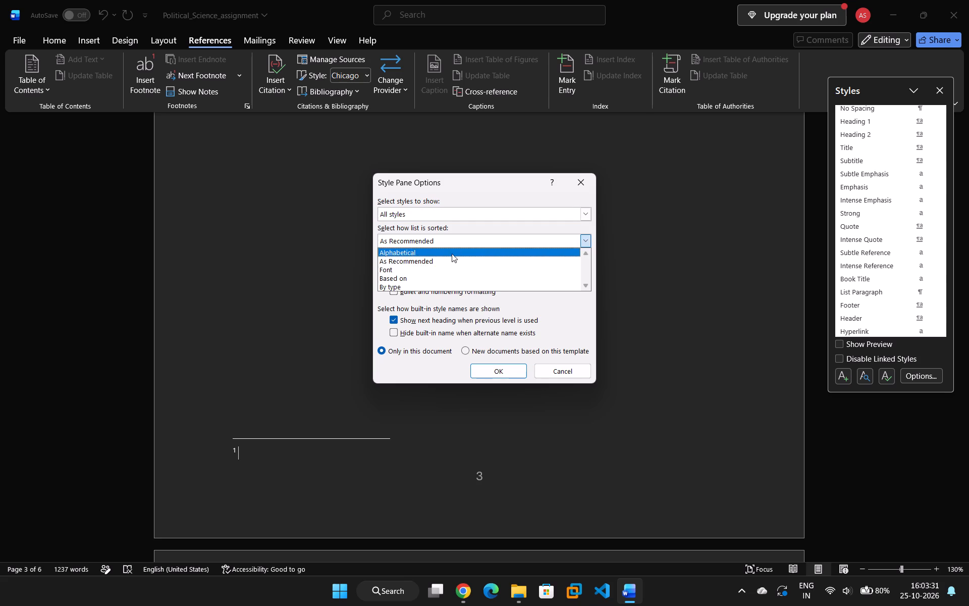
{"action": "left_click", "coordinate": [452, 254]}
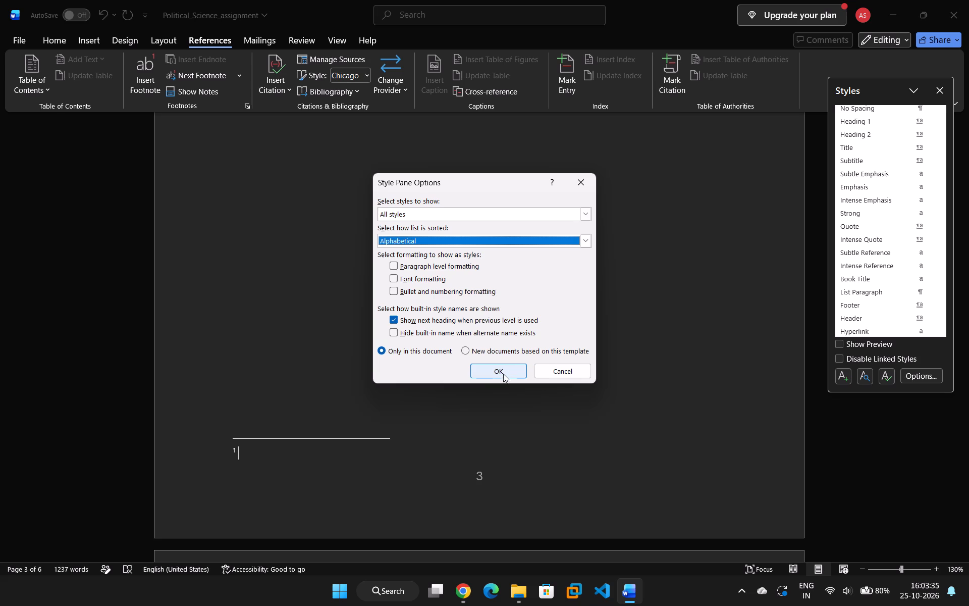
{"action": "left_click", "coordinate": [500, 369]}
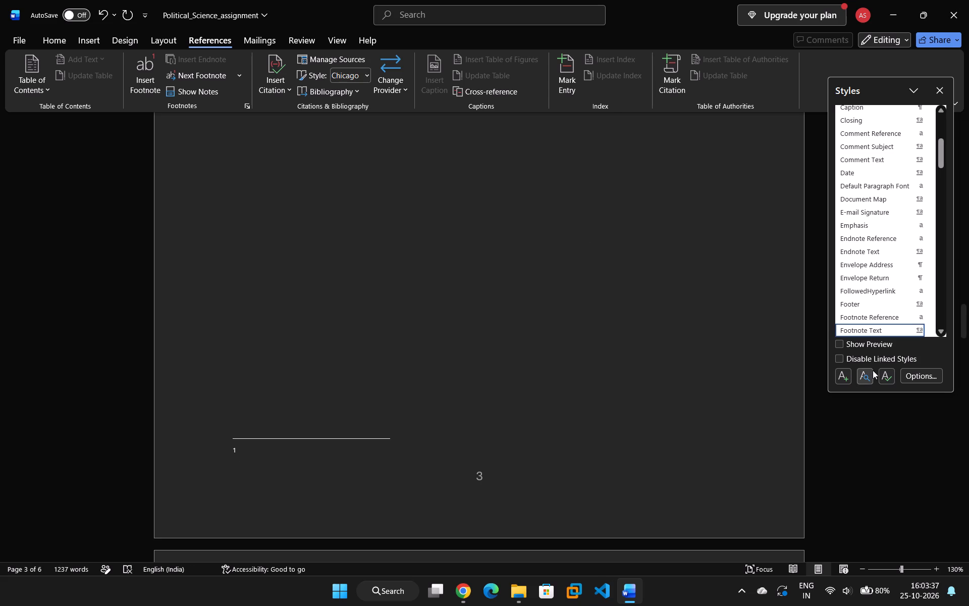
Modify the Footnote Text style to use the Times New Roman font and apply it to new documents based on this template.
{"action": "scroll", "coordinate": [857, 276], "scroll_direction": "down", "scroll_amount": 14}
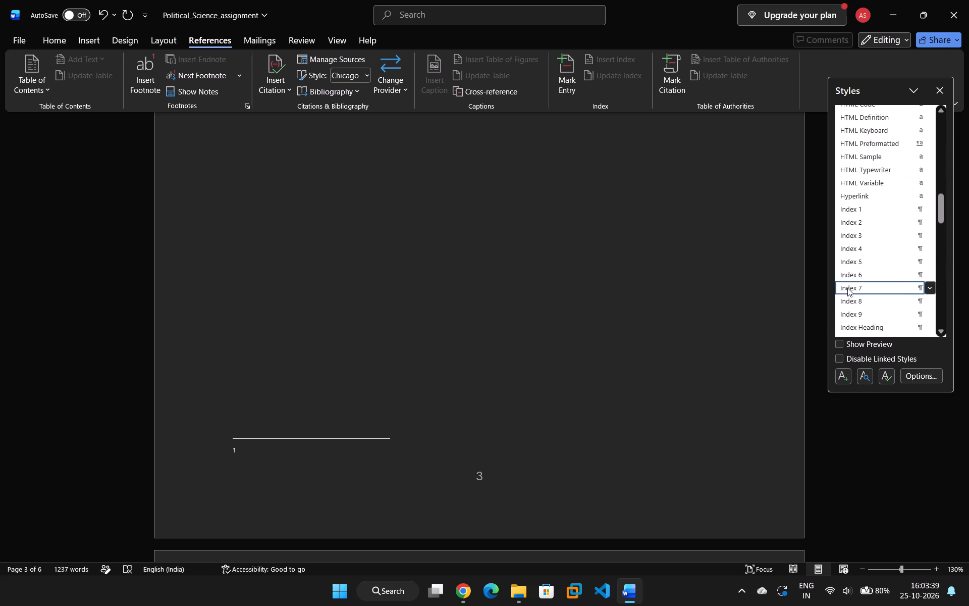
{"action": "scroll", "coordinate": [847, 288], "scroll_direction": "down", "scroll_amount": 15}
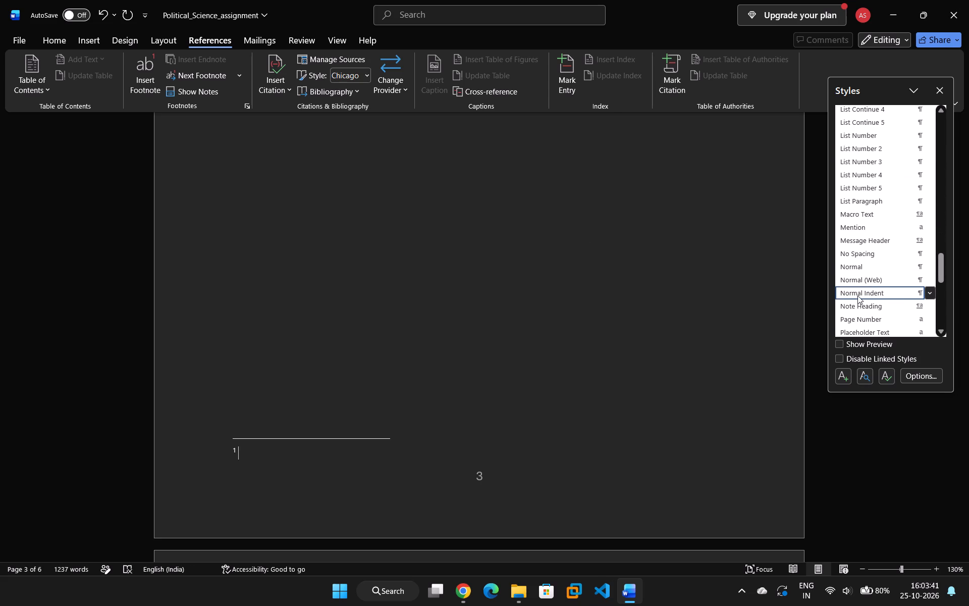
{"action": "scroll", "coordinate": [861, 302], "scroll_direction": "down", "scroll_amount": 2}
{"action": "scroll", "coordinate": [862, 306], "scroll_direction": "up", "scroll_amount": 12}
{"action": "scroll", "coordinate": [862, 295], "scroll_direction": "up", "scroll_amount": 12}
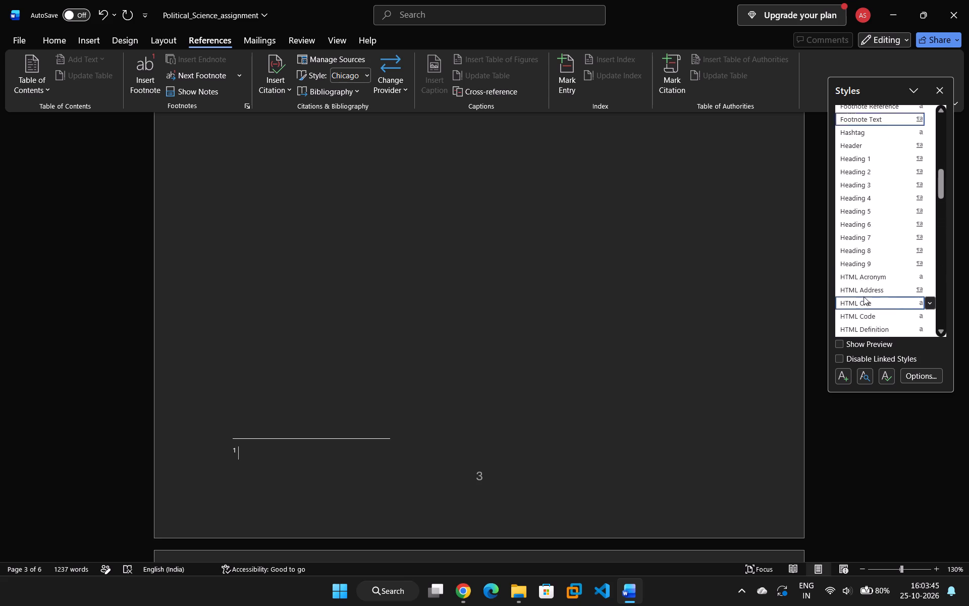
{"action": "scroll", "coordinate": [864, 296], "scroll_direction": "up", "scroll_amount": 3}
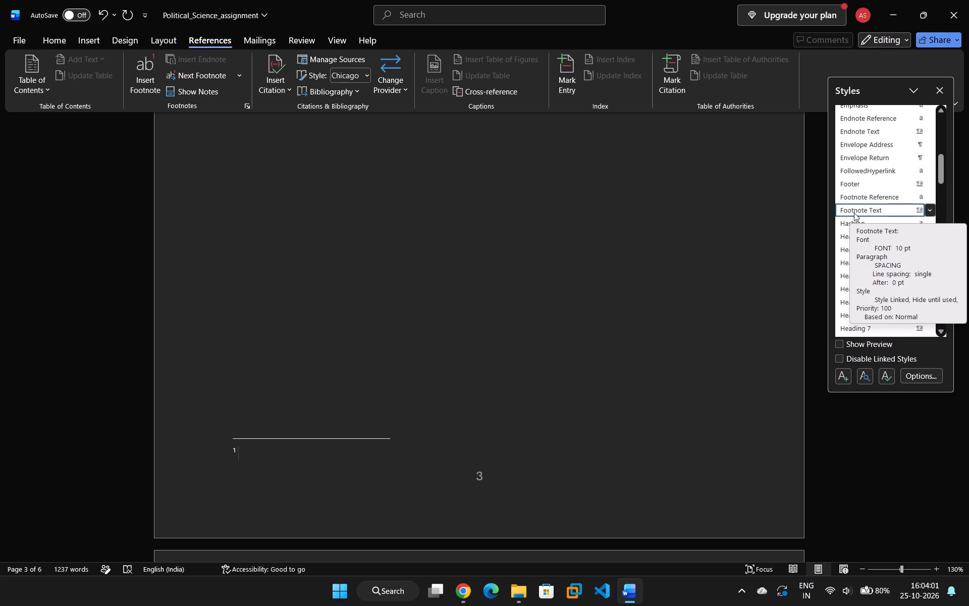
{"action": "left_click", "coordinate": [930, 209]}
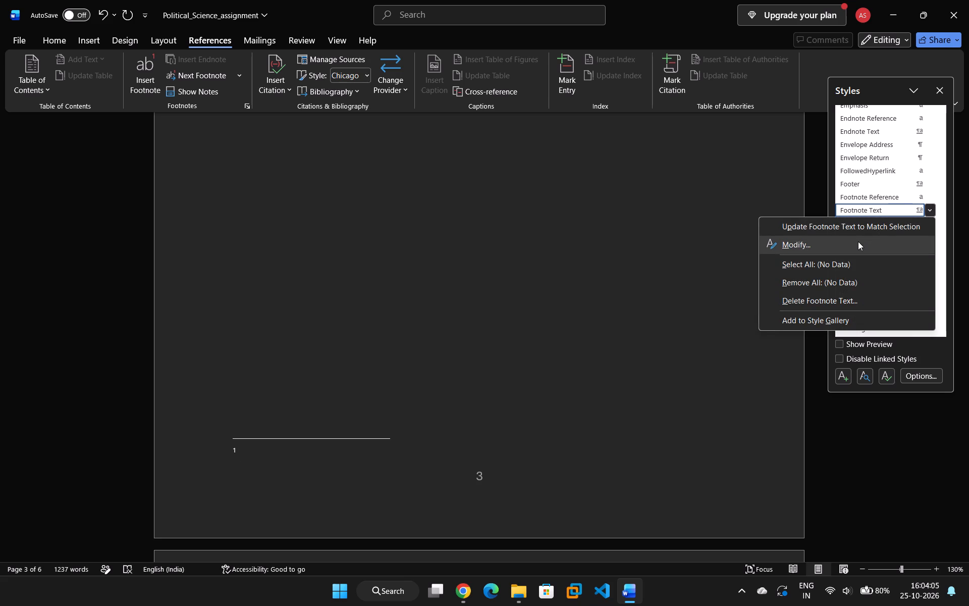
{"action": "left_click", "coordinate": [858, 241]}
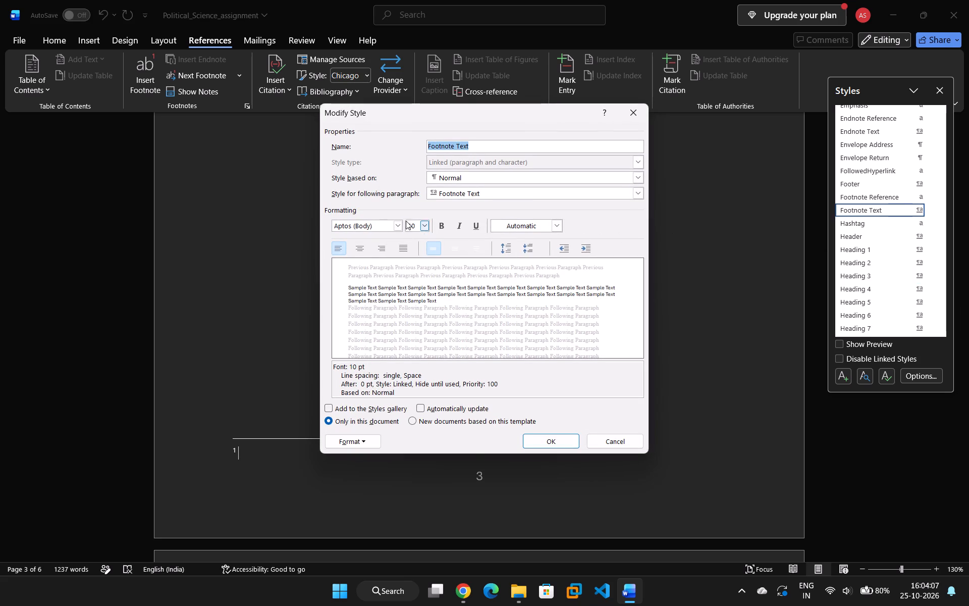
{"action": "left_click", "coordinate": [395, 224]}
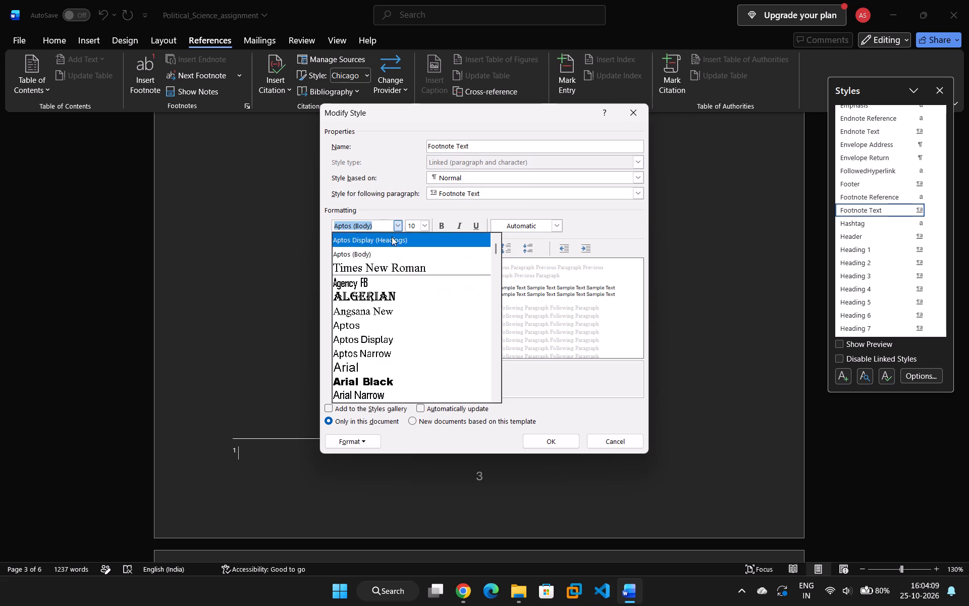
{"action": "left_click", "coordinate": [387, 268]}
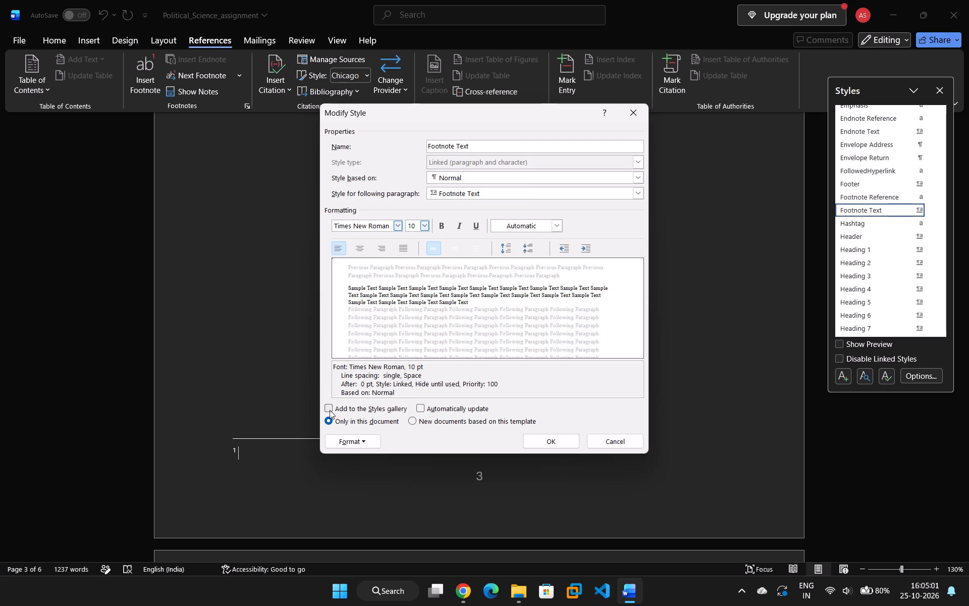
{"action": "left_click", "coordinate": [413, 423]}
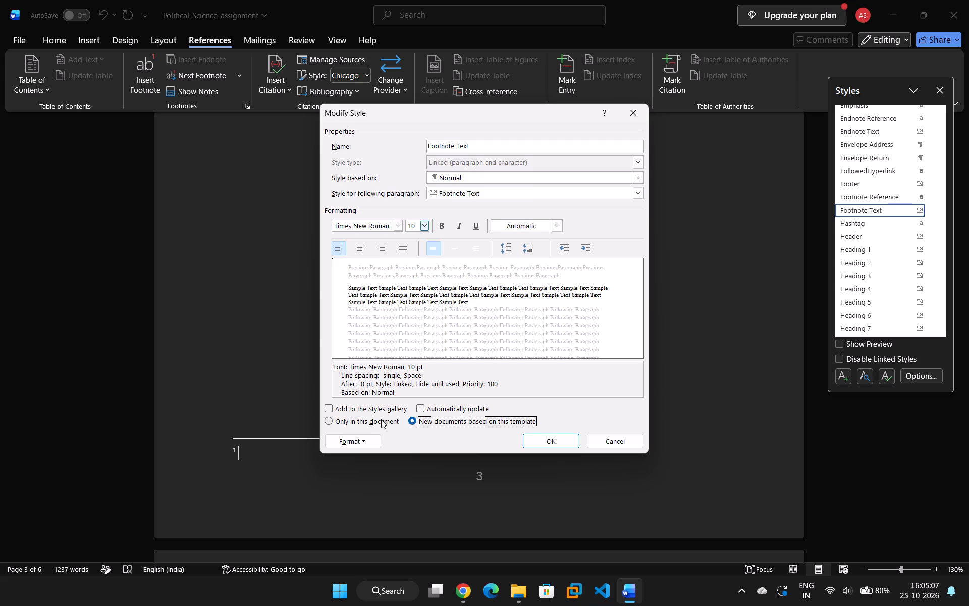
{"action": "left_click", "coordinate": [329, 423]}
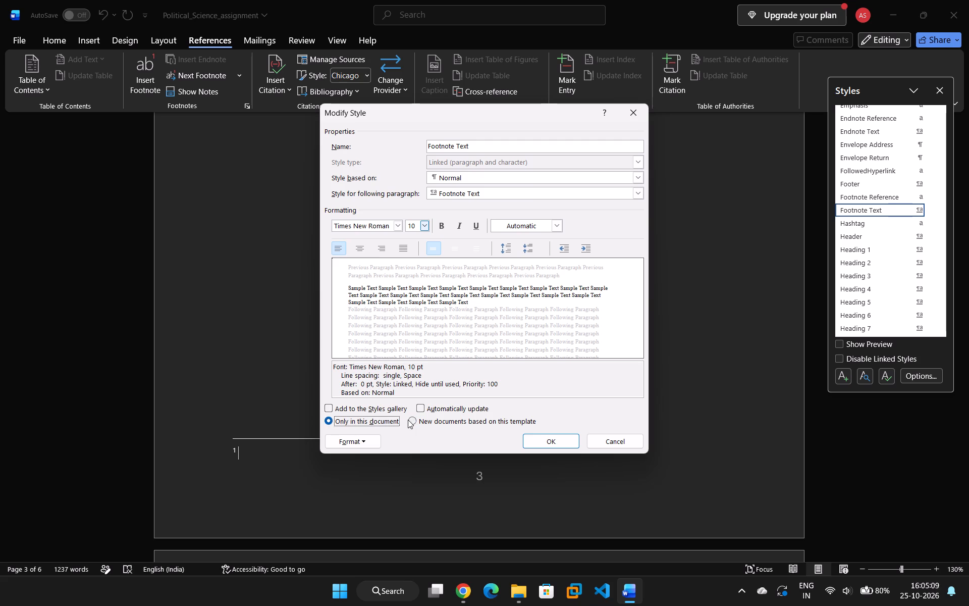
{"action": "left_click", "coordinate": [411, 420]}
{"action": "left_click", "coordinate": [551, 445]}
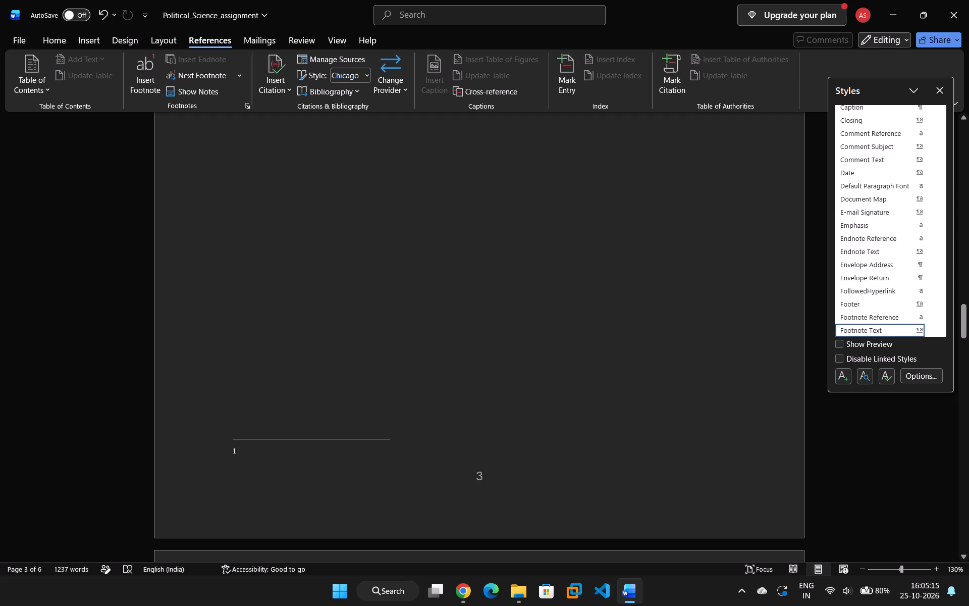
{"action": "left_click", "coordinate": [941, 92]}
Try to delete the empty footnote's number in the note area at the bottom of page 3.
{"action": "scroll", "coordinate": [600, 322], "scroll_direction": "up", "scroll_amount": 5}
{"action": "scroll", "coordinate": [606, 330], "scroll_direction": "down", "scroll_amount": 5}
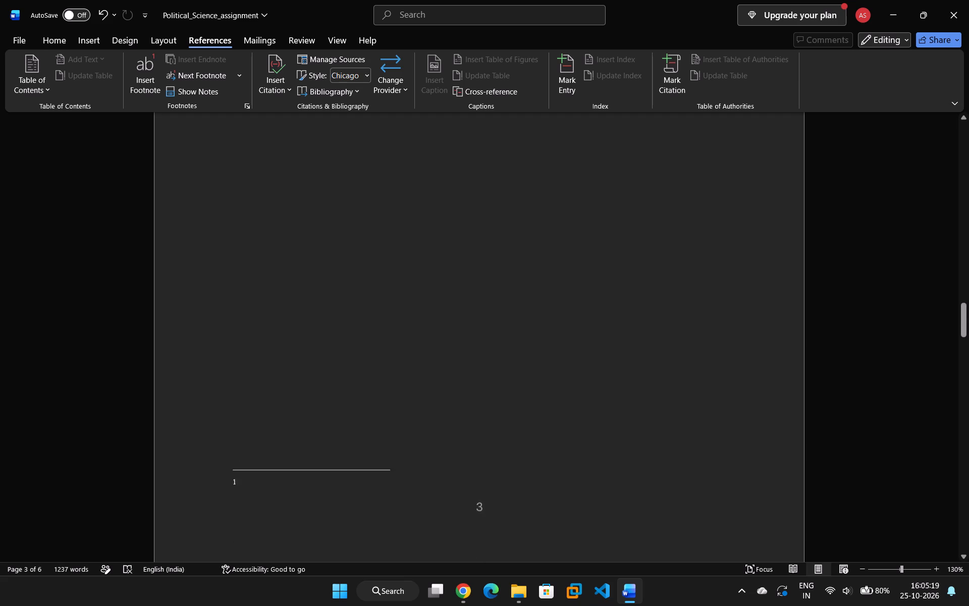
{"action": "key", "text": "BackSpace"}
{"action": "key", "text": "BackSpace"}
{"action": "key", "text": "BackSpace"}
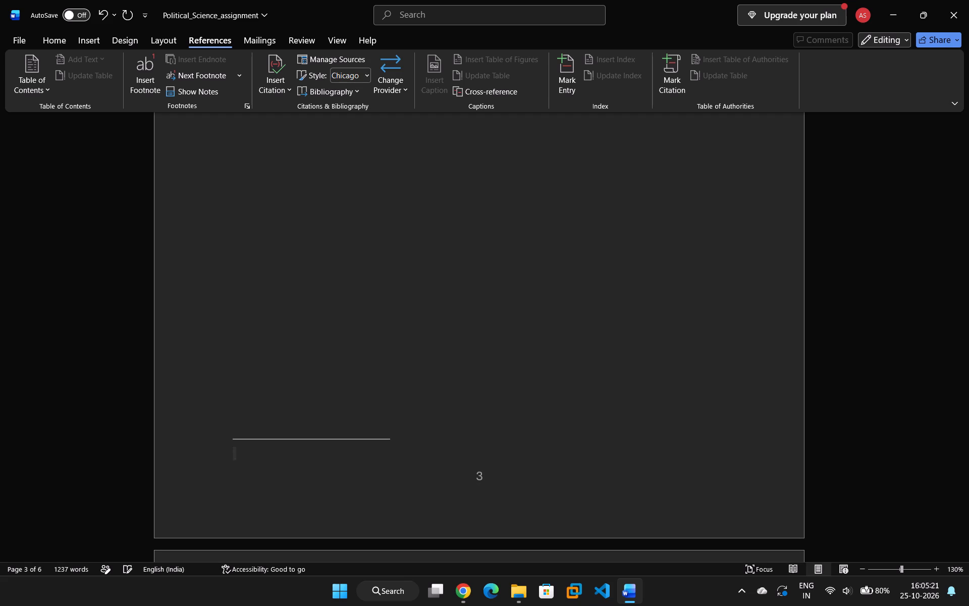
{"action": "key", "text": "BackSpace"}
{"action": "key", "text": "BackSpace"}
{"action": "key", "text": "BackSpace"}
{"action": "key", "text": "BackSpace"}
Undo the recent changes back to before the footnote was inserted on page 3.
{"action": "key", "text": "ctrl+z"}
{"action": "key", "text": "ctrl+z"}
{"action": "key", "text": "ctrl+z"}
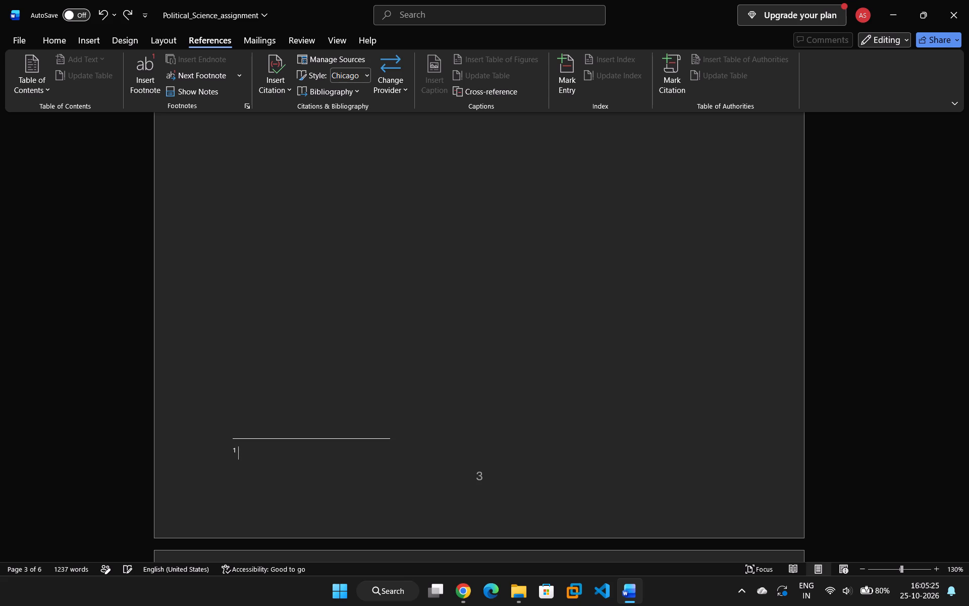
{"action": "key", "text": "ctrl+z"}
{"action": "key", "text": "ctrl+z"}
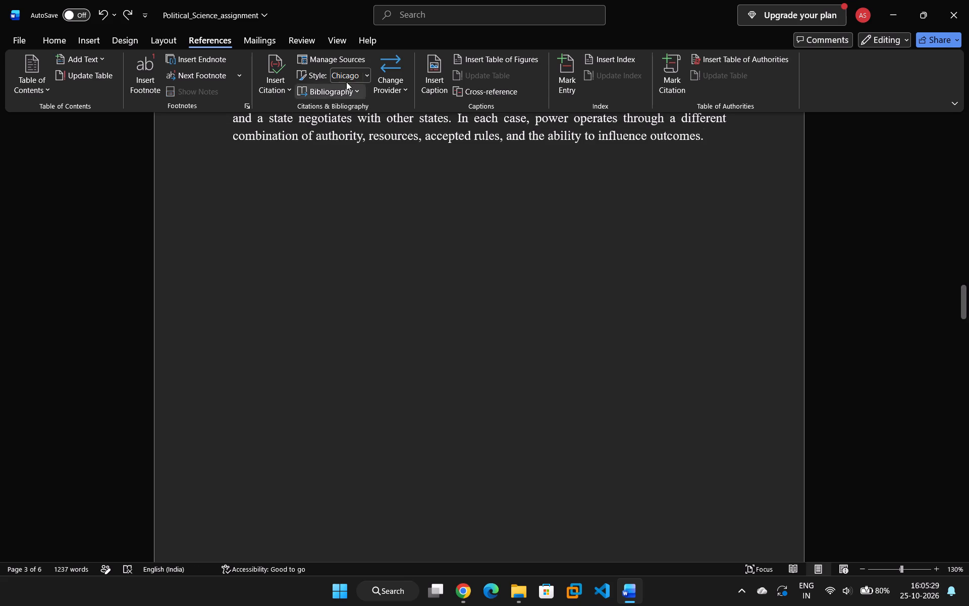
Insert a footnote again after the page 3 paragraph ending "the ability to influence outcomes.".
{"action": "left_click", "coordinate": [135, 77]}
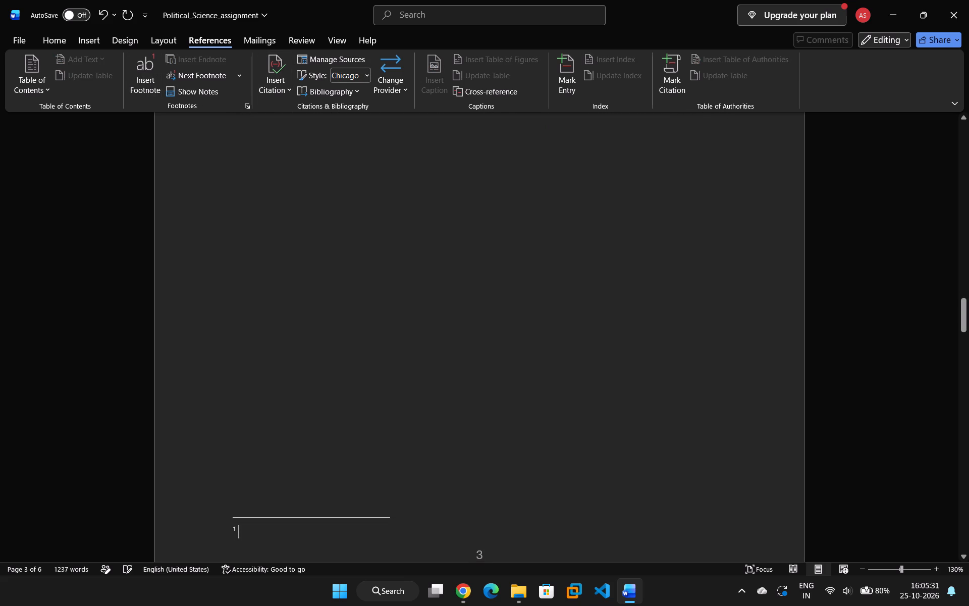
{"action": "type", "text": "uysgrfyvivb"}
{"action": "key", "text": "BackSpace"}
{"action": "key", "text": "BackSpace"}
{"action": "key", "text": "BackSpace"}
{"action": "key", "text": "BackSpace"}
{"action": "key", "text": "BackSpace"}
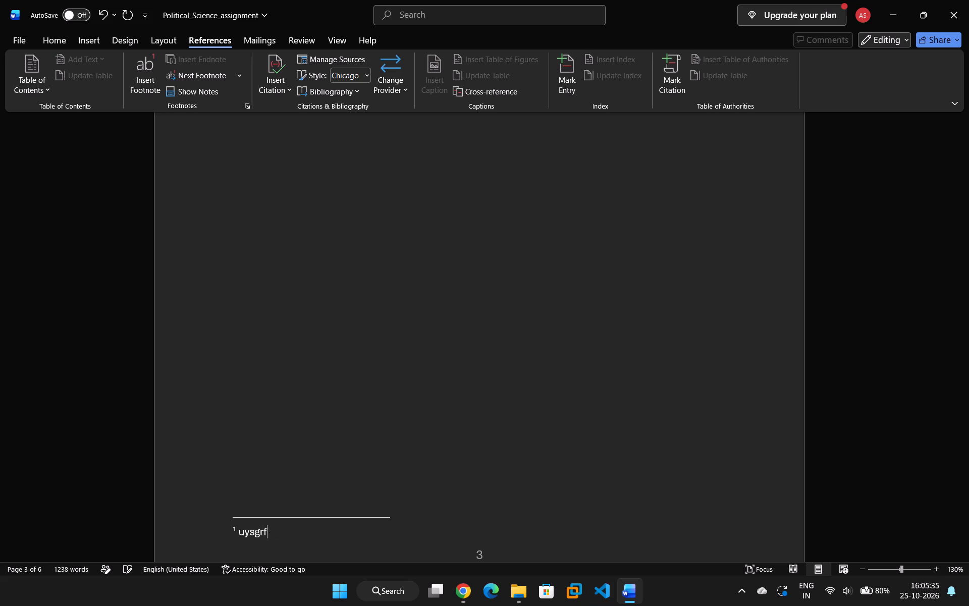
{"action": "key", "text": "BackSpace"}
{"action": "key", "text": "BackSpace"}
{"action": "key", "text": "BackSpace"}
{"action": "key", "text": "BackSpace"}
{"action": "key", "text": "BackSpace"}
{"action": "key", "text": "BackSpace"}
Paste the copied Studysmarter.co.uk citation for "Power in political science" (2022), including its URL, into the footnote.
{"action": "key", "text": "ctrl+v"}
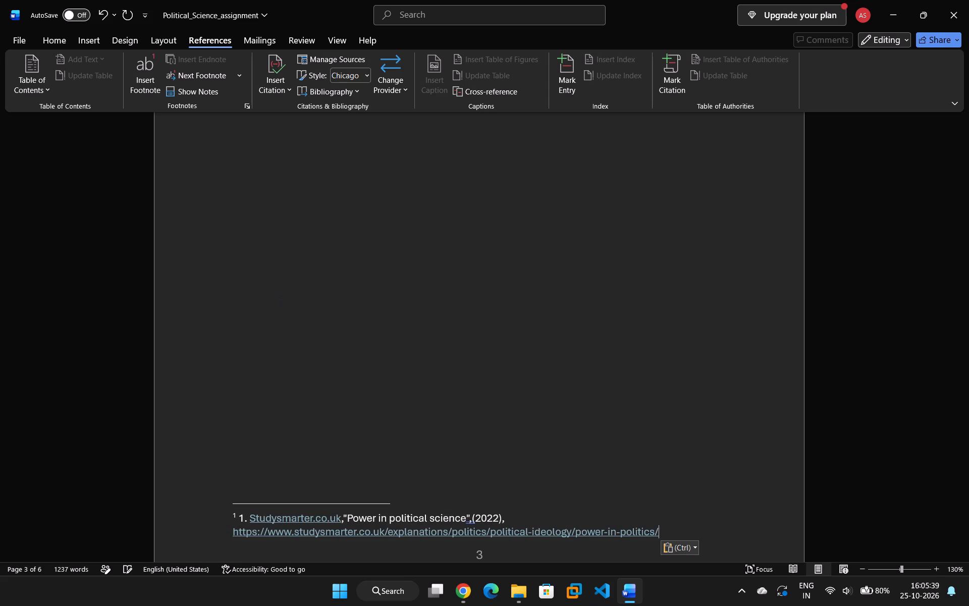
Delete the duplicate "1." and the extra space before Studysmarter.co.uk in the footnote.
{"action": "scroll", "coordinate": [344, 482], "scroll_direction": "down", "scroll_amount": 1}
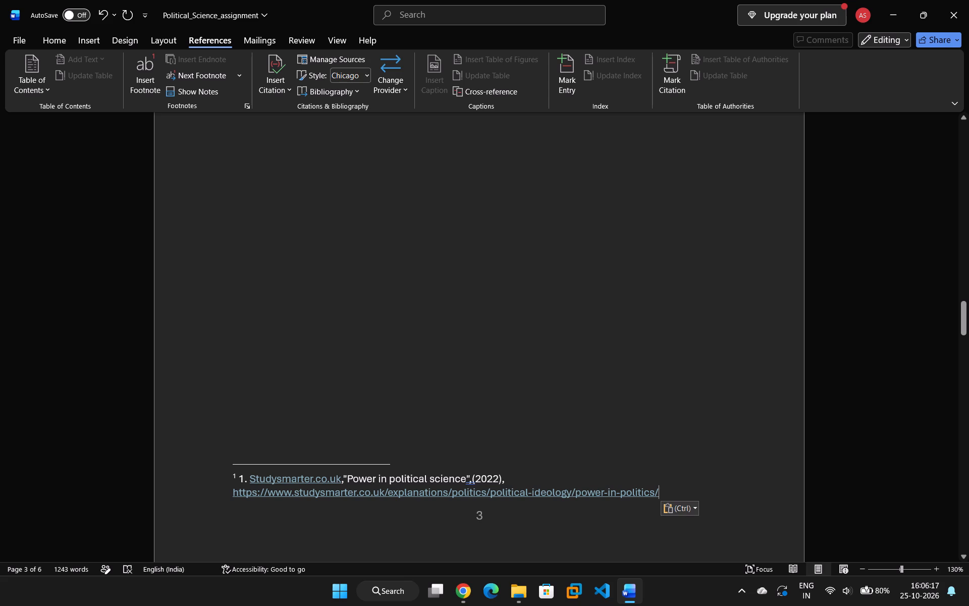
{"action": "left_click", "coordinate": [247, 481]}
{"action": "key", "text": "BackSpace"}
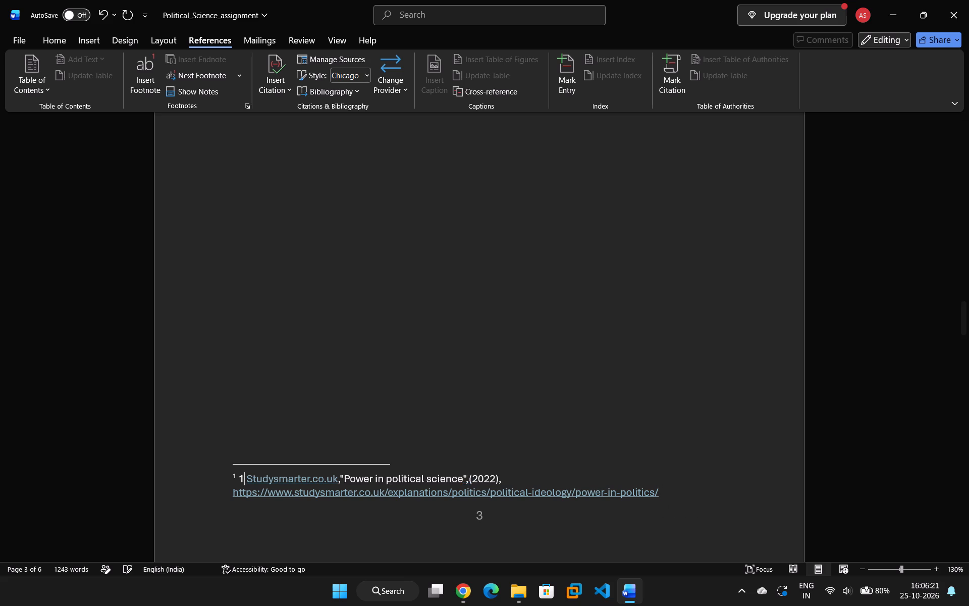
{"action": "key", "text": "BackSpace"}
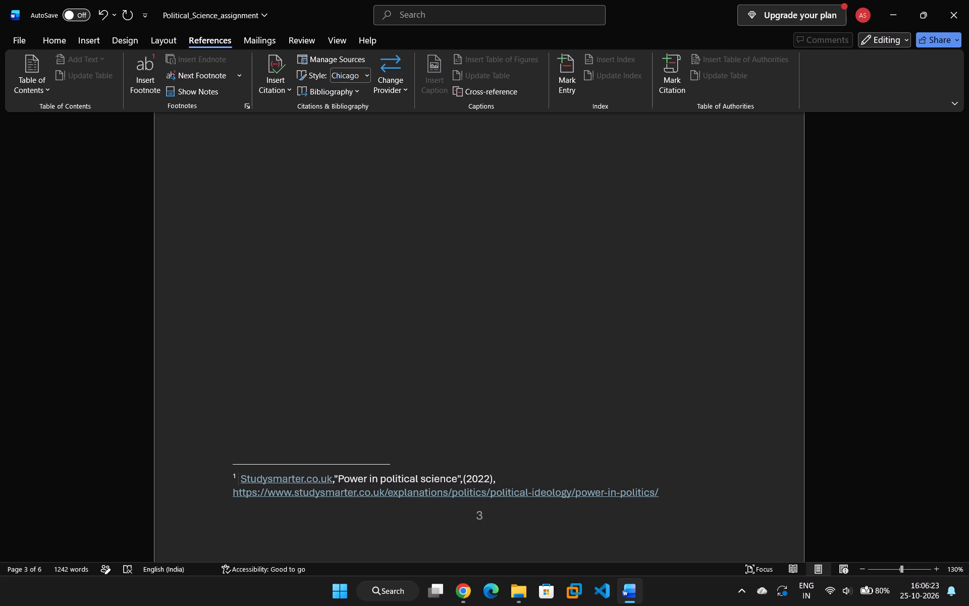
{"action": "key", "text": "Right"}
{"action": "key", "text": "BackSpace"}
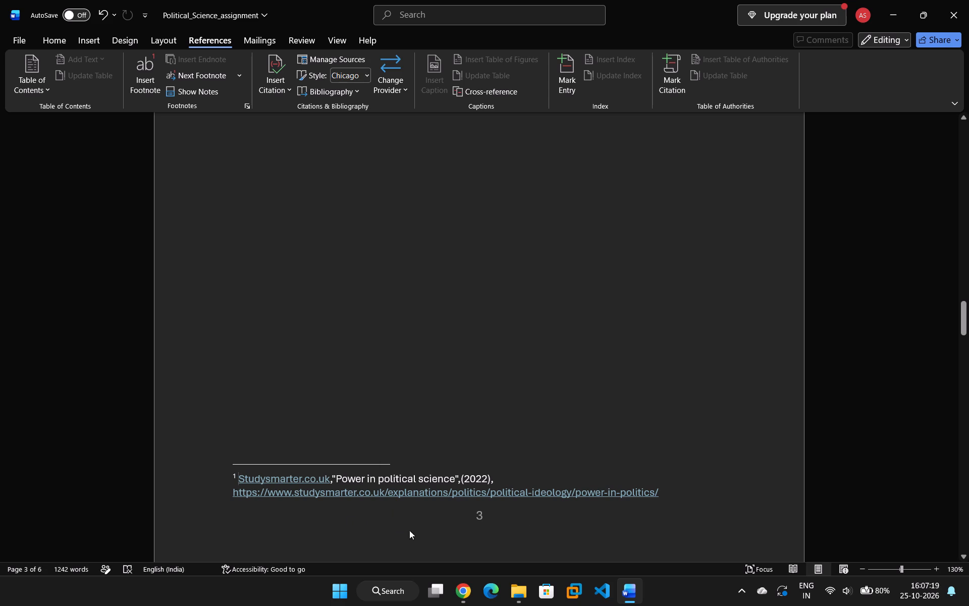
Replace the space after "(2022)," in the footnote with a line break so the URL starts its own line.
{"action": "left_click", "coordinate": [232, 493]}
{"action": "key", "text": "BackSpace"}
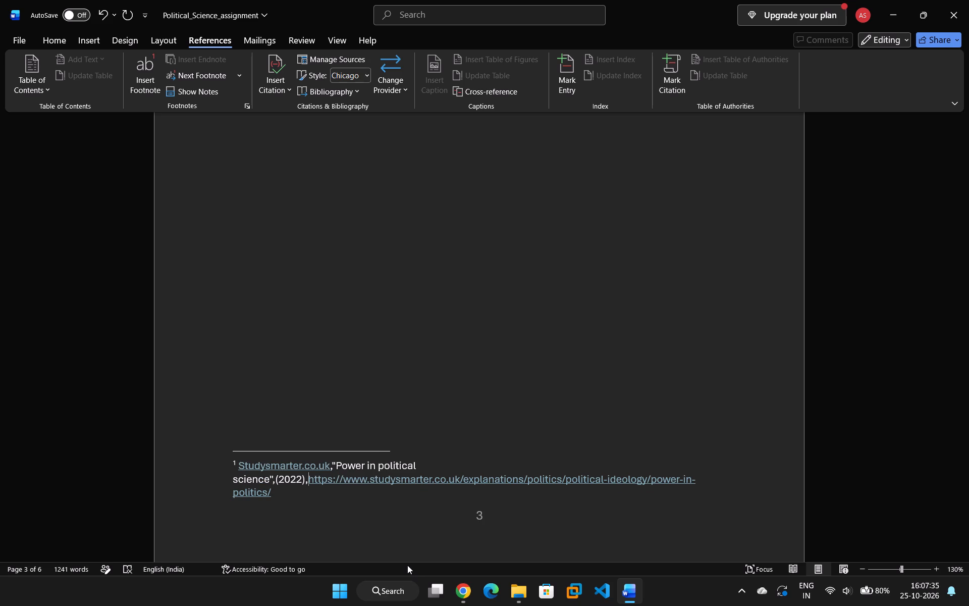
{"action": "key", "text": "Return"}
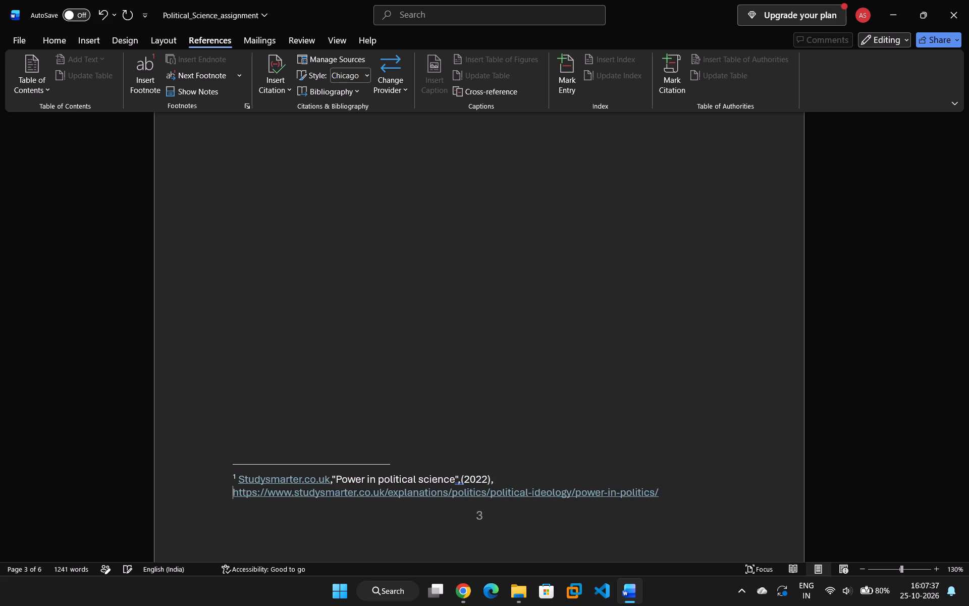
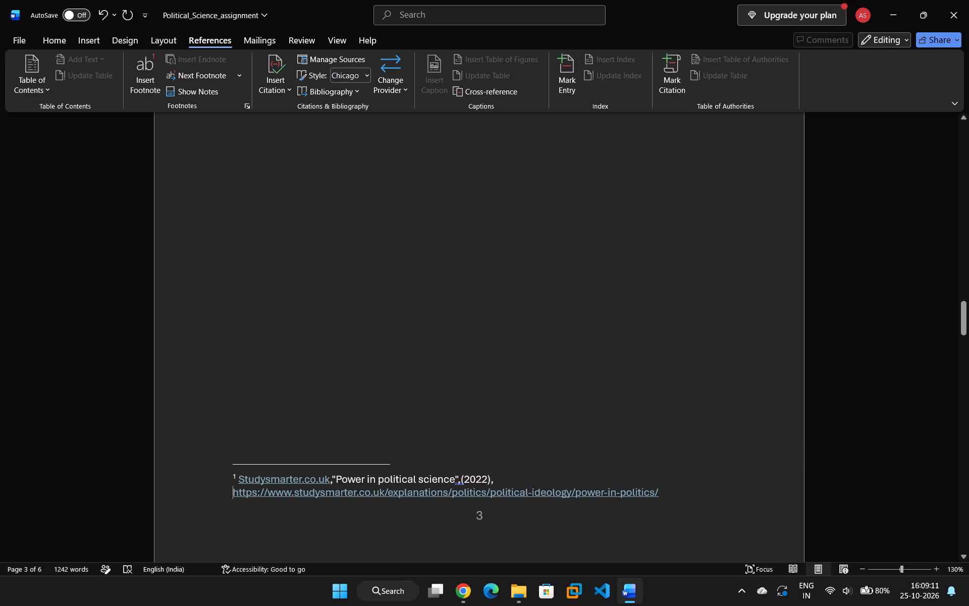
Set the font of the whole two-line footnote citation on page 3 to Times New Roman.
{"action": "left_click_drag", "start_coordinate": [332, 478], "coordinate": [252, 475]}
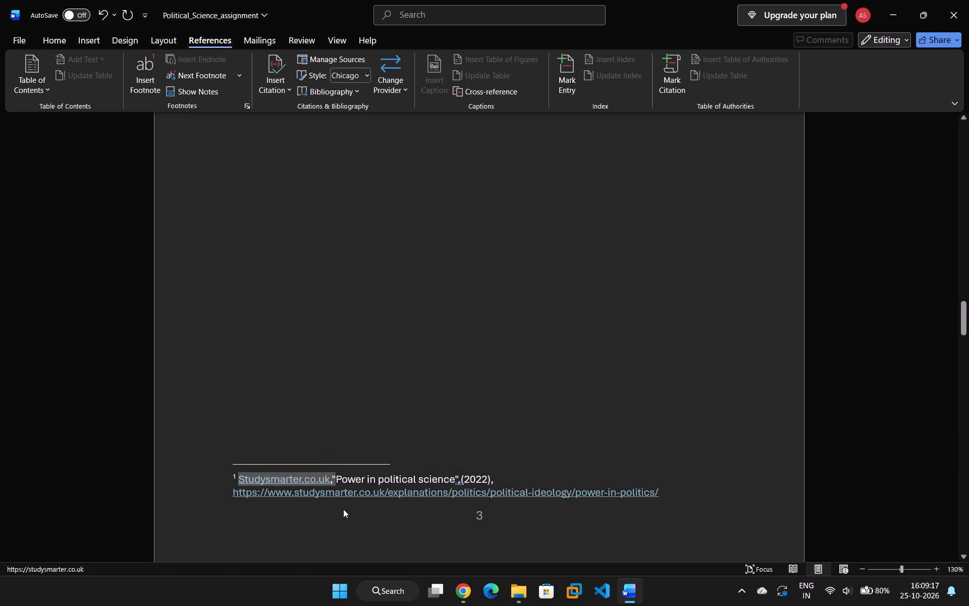
{"action": "left_click", "coordinate": [352, 523]}
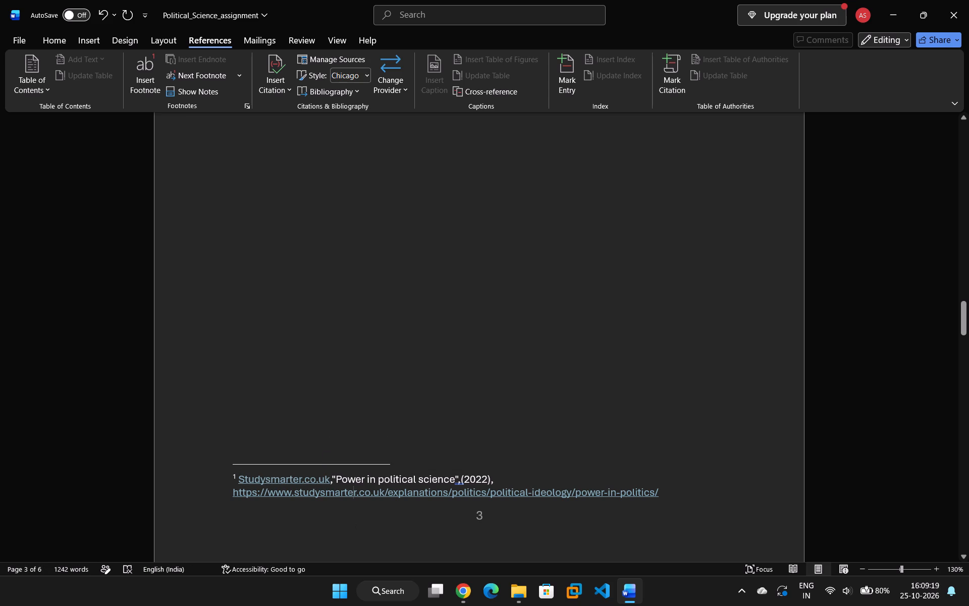
{"action": "left_click_drag", "start_coordinate": [663, 489], "coordinate": [248, 478]}
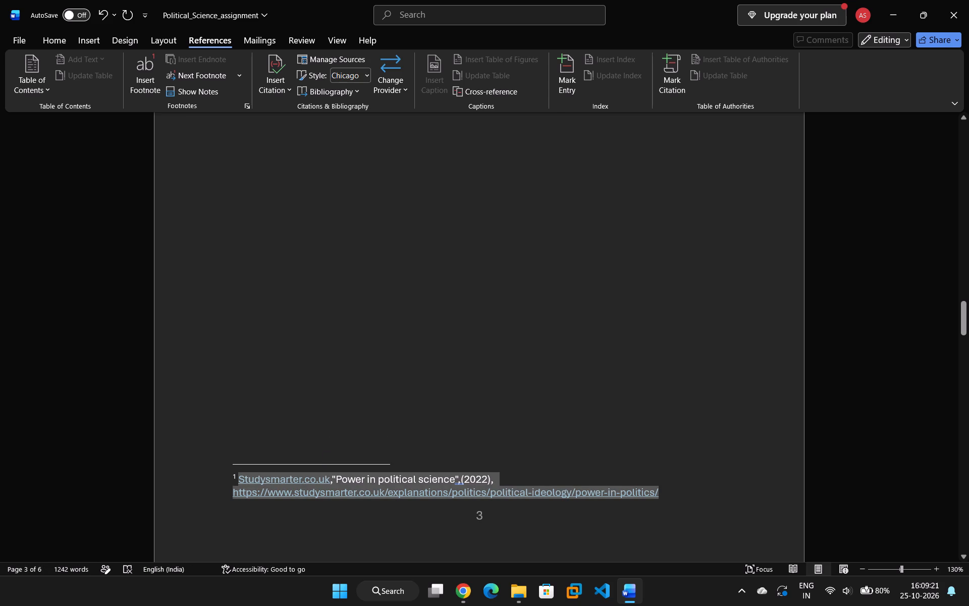
{"action": "left_click_drag", "start_coordinate": [248, 478], "coordinate": [246, 478]}
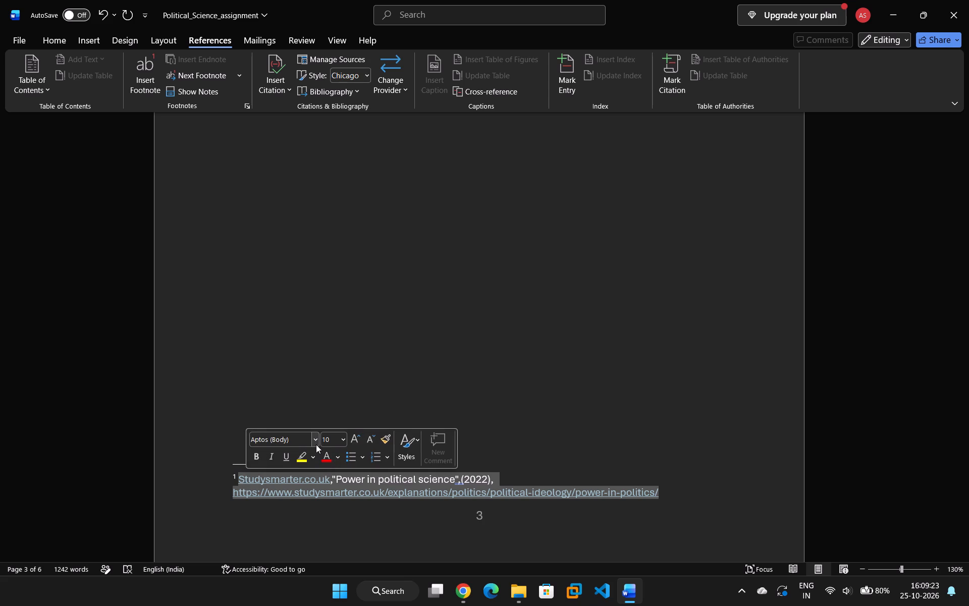
{"action": "left_click", "coordinate": [316, 444]}
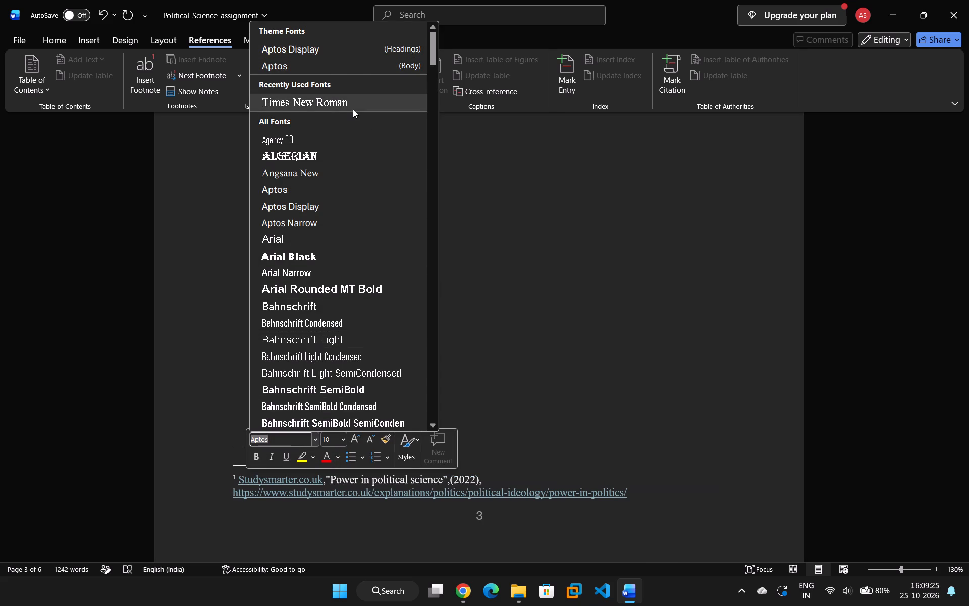
{"action": "left_click", "coordinate": [353, 109]}
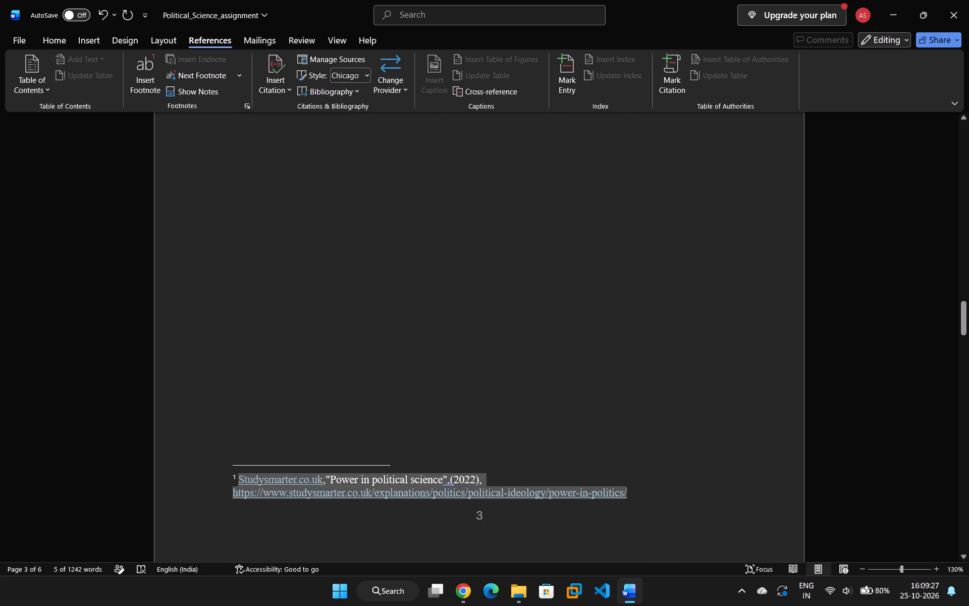
{"action": "left_click", "coordinate": [542, 458]}
{"action": "scroll", "coordinate": [451, 489], "scroll_direction": "down", "scroll_amount": 7}
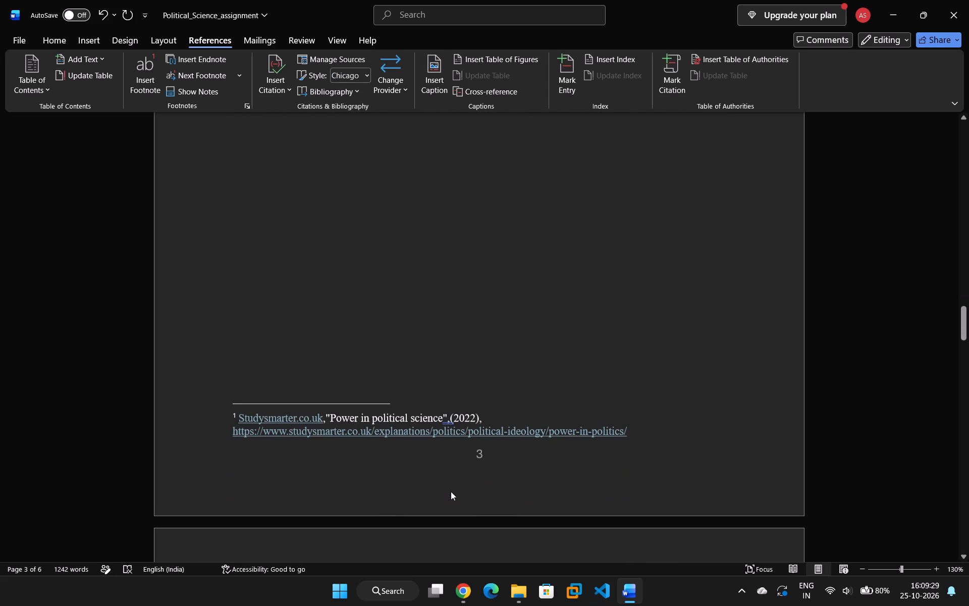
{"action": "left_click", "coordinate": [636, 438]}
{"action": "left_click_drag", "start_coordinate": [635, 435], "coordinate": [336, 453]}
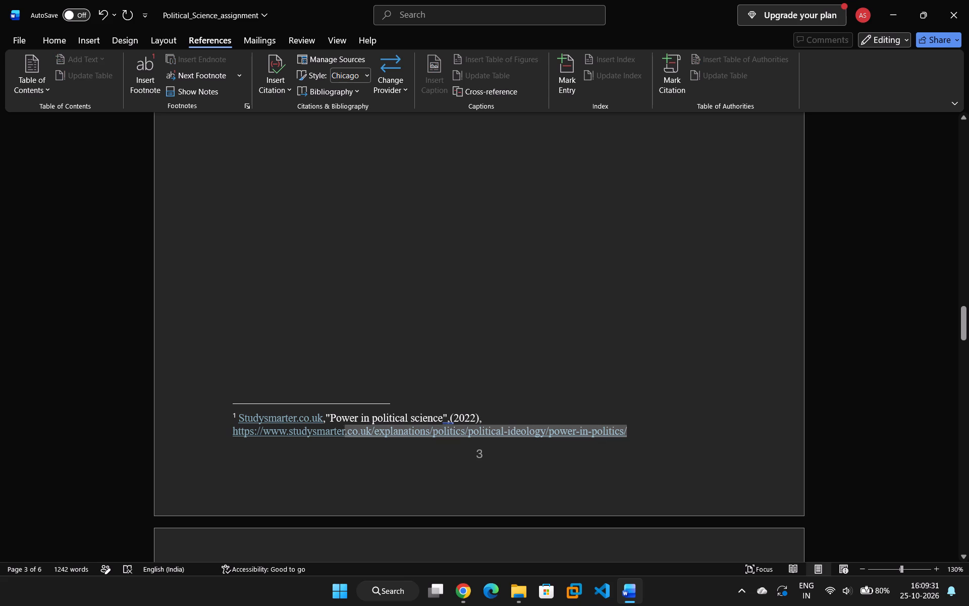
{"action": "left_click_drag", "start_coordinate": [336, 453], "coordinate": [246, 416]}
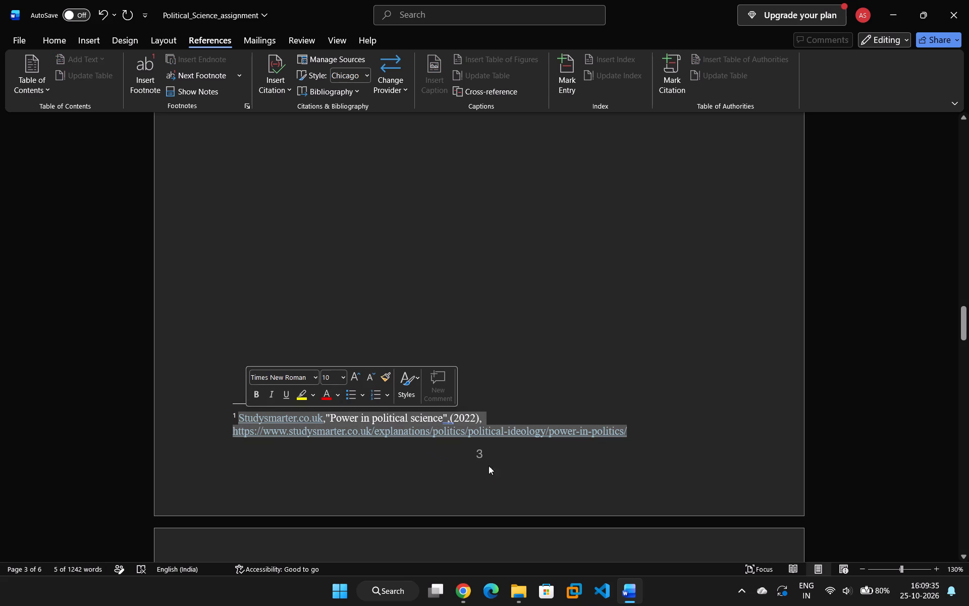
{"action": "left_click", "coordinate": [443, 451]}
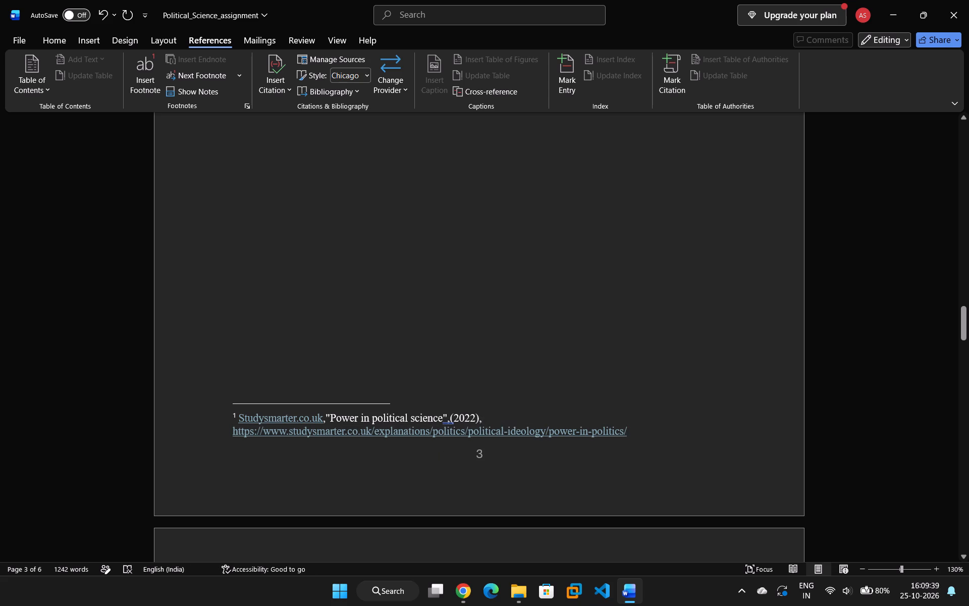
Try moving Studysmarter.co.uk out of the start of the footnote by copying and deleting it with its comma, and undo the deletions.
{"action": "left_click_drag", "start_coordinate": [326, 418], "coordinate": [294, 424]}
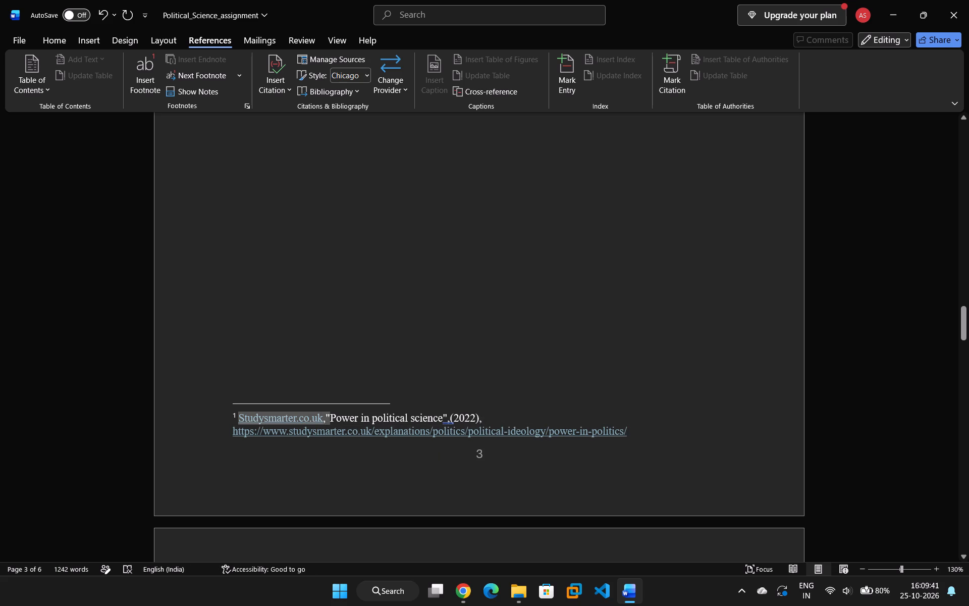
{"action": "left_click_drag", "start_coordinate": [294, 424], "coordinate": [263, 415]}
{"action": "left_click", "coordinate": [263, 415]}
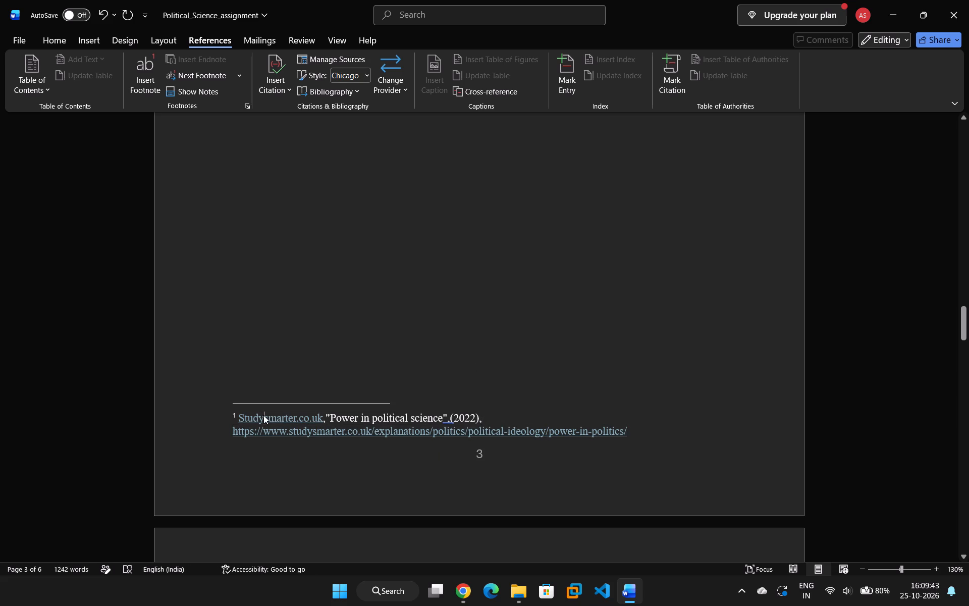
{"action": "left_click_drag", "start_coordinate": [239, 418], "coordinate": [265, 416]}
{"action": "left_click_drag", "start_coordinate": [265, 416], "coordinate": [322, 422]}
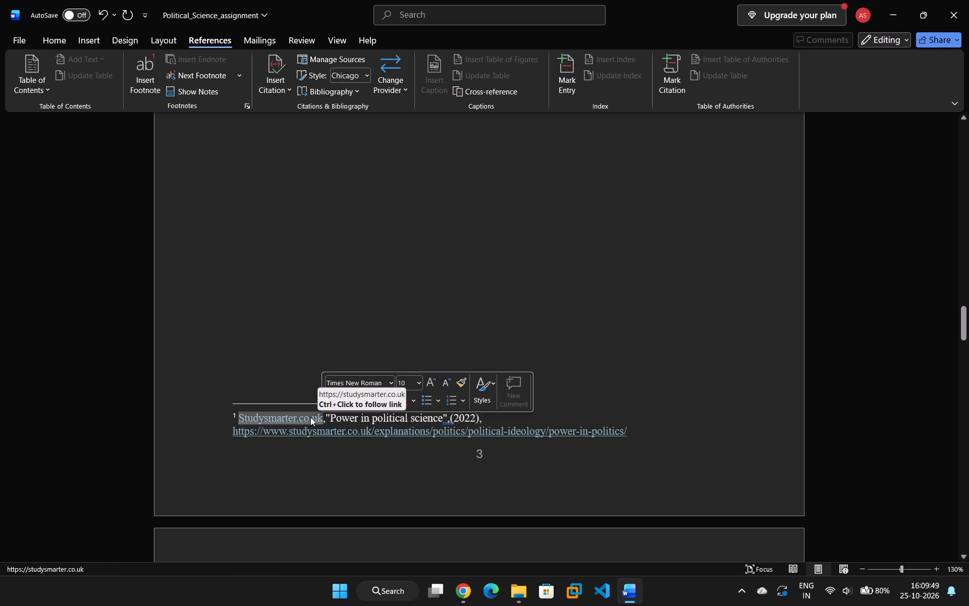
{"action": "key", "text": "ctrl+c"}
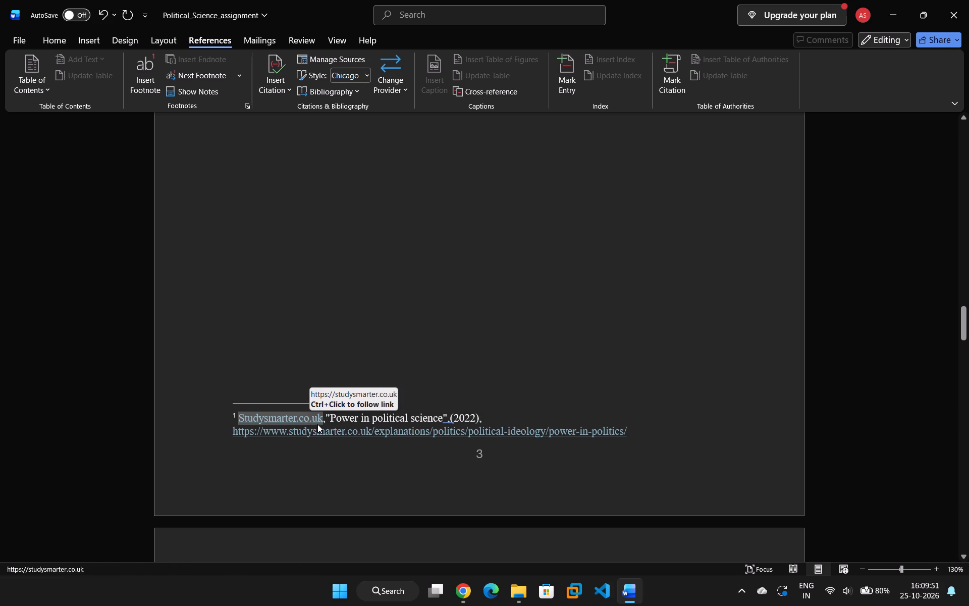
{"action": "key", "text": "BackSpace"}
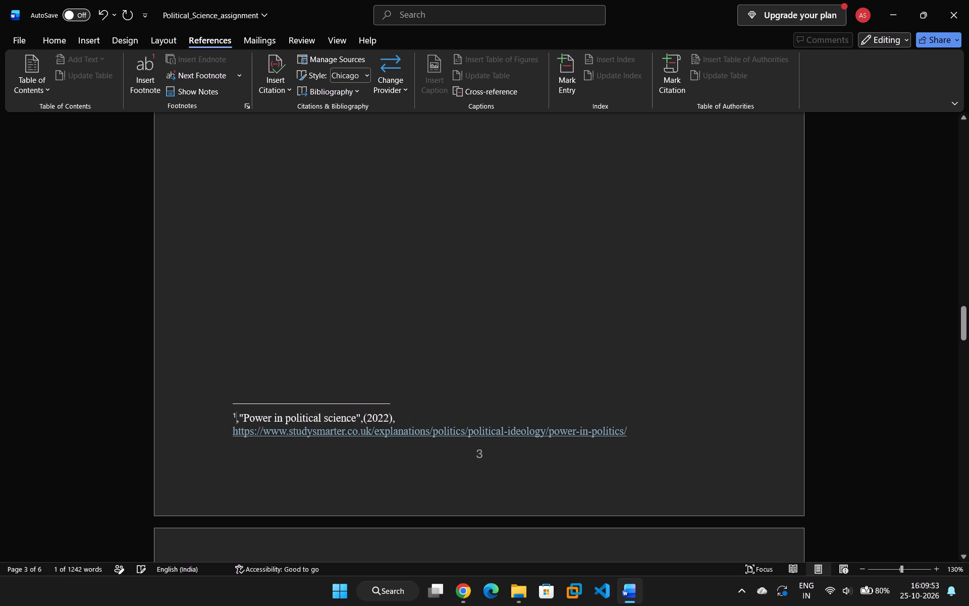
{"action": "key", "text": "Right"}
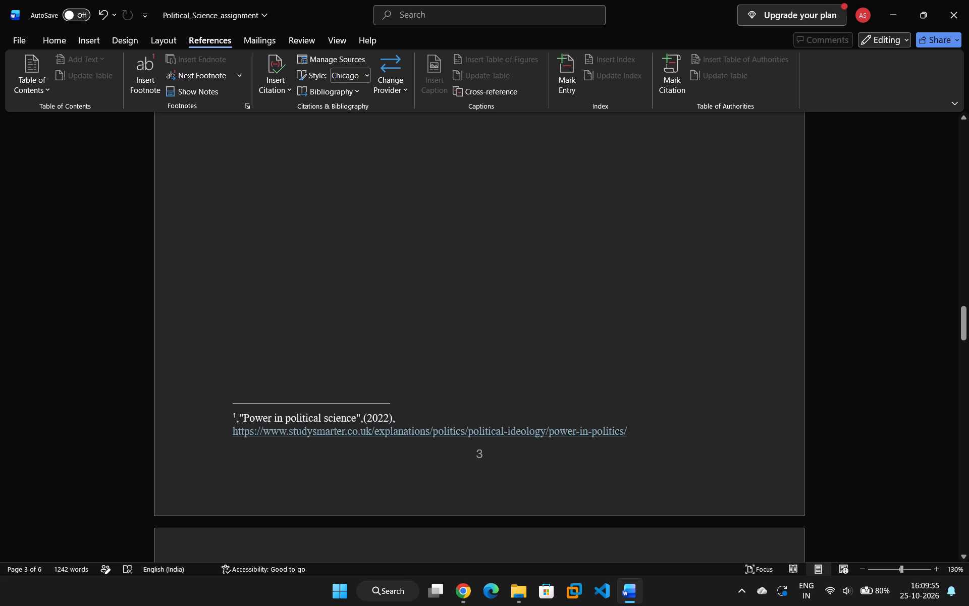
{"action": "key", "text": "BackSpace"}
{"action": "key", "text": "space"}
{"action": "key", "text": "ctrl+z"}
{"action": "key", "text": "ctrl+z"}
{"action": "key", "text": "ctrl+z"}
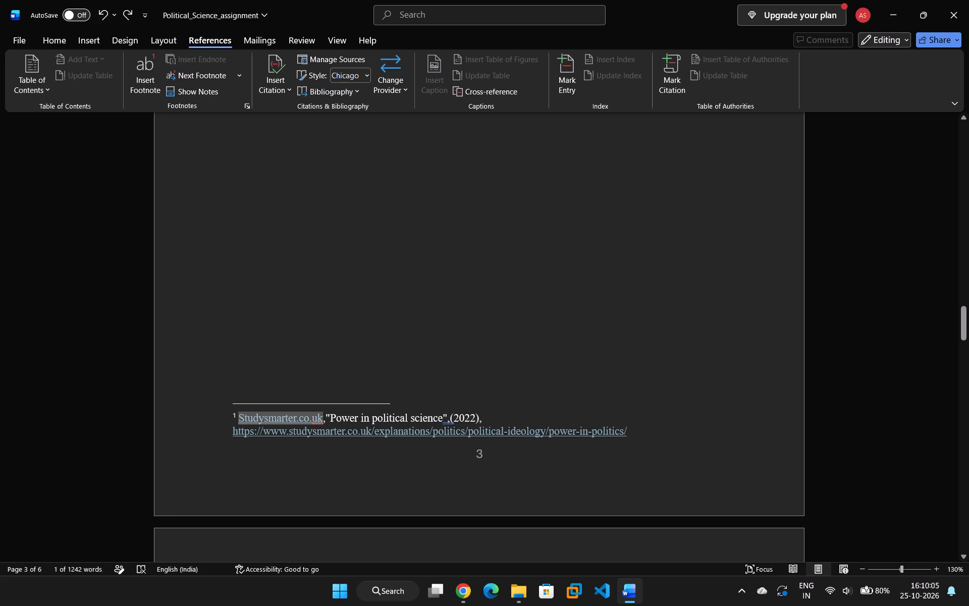
Copy Studysmarter.co.uk with its comma and the adjoining quotation mark from the start of the footnote, and delete it there.
{"action": "left_click", "coordinate": [326, 420]}
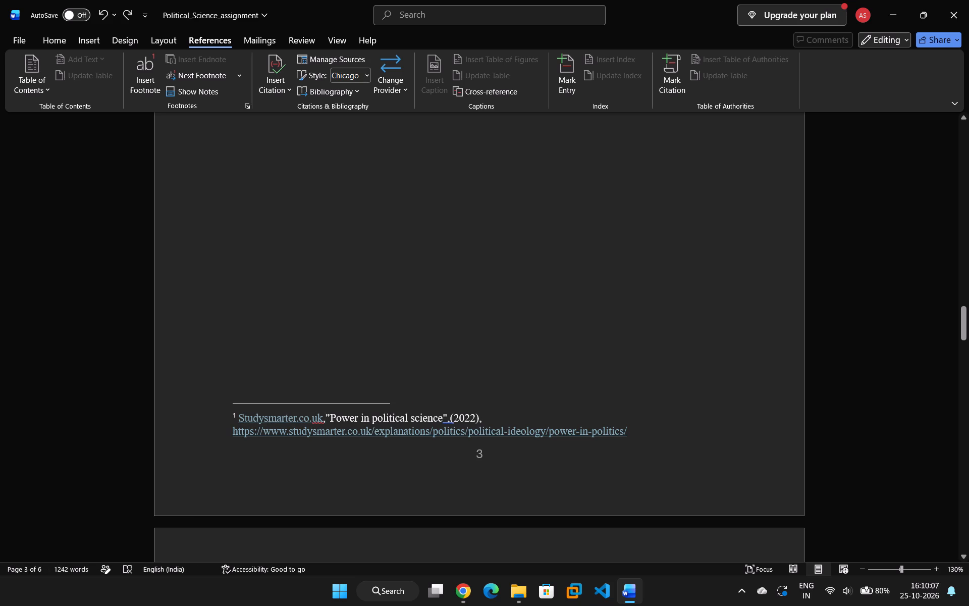
{"action": "left_click_drag", "start_coordinate": [325, 419], "coordinate": [280, 418]}
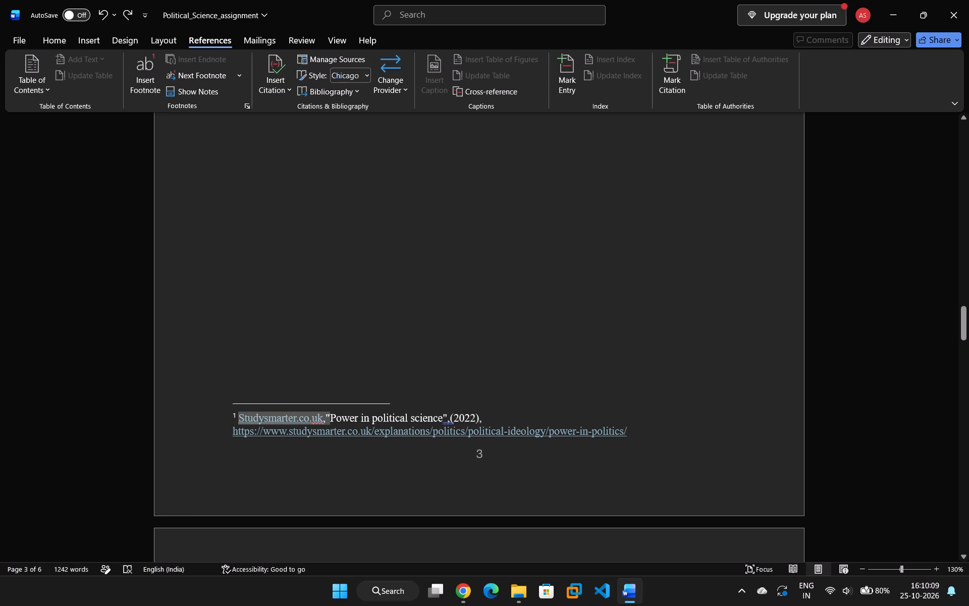
{"action": "left_click_drag", "start_coordinate": [280, 418], "coordinate": [251, 412]}
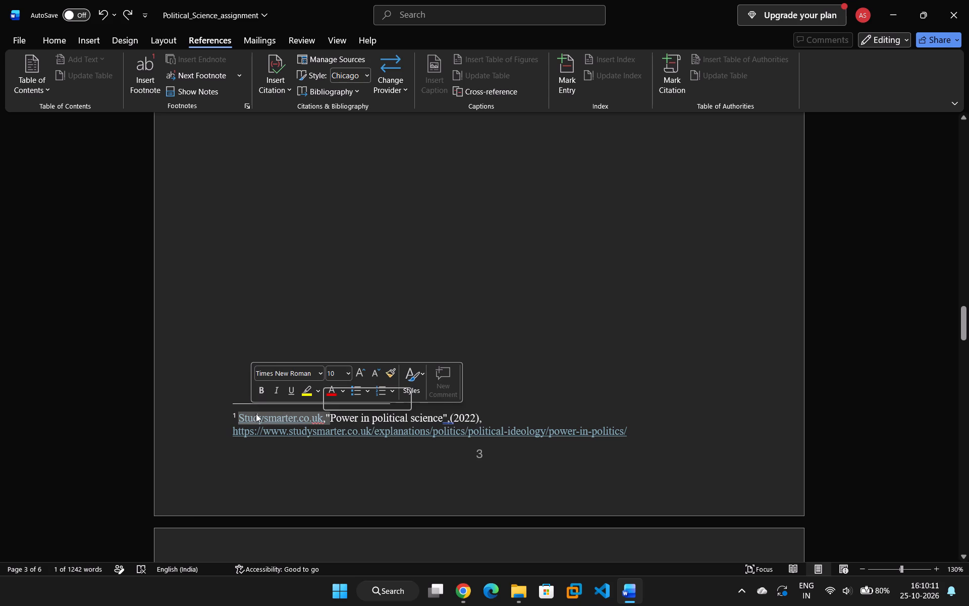
{"action": "key", "text": "ctrl+c"}
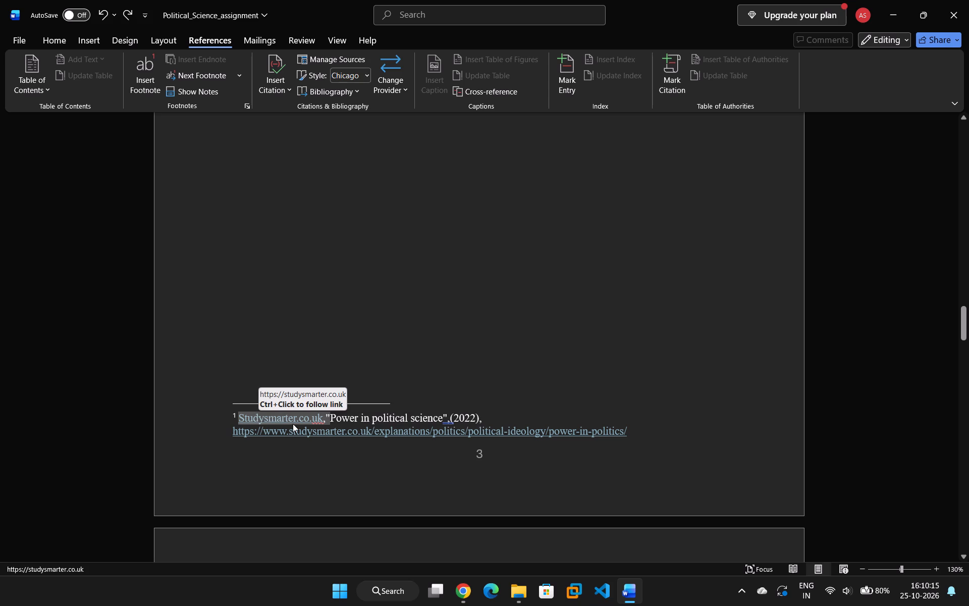
{"action": "key", "text": "BackSpace"}
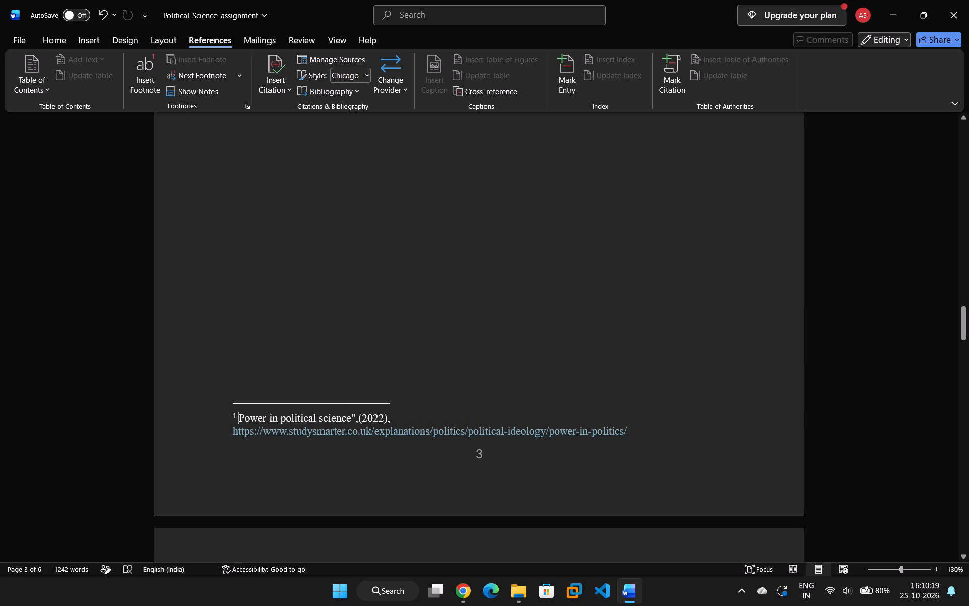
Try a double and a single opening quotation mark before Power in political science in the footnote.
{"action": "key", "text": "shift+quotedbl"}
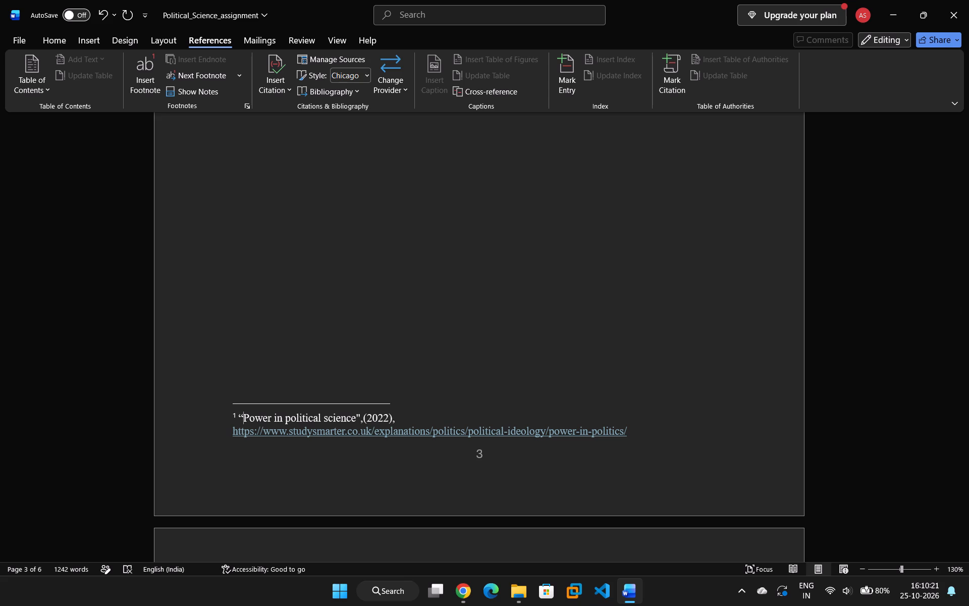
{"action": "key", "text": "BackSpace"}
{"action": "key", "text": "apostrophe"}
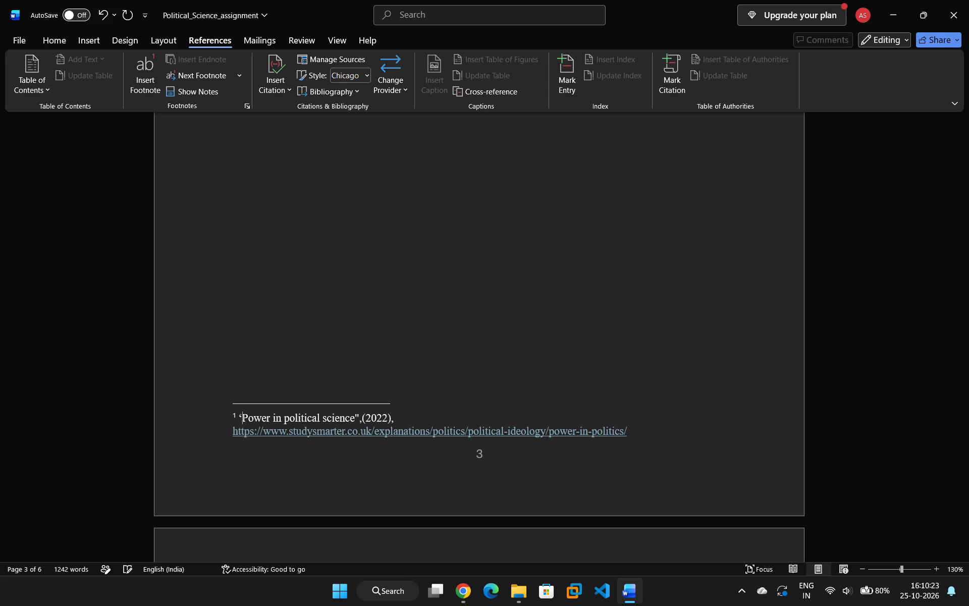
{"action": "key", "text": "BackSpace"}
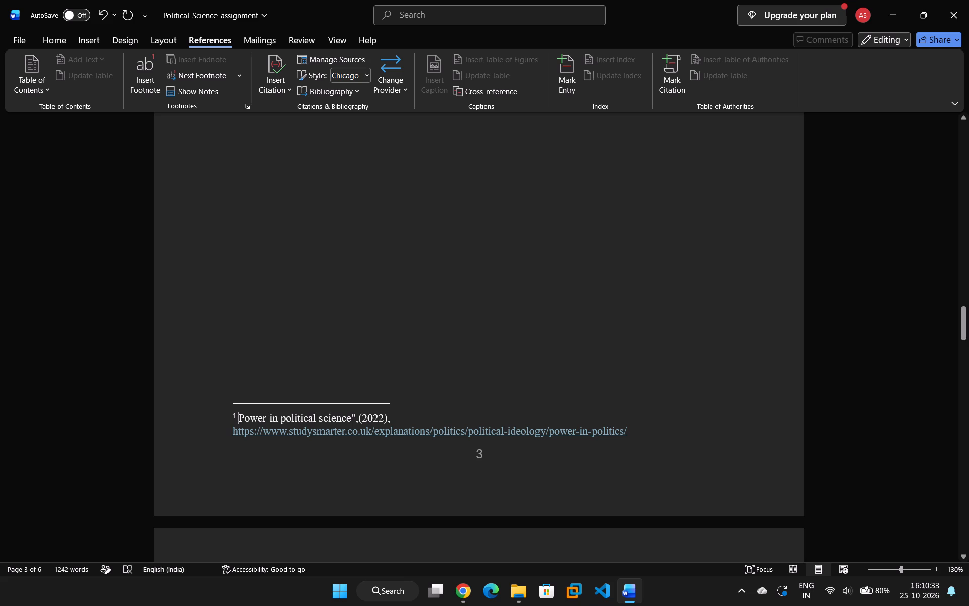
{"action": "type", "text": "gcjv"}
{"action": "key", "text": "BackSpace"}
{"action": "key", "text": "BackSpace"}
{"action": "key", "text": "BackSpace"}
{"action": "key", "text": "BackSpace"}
Step back through the quotation mark edits to restore a straight double quotation mark before Power in political science.
{"action": "key", "text": "ctrl+z"}
{"action": "key", "text": "ctrl+z"}
{"action": "key", "text": "ctrl+z"}
{"action": "key", "text": "ctrl+z"}
{"action": "key", "text": "ctrl+z"}
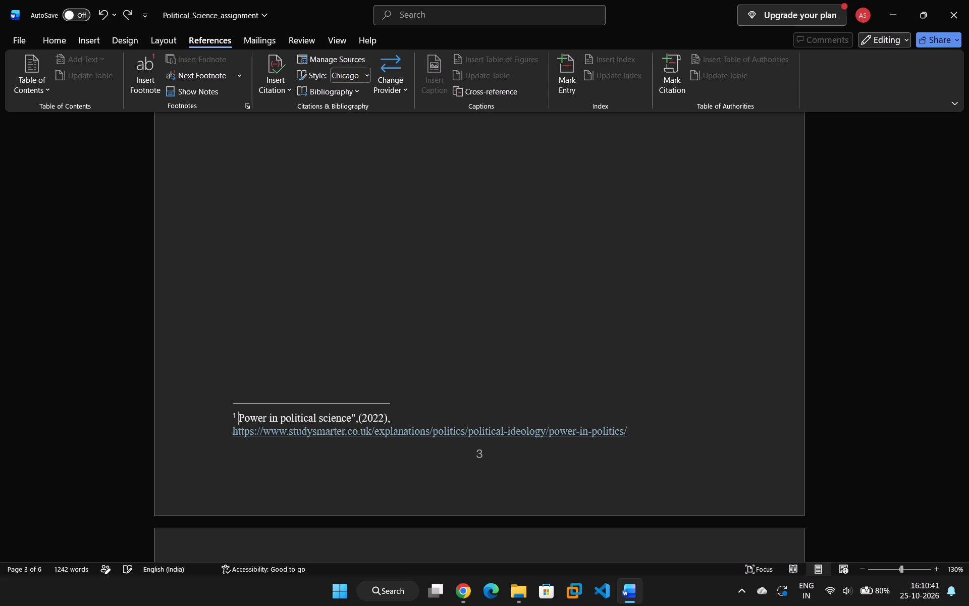
{"action": "key", "text": "ctrl+z"}
{"action": "key", "text": "ctrl+z"}
{"action": "key", "text": "ctrl+z"}
{"action": "key", "text": "ctrl+z"}
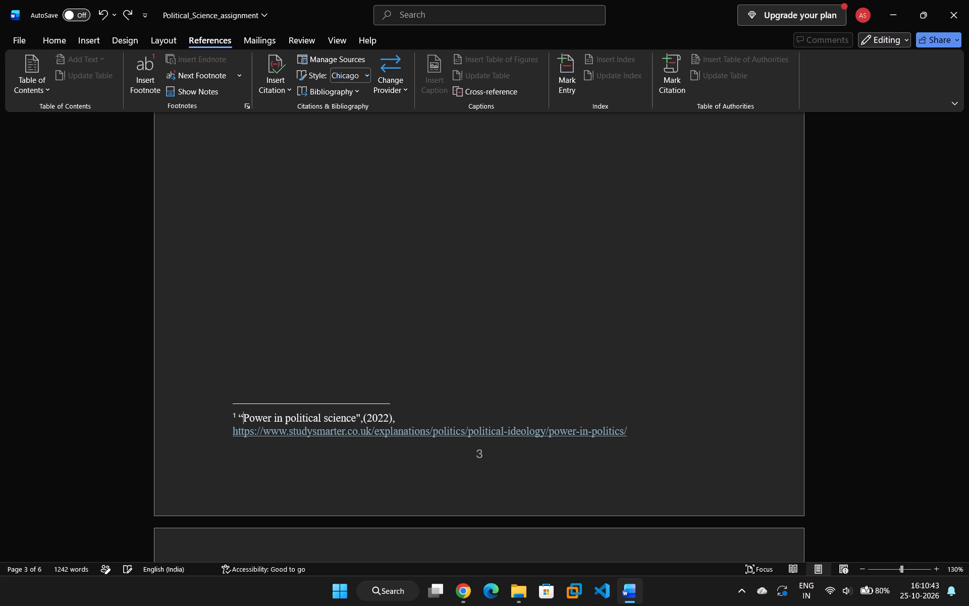
{"action": "key", "text": "ctrl+z"}
{"action": "key", "text": "ctrl+z"}
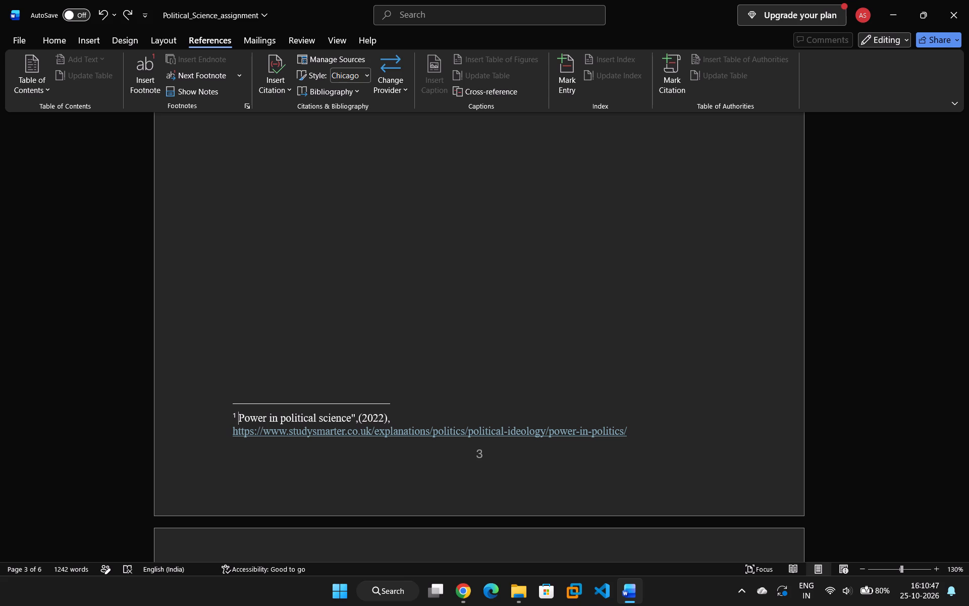
{"action": "key", "text": "ctrl+y"}
{"action": "key", "text": "ctrl+y"}
{"action": "key", "text": "ctrl+z"}
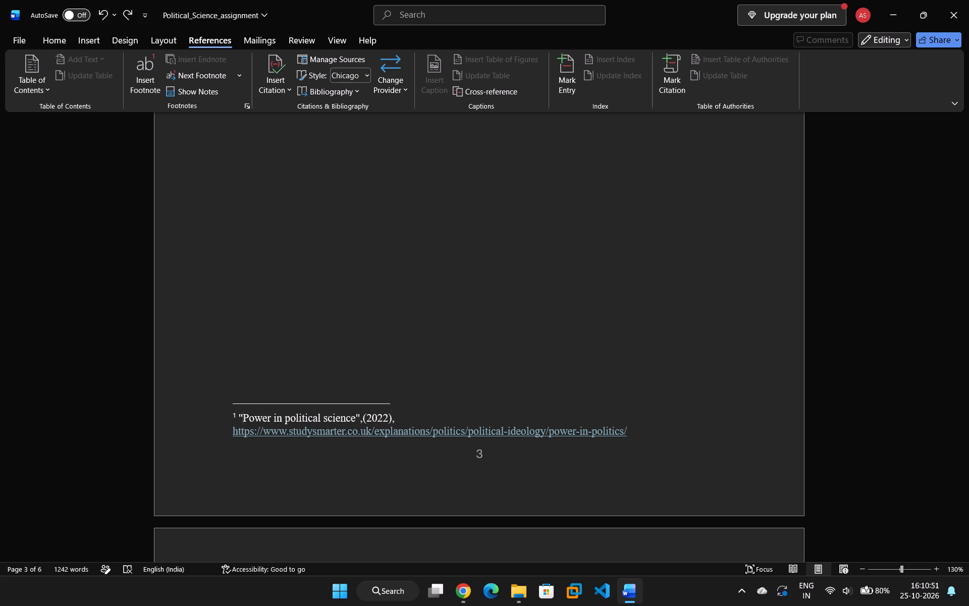
Paste the copied Studysmarter.co.uk text into the footnote between the comma after the title and (2022).
{"action": "key", "text": "Left"}
{"action": "left_click", "coordinate": [362, 418]}
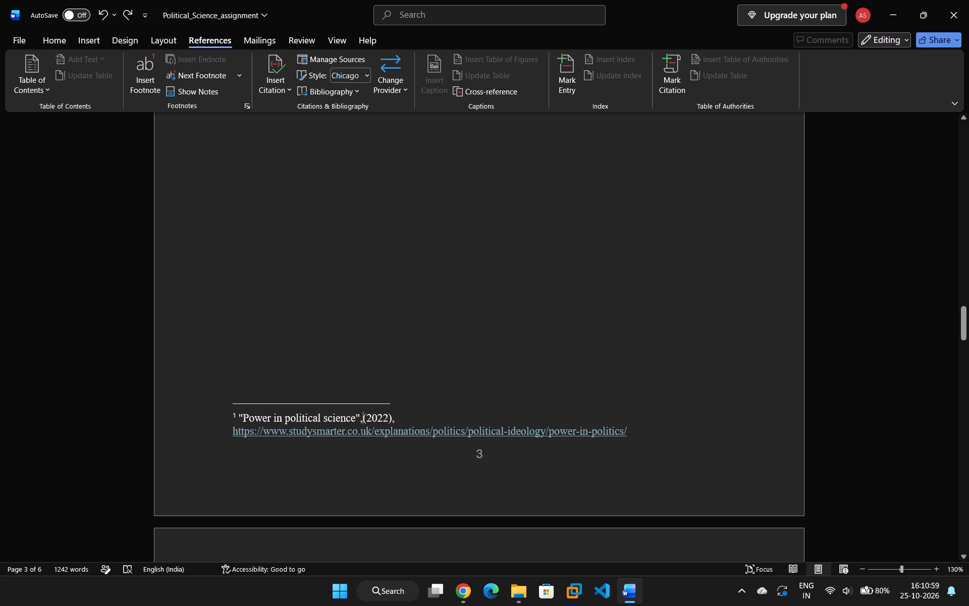
{"action": "key", "text": "ctrl+v"}
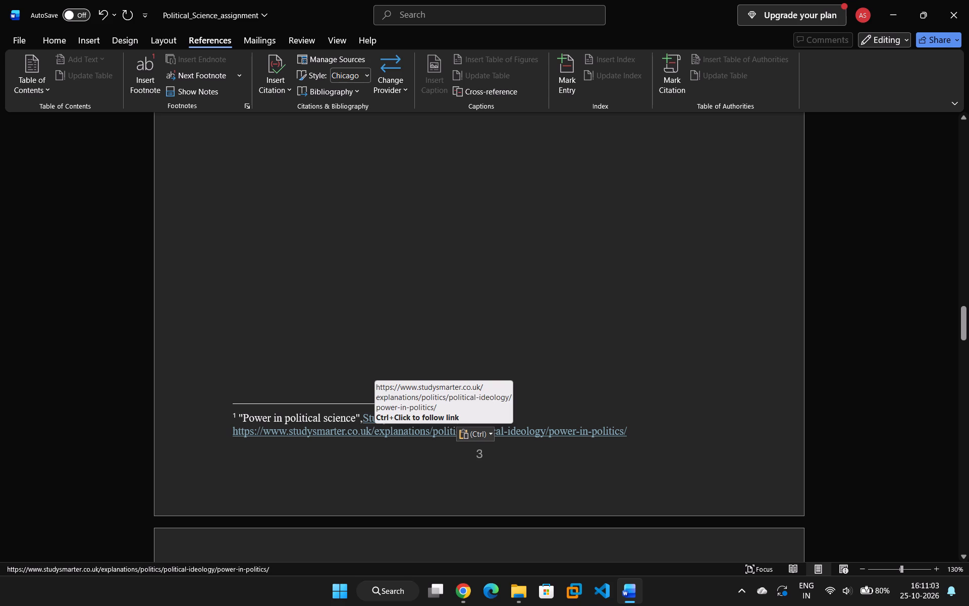
Delete the stray quotation mark between the comma after Studysmarter.co.uk and (2022) in the footnote.
{"action": "key", "text": "BackSpace"}
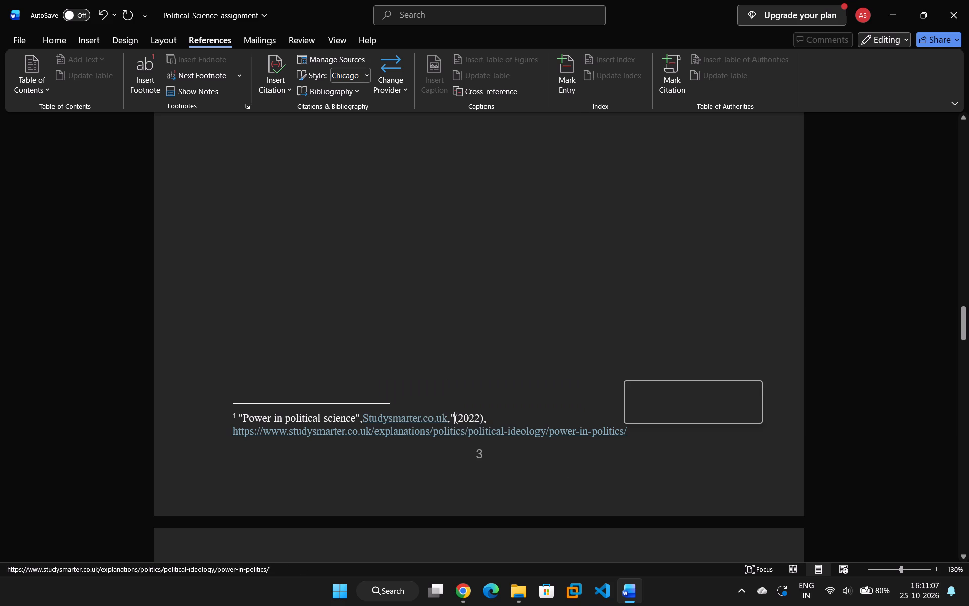
{"action": "key", "text": "BackSpace"}
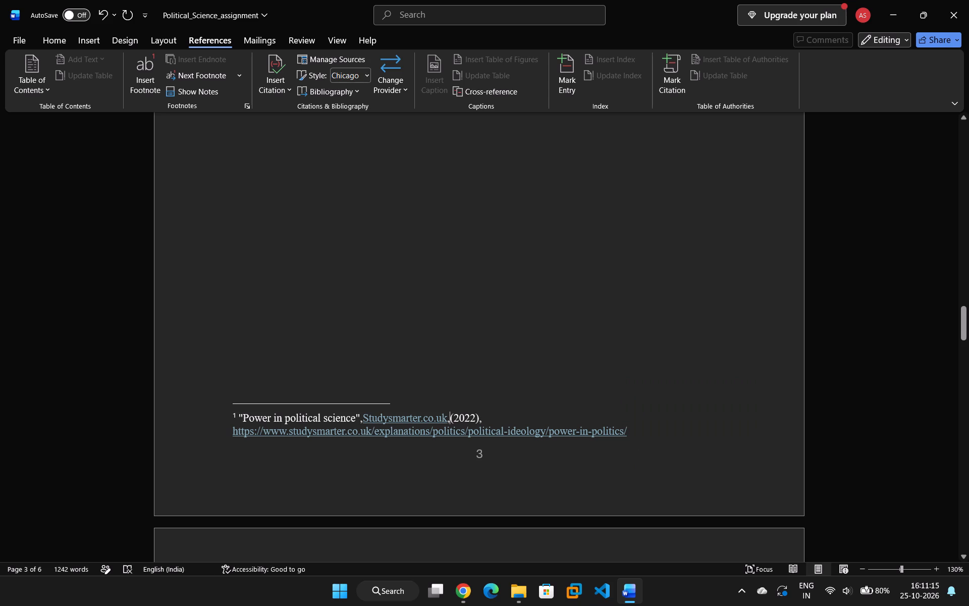
Apply the Times New Roman font to the whole footnote citation, from the opening quotation mark through the end of the URL.
{"action": "left_click_drag", "start_coordinate": [636, 434], "coordinate": [244, 418]}
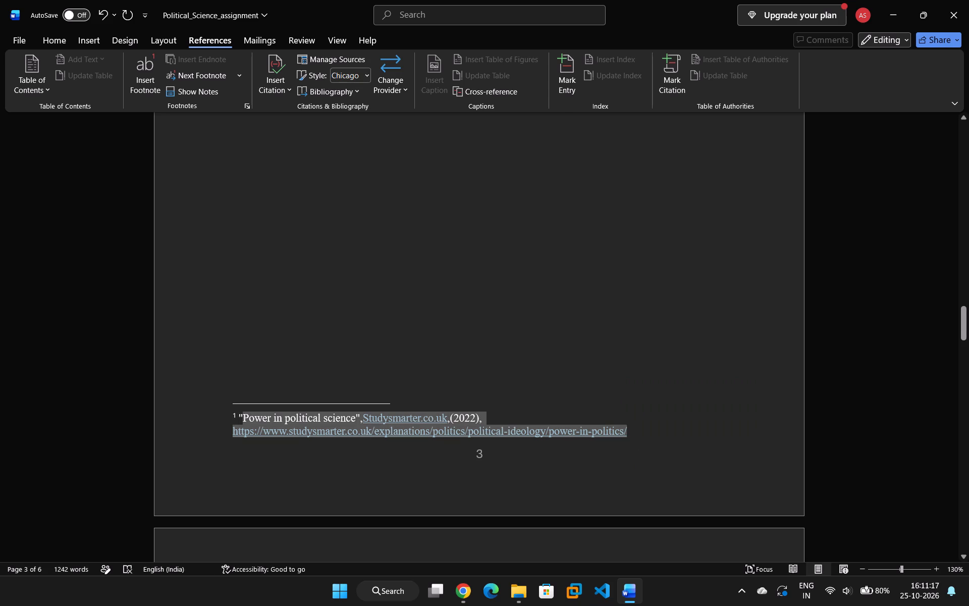
{"action": "left_click_drag", "start_coordinate": [244, 418], "coordinate": [240, 414]}
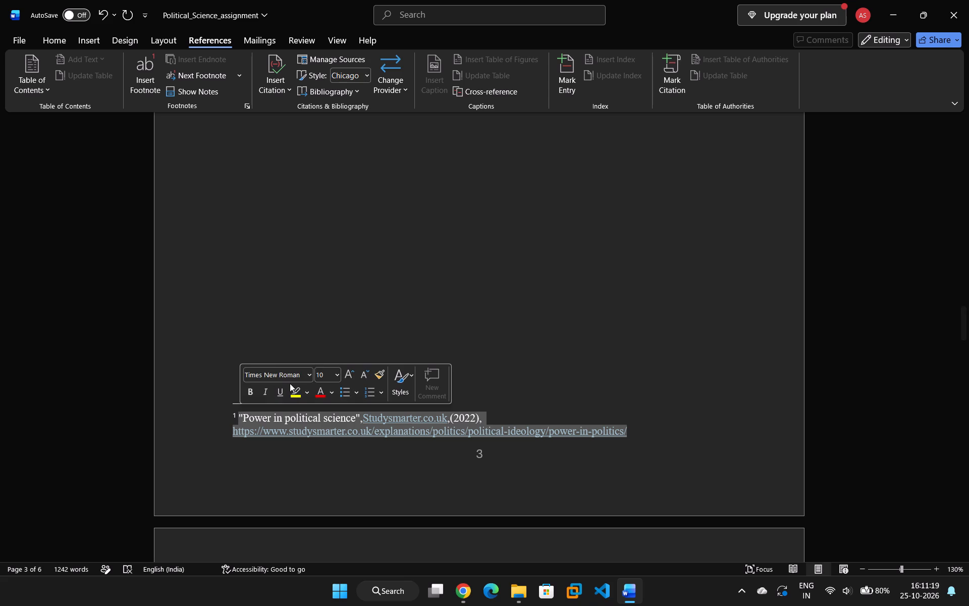
{"action": "left_click", "coordinate": [306, 375]}
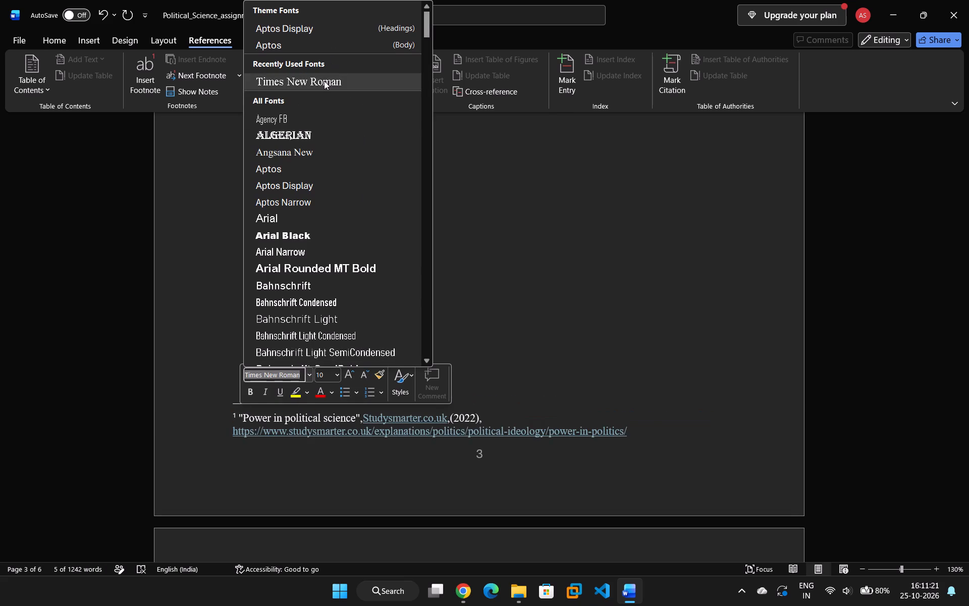
{"action": "left_click", "coordinate": [324, 81]}
{"action": "left_click", "coordinate": [664, 461]}
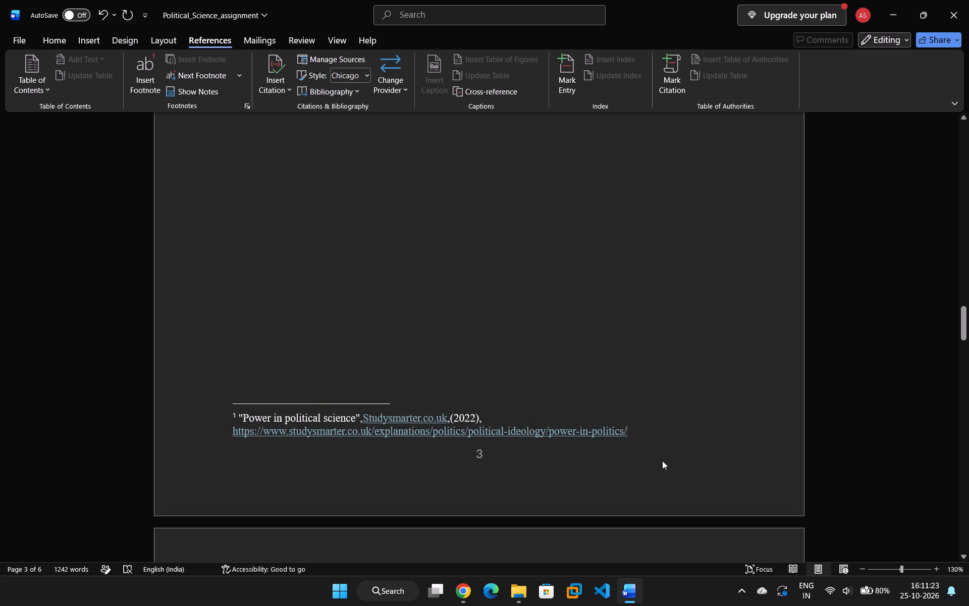
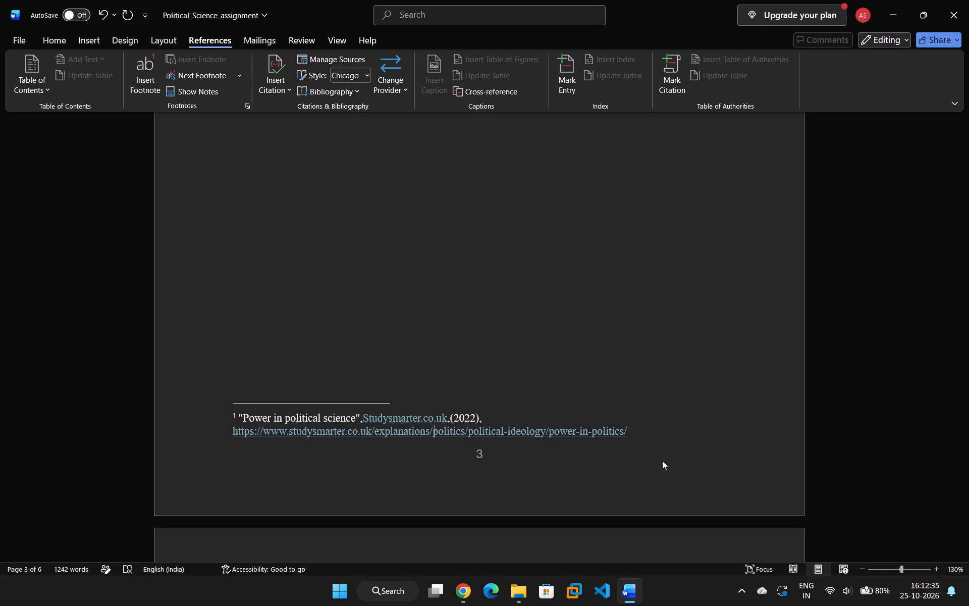
Move the comma after Power in political science inside the closing quotation mark and add a space before Studysmarter.co.uk in the footnote.
{"action": "key", "text": "Left"}
{"action": "key", "text": "Left"}
{"action": "key", "text": "Left"}
{"action": "key", "text": "Up"}
{"action": "key", "text": "Left"}
{"action": "key", "text": "Left"}
{"action": "key", "text": "Left"}
{"action": "key", "text": "Left"}
{"action": "key", "text": "Right"}
{"action": "key", "text": "BackSpace"}
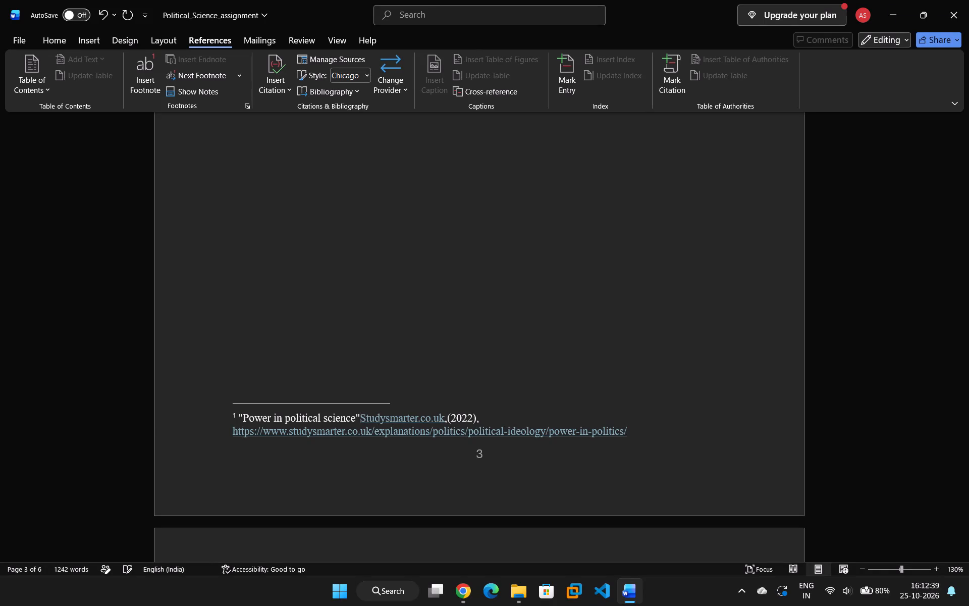
{"action": "key", "text": "Left"}
{"action": "key", "text": "comma"}
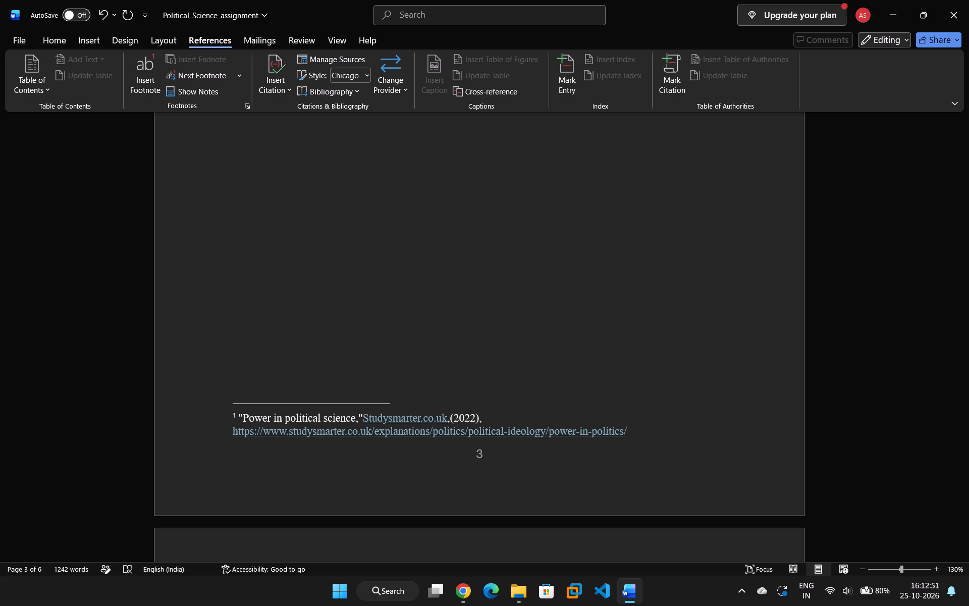
{"action": "key", "text": "Right"}
{"action": "key", "text": "space"}
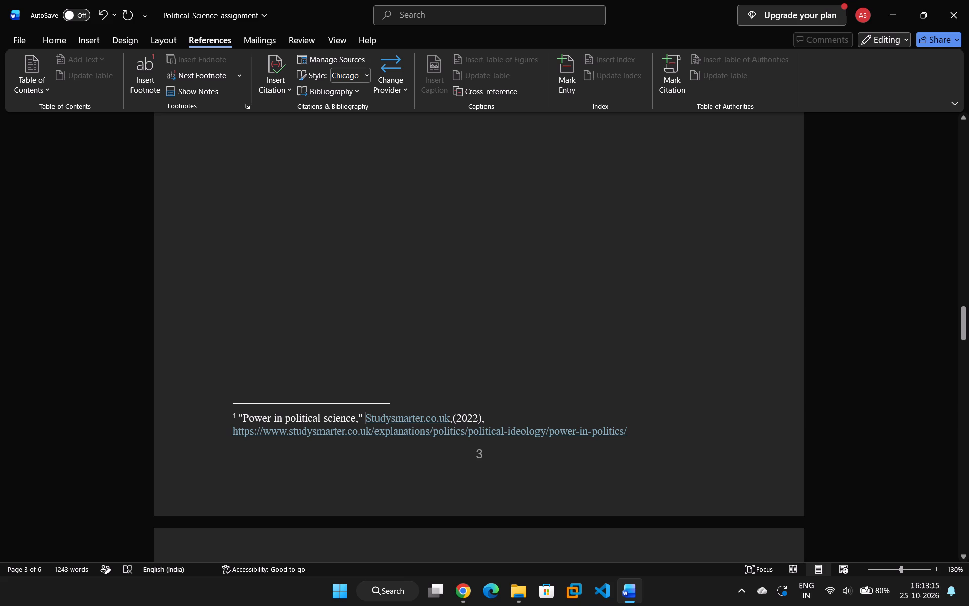
Delete .co.uk from the source name in the footnote so it reads Studysmarter.
{"action": "left_click_drag", "start_coordinate": [449, 418], "coordinate": [423, 421]}
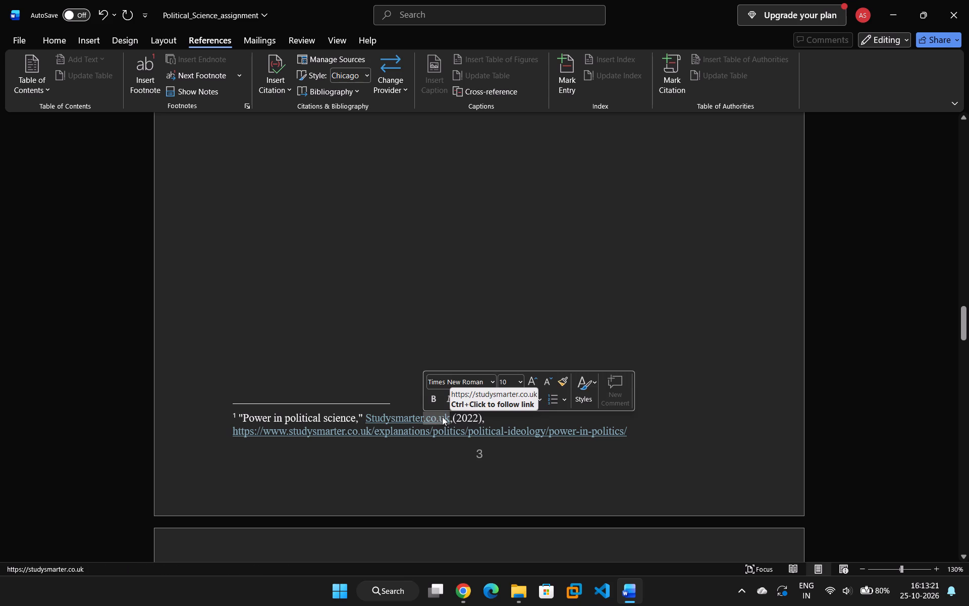
{"action": "key", "text": "BackSpace"}
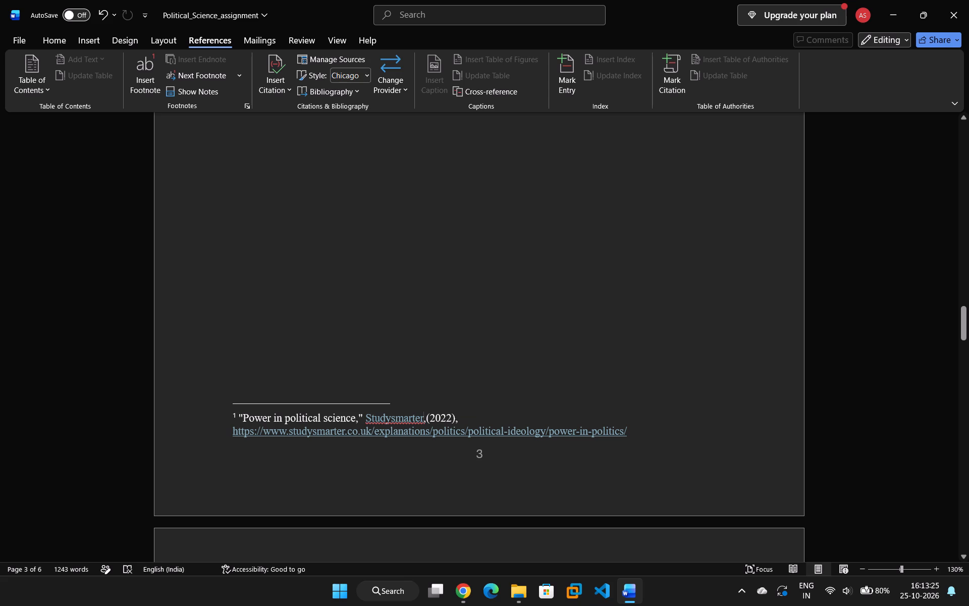
Remove the hyperlink from the source name Studysmarter in the footnote.
{"action": "left_click_drag", "start_coordinate": [421, 418], "coordinate": [365, 420]}
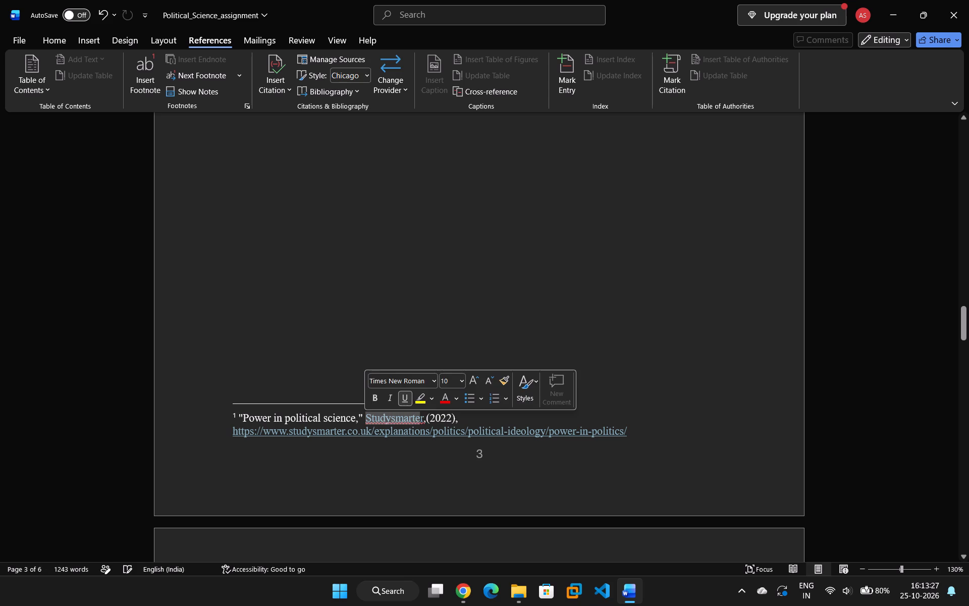
{"action": "right_click", "coordinate": [396, 417]}
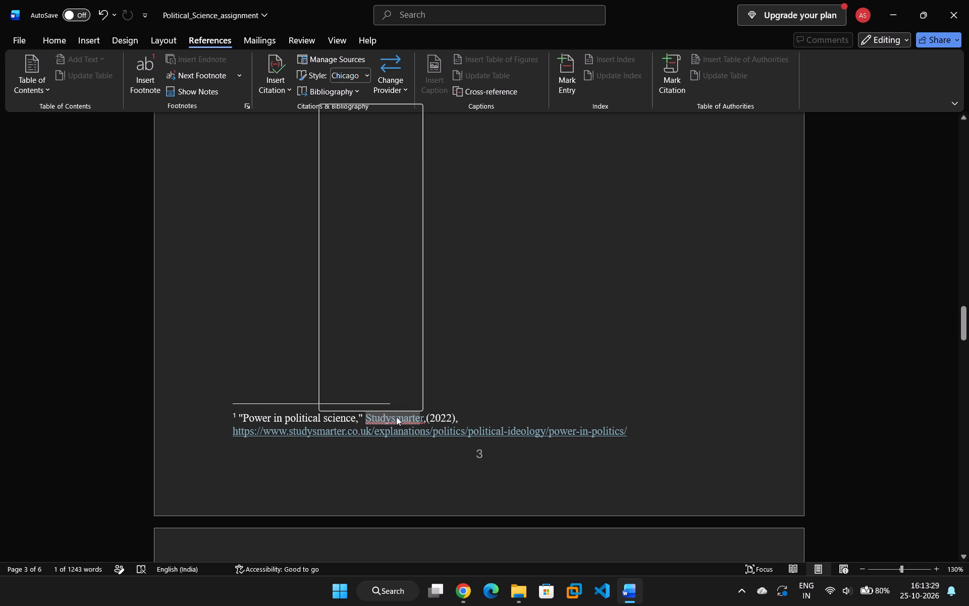
{"action": "left_click", "coordinate": [380, 318]}
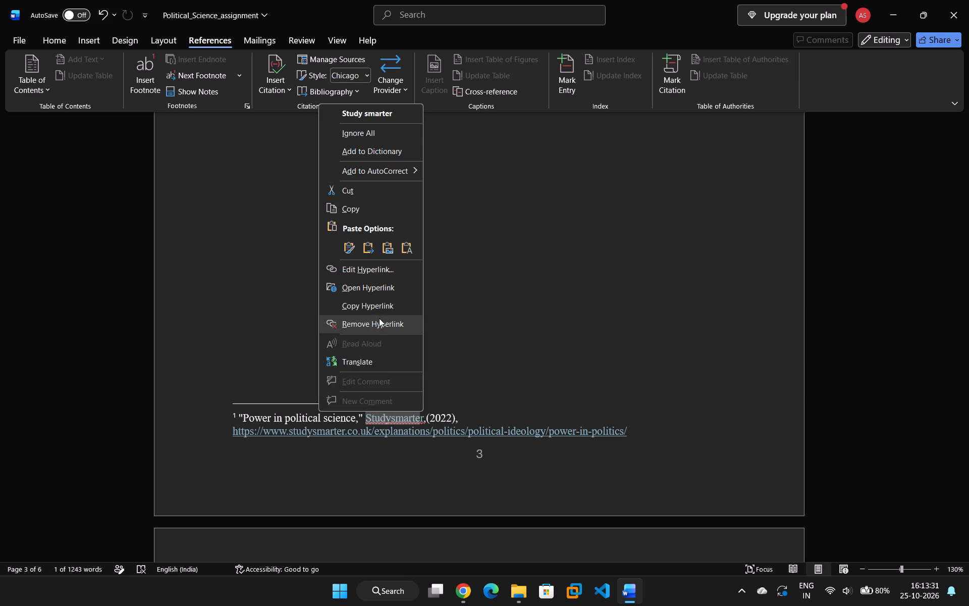
{"action": "left_click", "coordinate": [514, 361]}
{"action": "scroll", "coordinate": [545, 400], "scroll_direction": "down", "scroll_amount": 6}
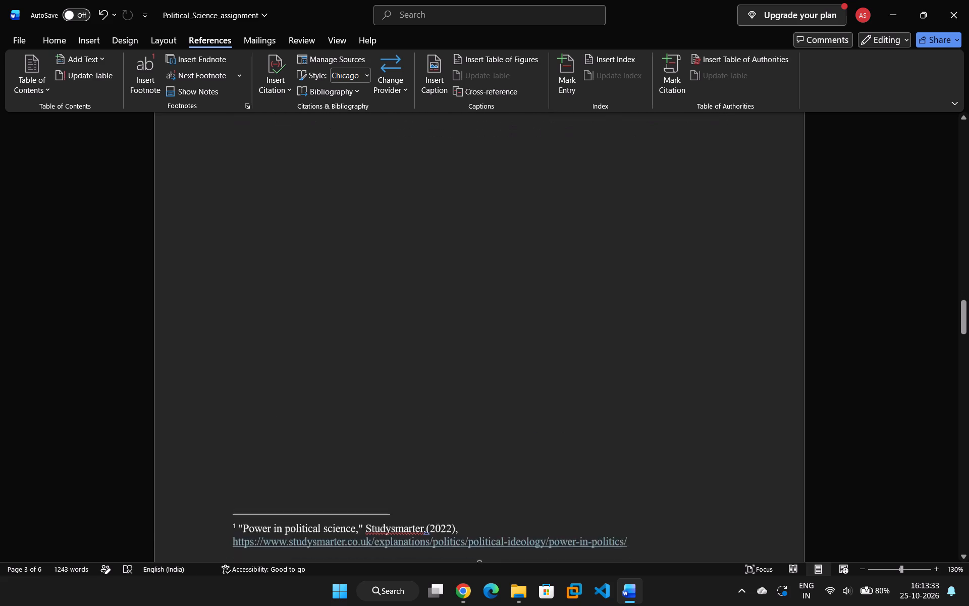
{"action": "scroll", "coordinate": [541, 403], "scroll_direction": "down", "scroll_amount": 1}
Apply the Times New Roman font to the whole footnote citation, from the opening quotation mark through the end of the URL.
{"action": "left_click", "coordinate": [420, 416]}
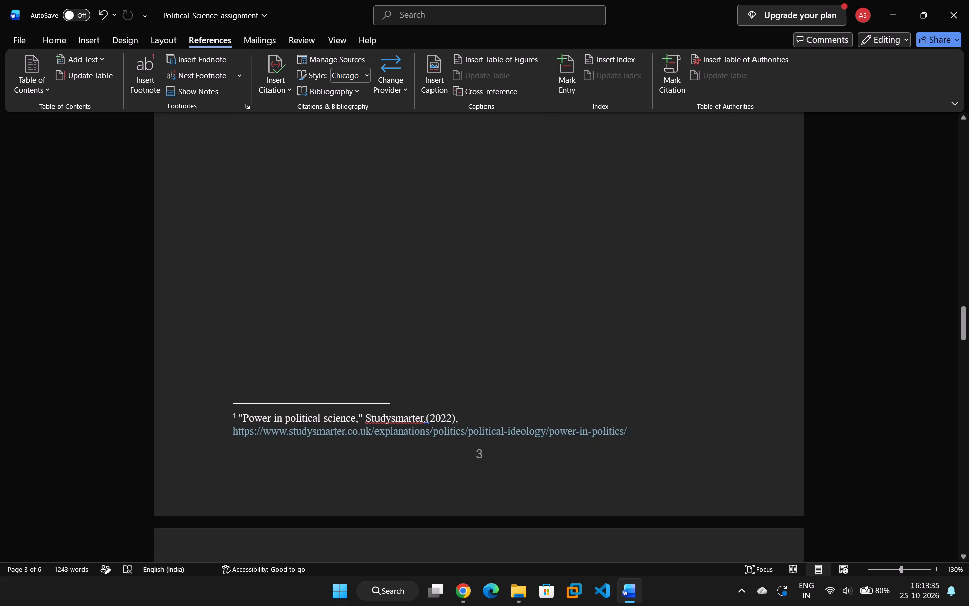
{"action": "left_click_drag", "start_coordinate": [639, 437], "coordinate": [357, 436]}
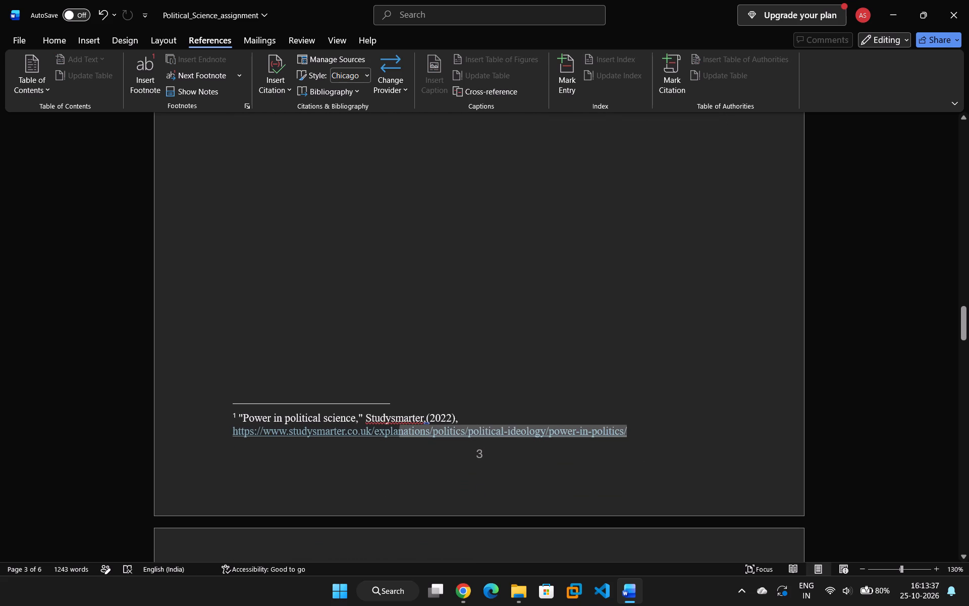
{"action": "left_click_drag", "start_coordinate": [357, 436], "coordinate": [240, 415]}
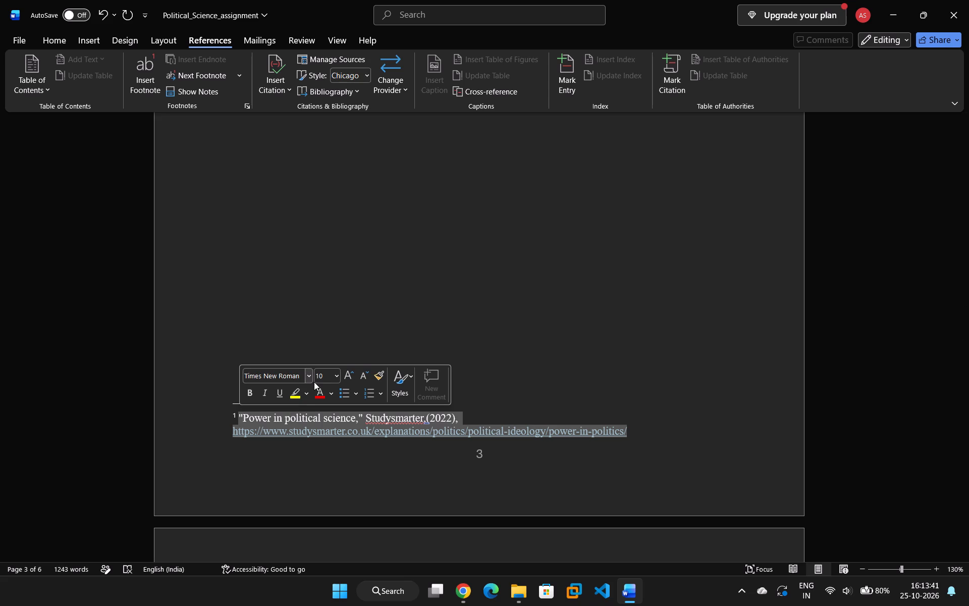
{"action": "left_click", "coordinate": [305, 380]}
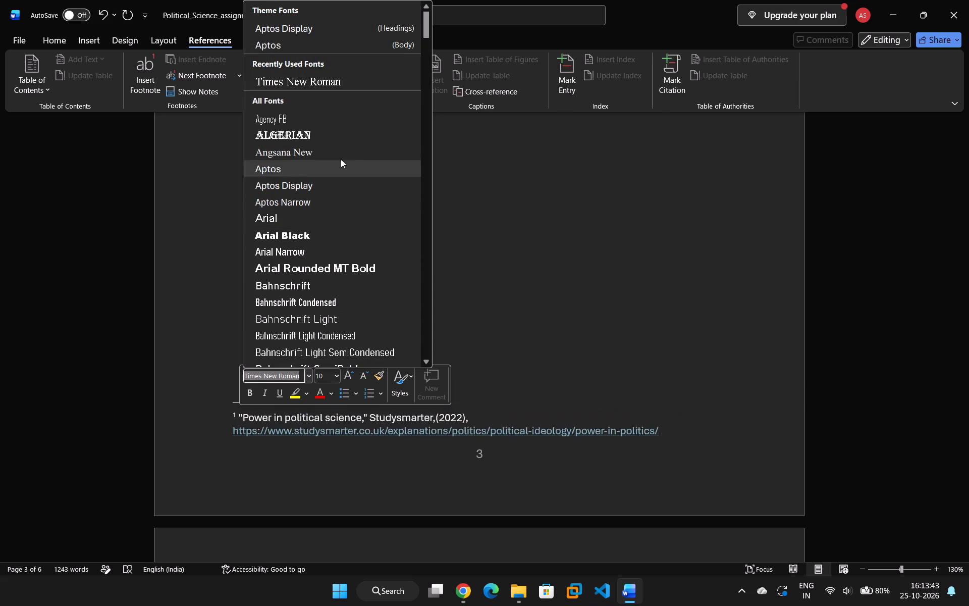
{"action": "left_click", "coordinate": [303, 80]}
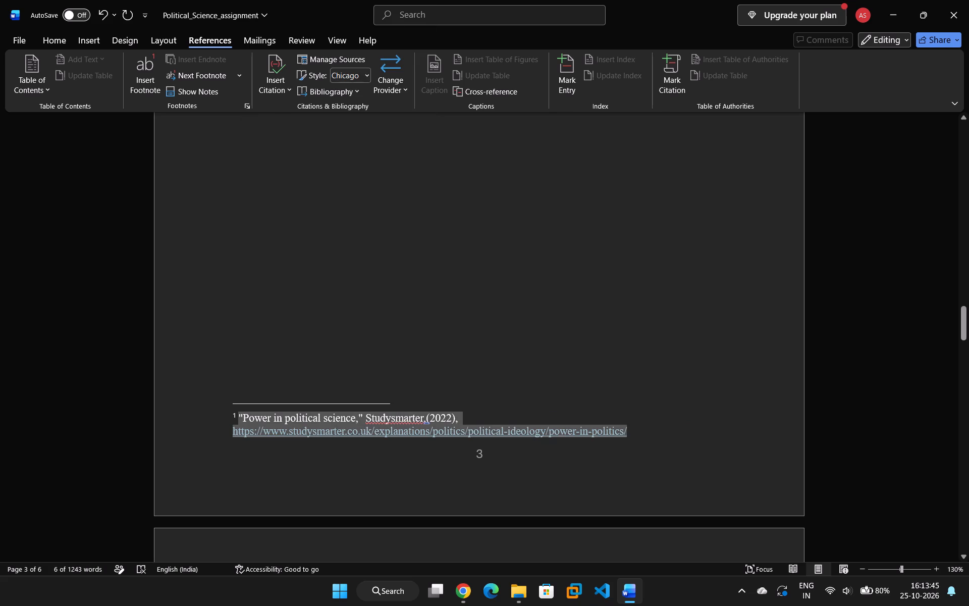
{"action": "left_click", "coordinate": [680, 378]}
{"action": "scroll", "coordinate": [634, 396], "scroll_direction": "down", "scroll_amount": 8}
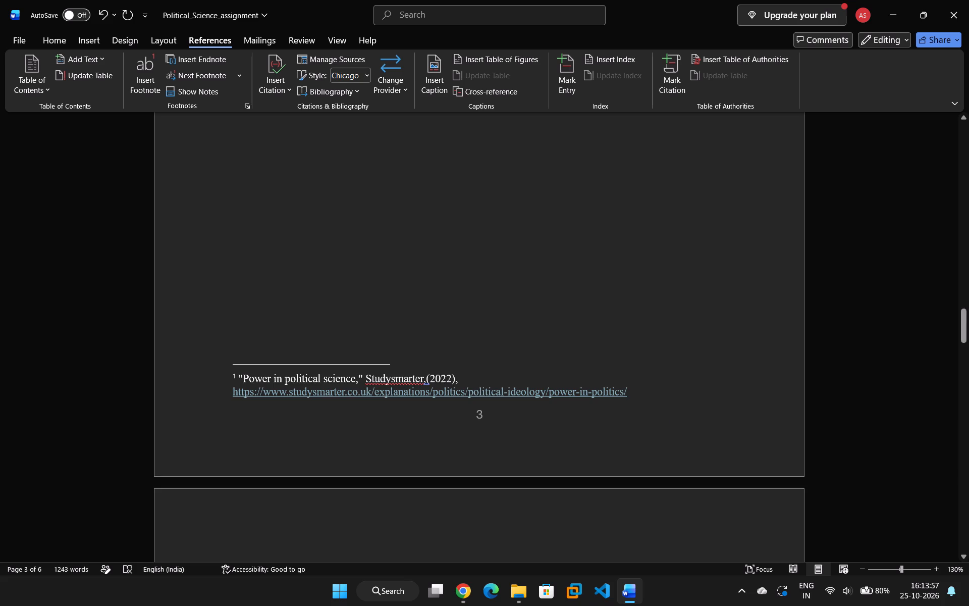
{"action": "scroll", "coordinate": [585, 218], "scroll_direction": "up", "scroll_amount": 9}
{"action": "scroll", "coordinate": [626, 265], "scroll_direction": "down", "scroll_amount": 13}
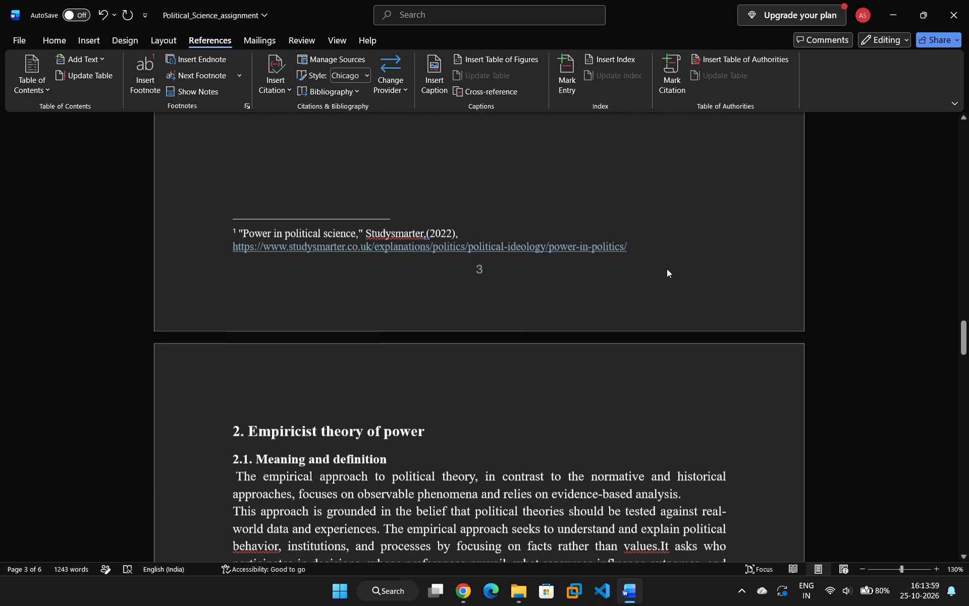
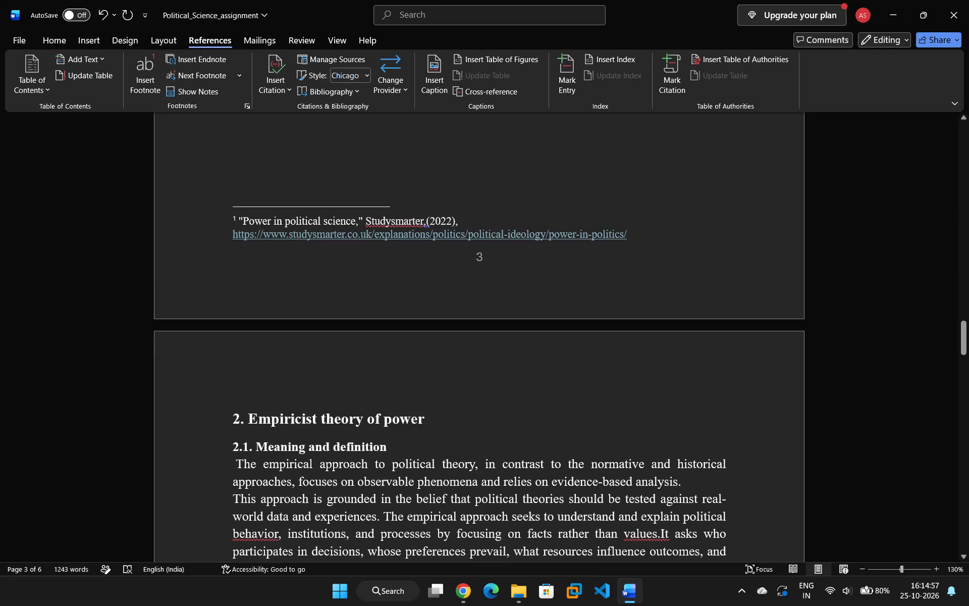
Remove the parentheses around 2022 in the footnote and add a space before the year so it reads Studysmarter, 2022.
{"action": "left_click", "coordinate": [457, 218]}
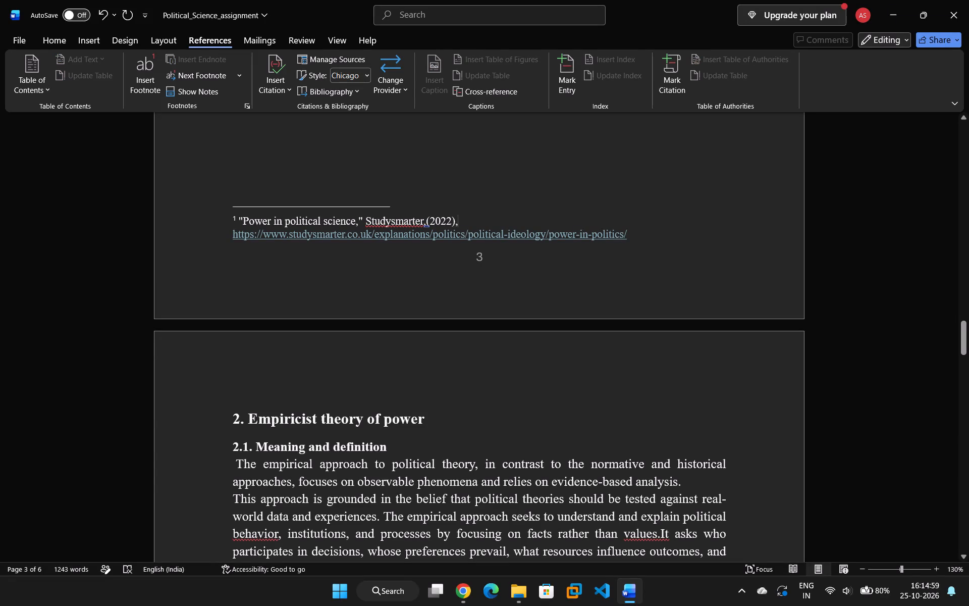
{"action": "key", "text": "Left"}
{"action": "key", "text": "BackSpace"}
{"action": "key", "text": "Left"}
{"action": "key", "text": "Left"}
{"action": "key", "text": "Left"}
{"action": "key", "text": "Left"}
{"action": "key", "text": "BackSpace"}
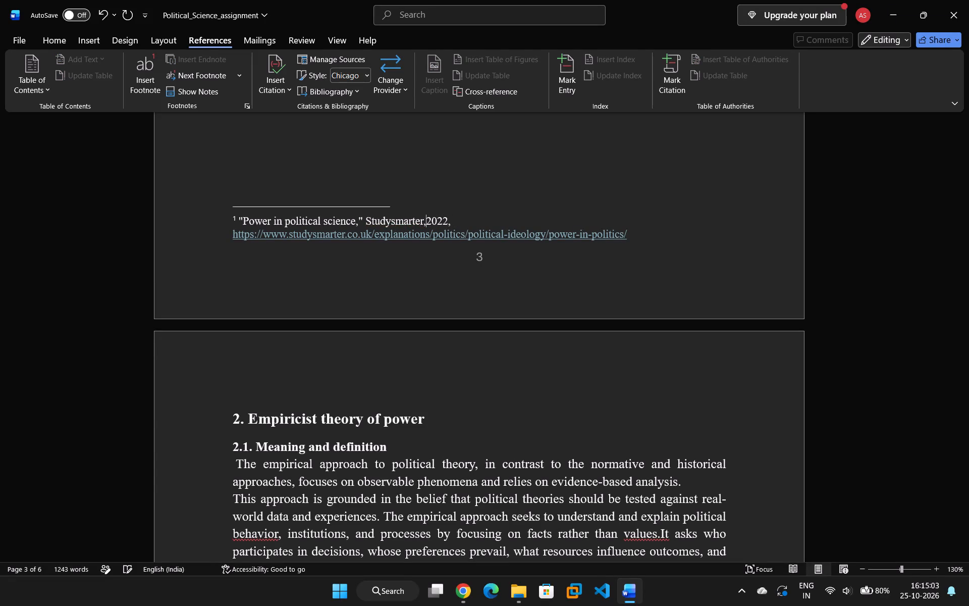
{"action": "key", "text": "space"}
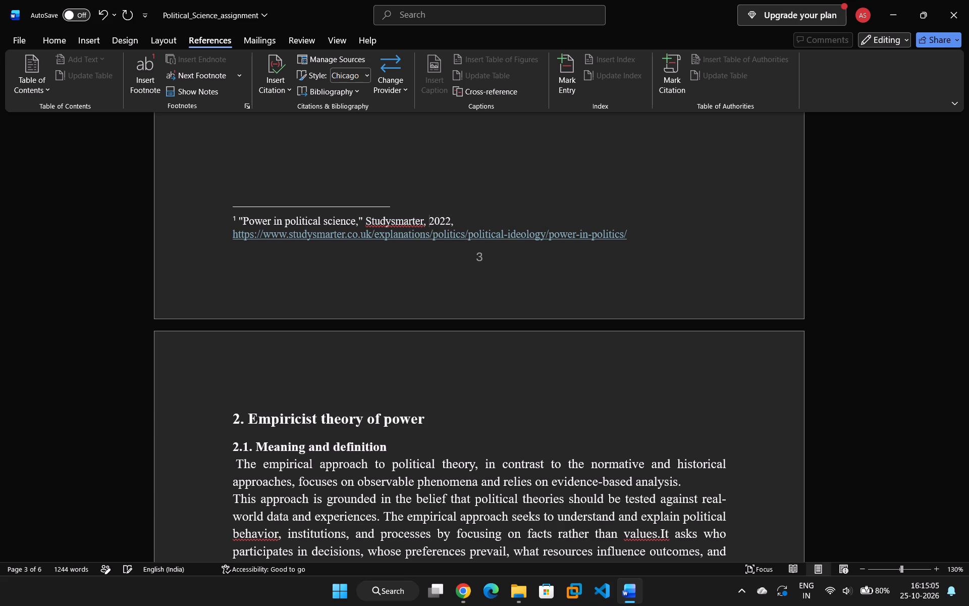
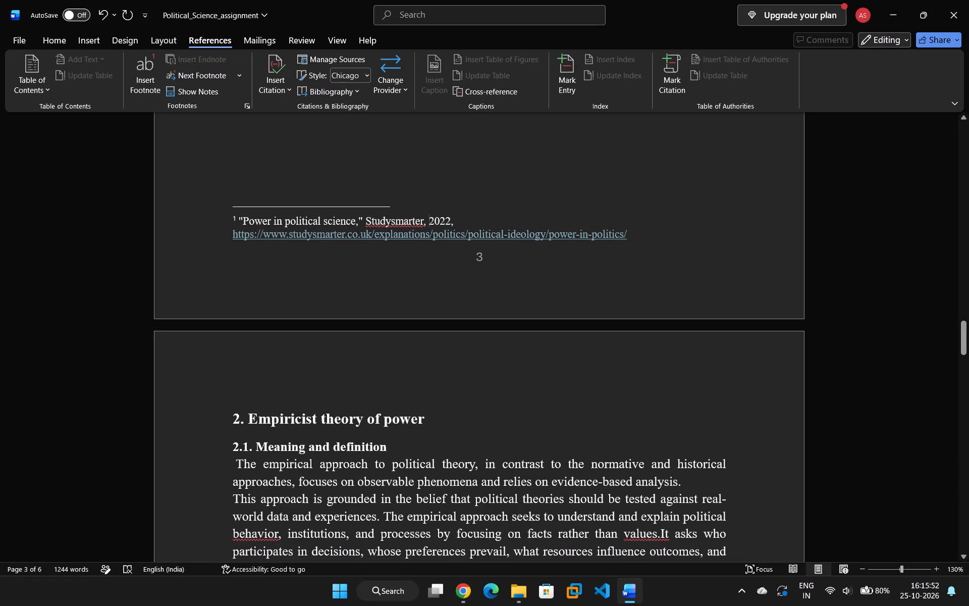
Capitalize the last two words of the source title in footnote 1 so it reads "Power in Political Science,".
{"action": "left_click", "coordinate": [291, 222]}
{"action": "key", "text": "BackSpace"}
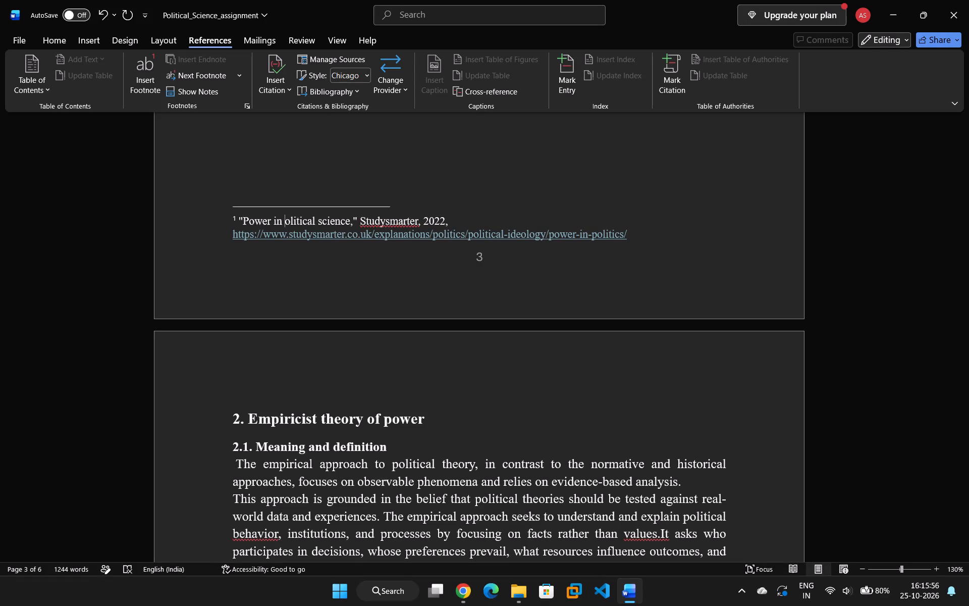
{"action": "key", "text": "shift+p"}
{"action": "key", "text": "Right"}
{"action": "key", "text": "Right"}
{"action": "key", "text": "Right"}
{"action": "key", "text": "Right"}
{"action": "key", "text": "Right"}
{"action": "key", "text": "Right"}
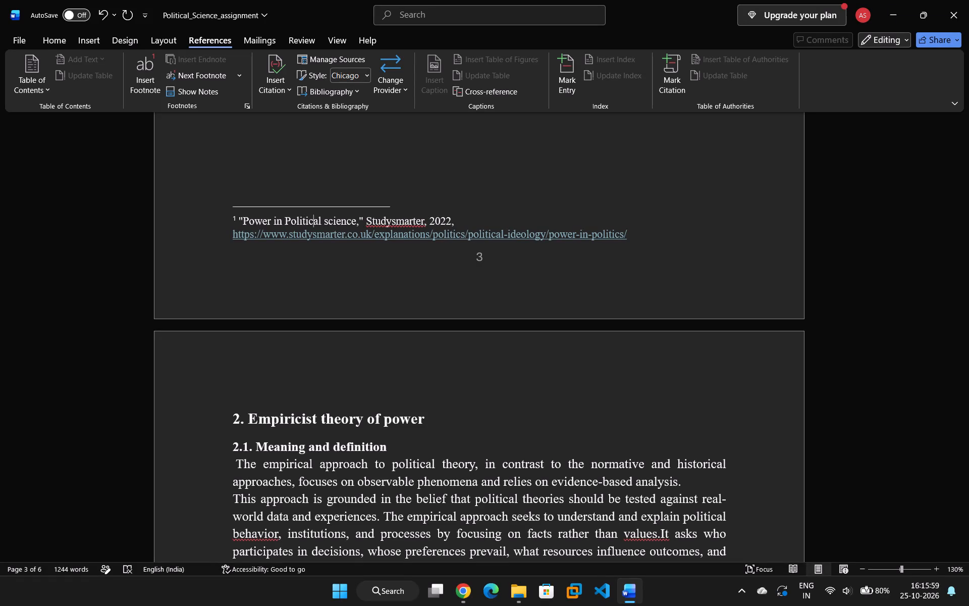
{"action": "key", "text": "Right"}
{"action": "key", "text": "Right"}
{"action": "key", "text": "Right"}
{"action": "key", "text": "Right"}
{"action": "key", "text": "BackSpace"}
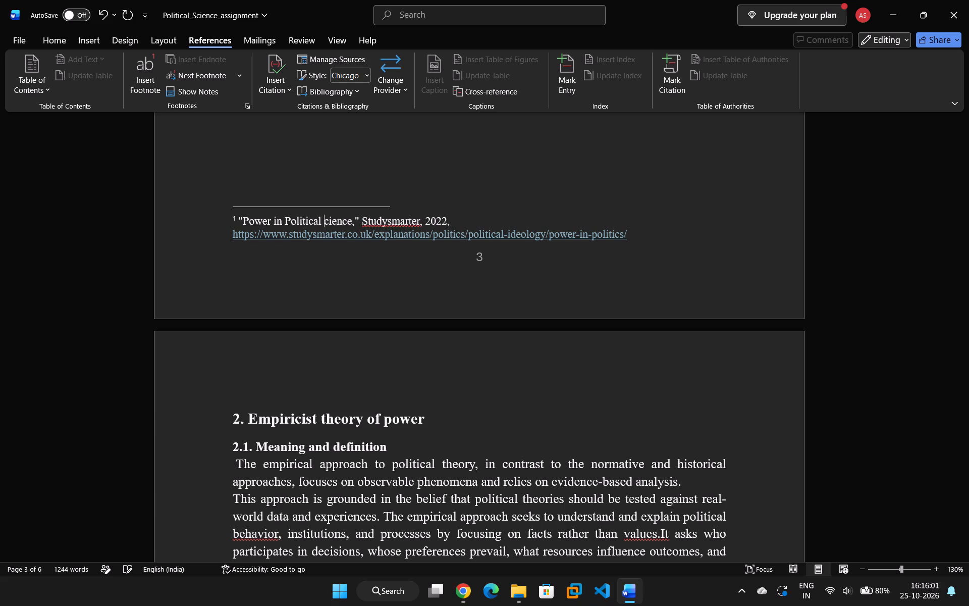
{"action": "key", "text": "shift+s"}
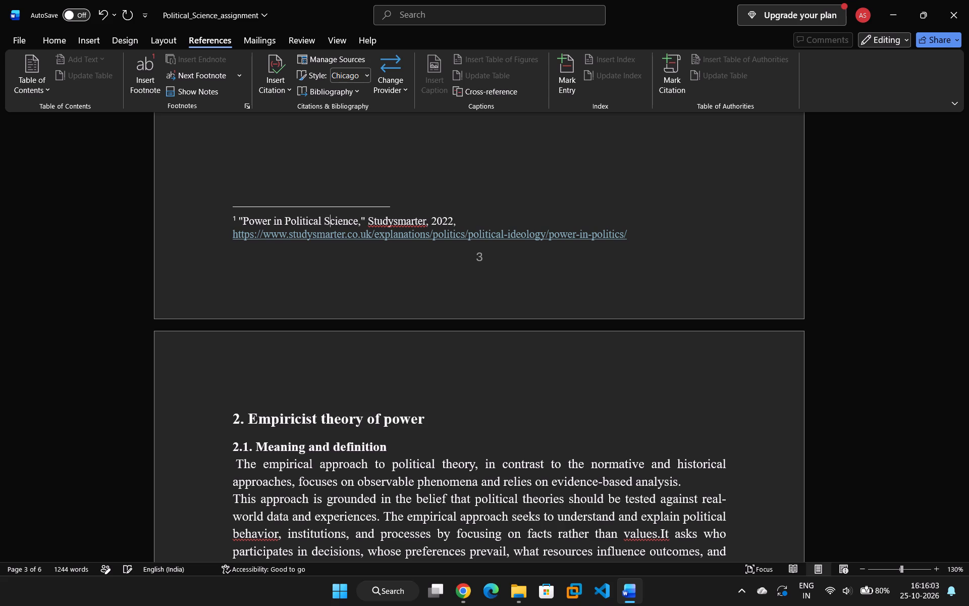
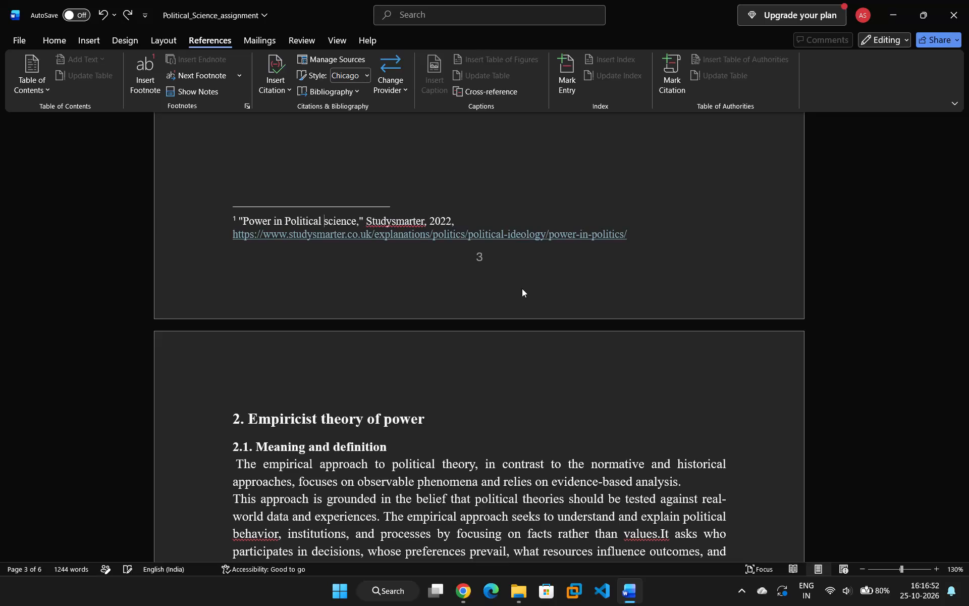
Undo the footnote 1 edits back to its original version beginning with "Studysmarter.co.uk", including the font change.
{"action": "key", "text": "ctrl+z"}
{"action": "key", "text": "ctrl+z"}
{"action": "key", "text": "ctrl+z"}
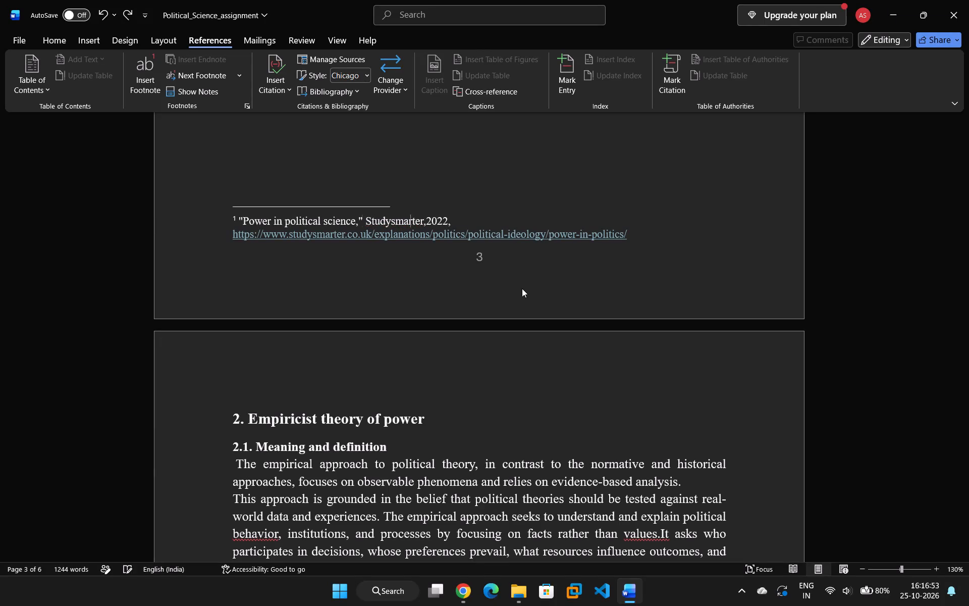
{"action": "key", "text": "ctrl+z"}
{"action": "key", "text": "ctrl+z"}
{"action": "key", "text": "ctrl+z"}
{"action": "key", "text": "ctrl+z"}
{"action": "key", "text": "ctrl+z"}
{"action": "key", "text": "ctrl+z"}
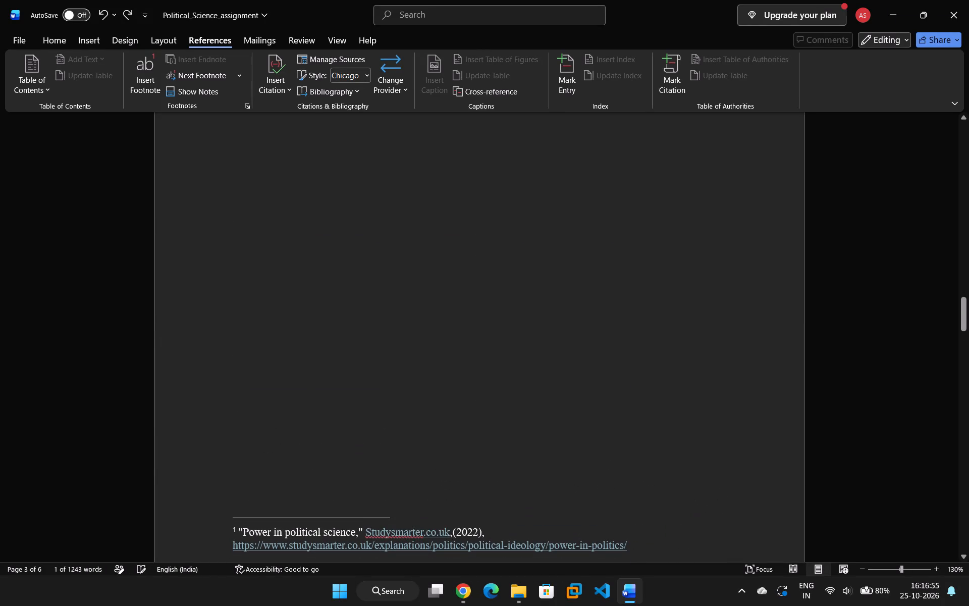
{"action": "key", "text": "ctrl+z"}
{"action": "key", "text": "ctrl+z"}
{"action": "key", "text": "ctrl+z"}
{"action": "key", "text": "ctrl+z"}
{"action": "key", "text": "ctrl+z"}
{"action": "key", "text": "ctrl+z"}
{"action": "key", "text": "ctrl+z"}
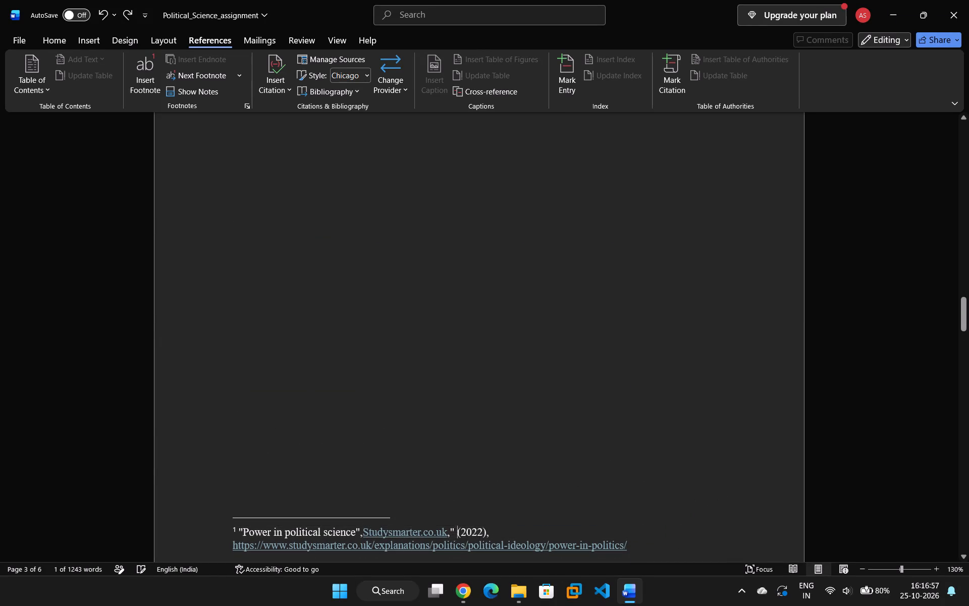
{"action": "key", "text": "ctrl+z"}
{"action": "key", "text": "ctrl+z"}
{"action": "key", "text": "ctrl+z"}
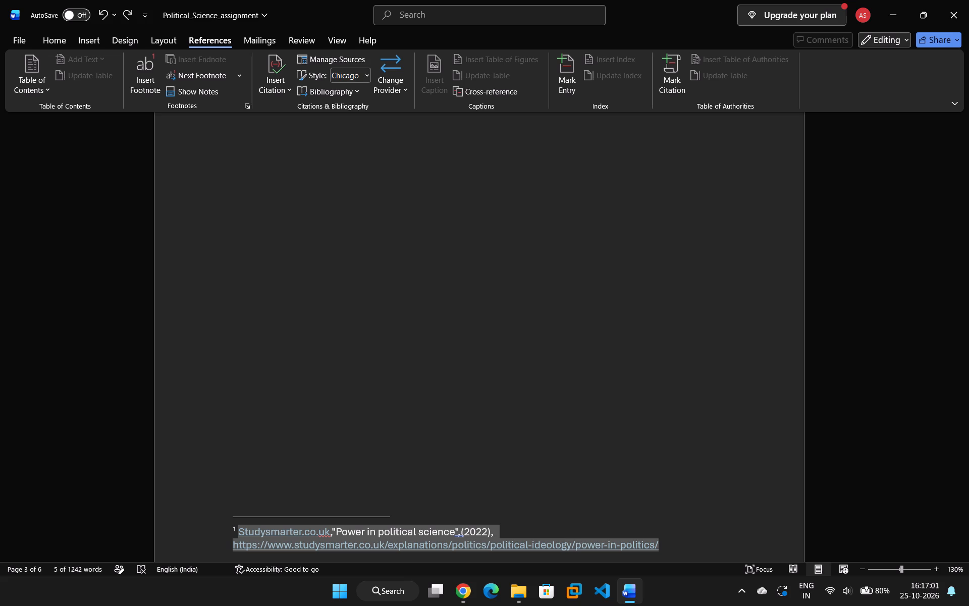
Set the whole text of footnote 1 on page 3 in Times New Roman.
{"action": "scroll", "coordinate": [524, 285], "scroll_direction": "down", "scroll_amount": 4}
{"action": "left_click_drag", "start_coordinate": [520, 284], "coordinate": [530, 279]}
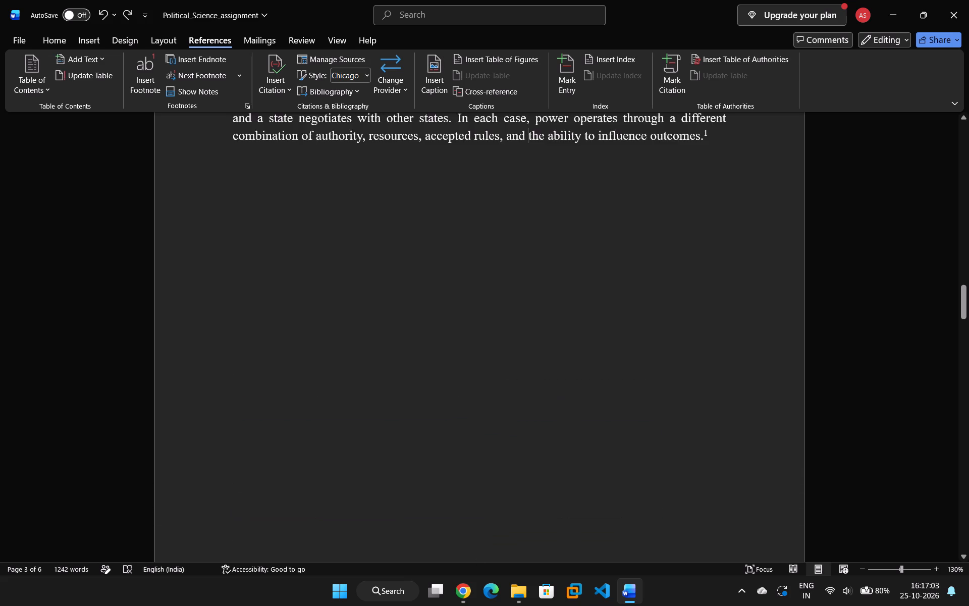
{"action": "scroll", "coordinate": [524, 310], "scroll_direction": "down", "scroll_amount": 9}
{"action": "left_click_drag", "start_coordinate": [662, 354], "coordinate": [540, 372]}
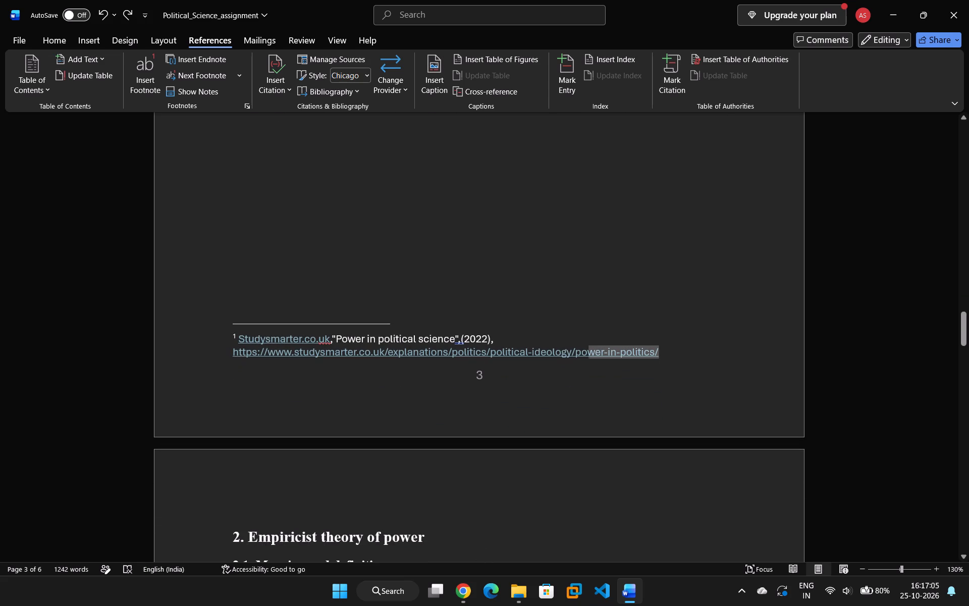
{"action": "left_click_drag", "start_coordinate": [540, 372], "coordinate": [244, 333]}
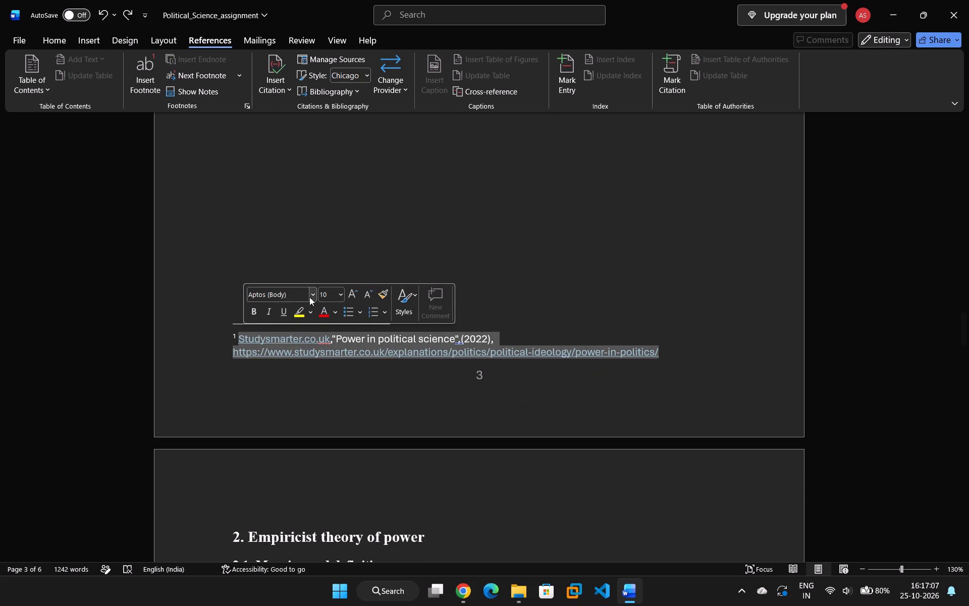
{"action": "left_click", "coordinate": [312, 296]}
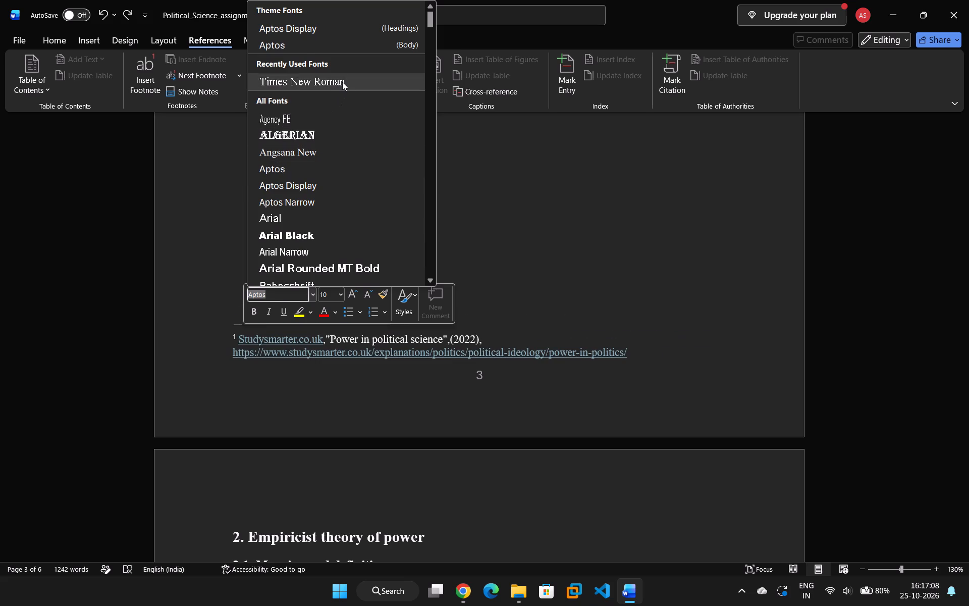
{"action": "left_click", "coordinate": [342, 82]}
{"action": "left_click", "coordinate": [510, 399]}
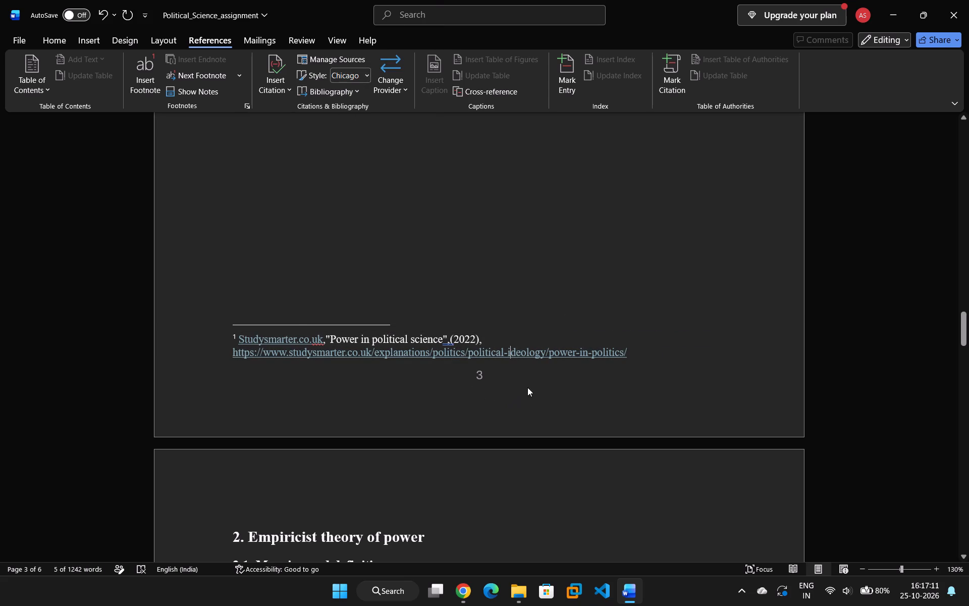
Edit footnote 1's punctuation and spacing so its first line reads Studysmarter.co.uk, "Power in political science, (2022),.
{"action": "left_click", "coordinate": [642, 356]}
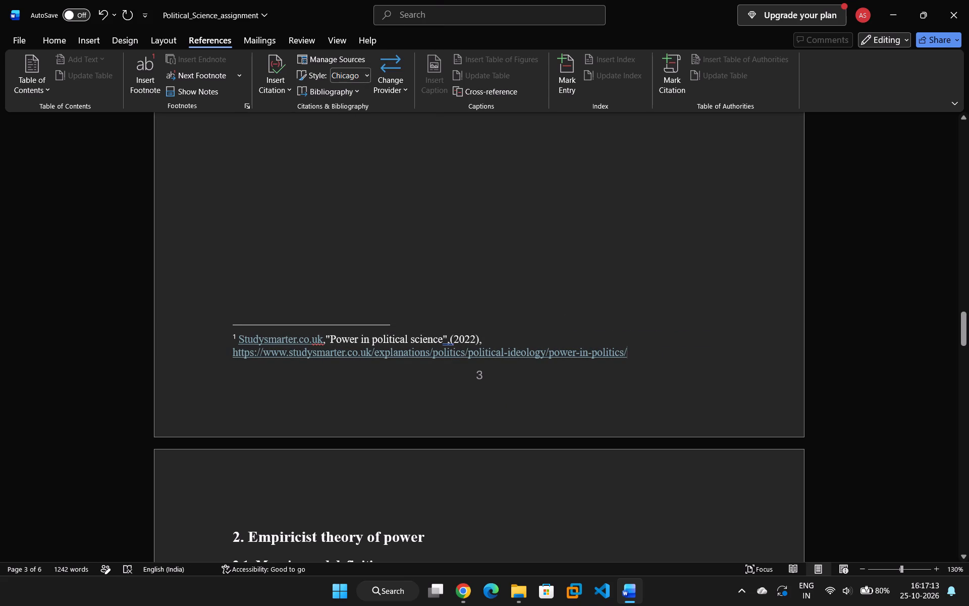
{"action": "left_click", "coordinate": [447, 340]}
{"action": "key", "text": "BackSpace"}
{"action": "key", "text": "Right"}
{"action": "key", "text": "space"}
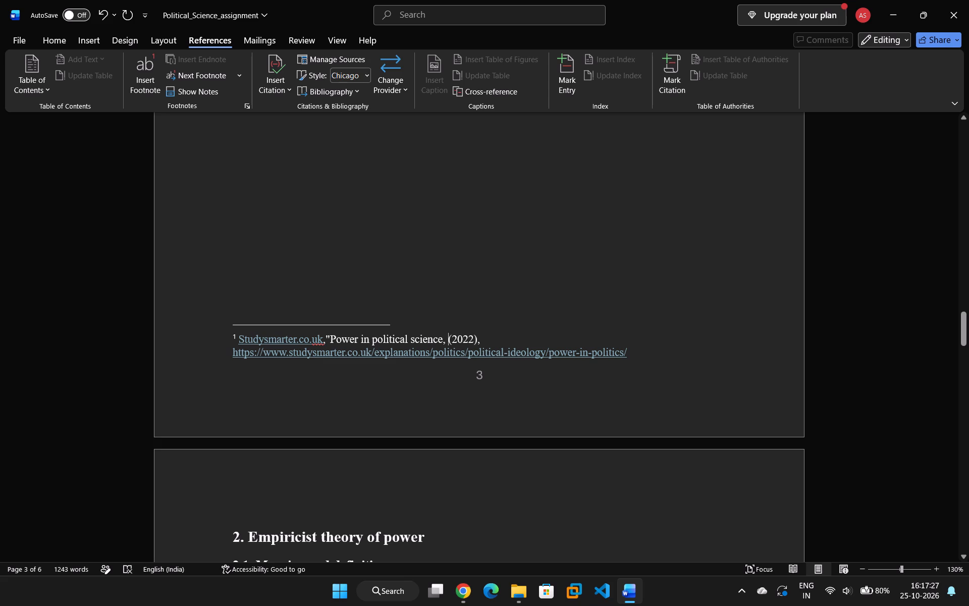
{"action": "left_click", "coordinate": [325, 337]}
{"action": "key", "text": "space"}
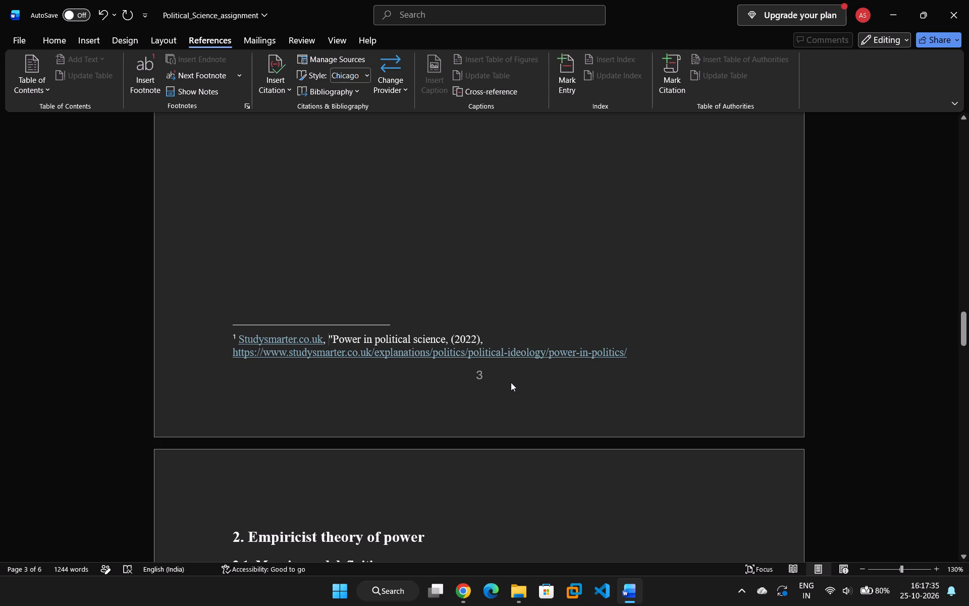
Review footnote 1's formatting and check it against the section 1 paragraph and its reference mark.
{"action": "scroll", "coordinate": [534, 402], "scroll_direction": "down", "scroll_amount": 1}
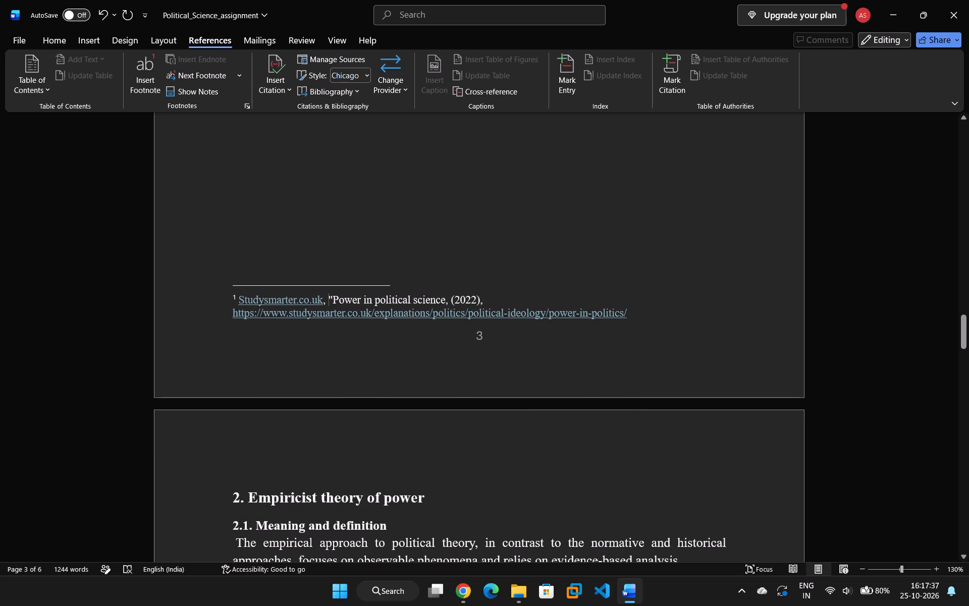
{"action": "left_click_drag", "start_coordinate": [652, 326], "coordinate": [240, 299]}
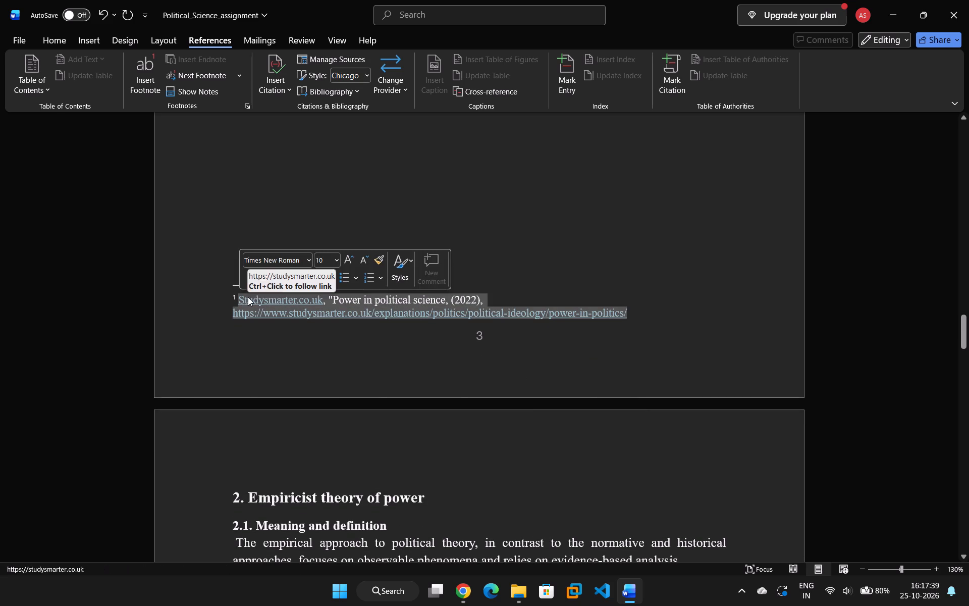
{"action": "left_click", "coordinate": [565, 233]}
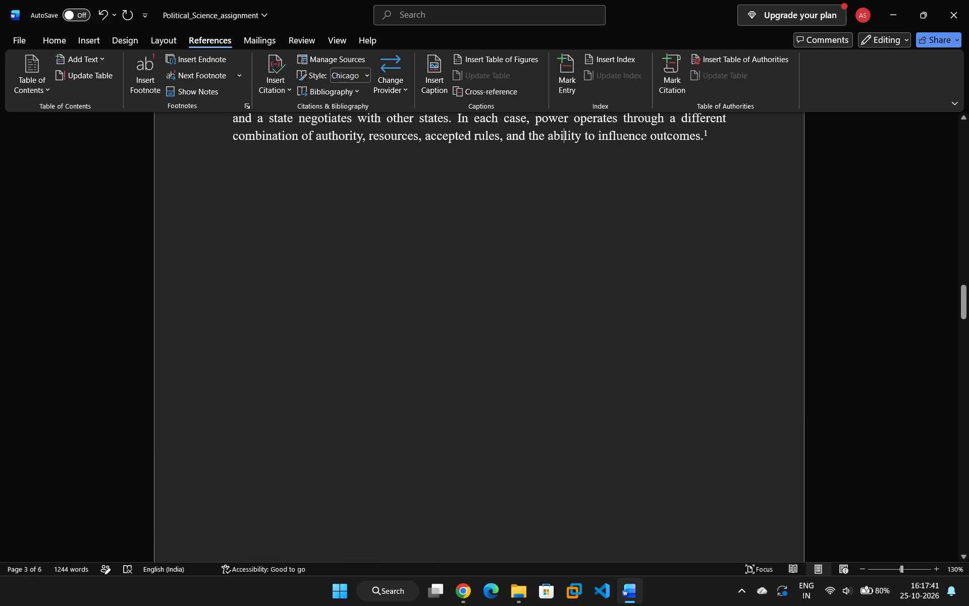
{"action": "scroll", "coordinate": [473, 292], "scroll_direction": "down", "scroll_amount": 2}
{"action": "scroll", "coordinate": [506, 267], "scroll_direction": "up", "scroll_amount": 3}
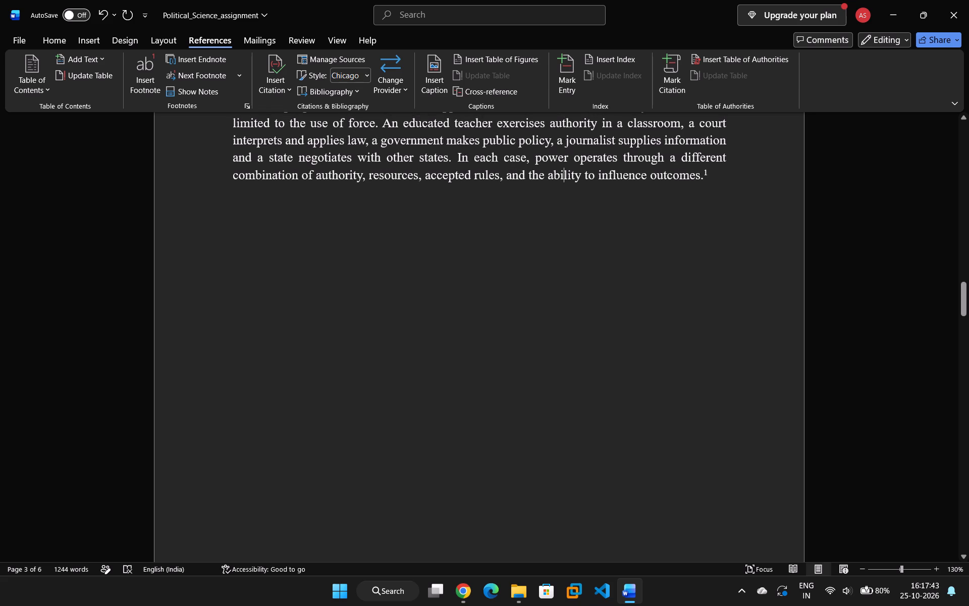
{"action": "scroll", "coordinate": [727, 240], "scroll_direction": "down", "scroll_amount": 2}
{"action": "scroll", "coordinate": [723, 235], "scroll_direction": "up", "scroll_amount": 3}
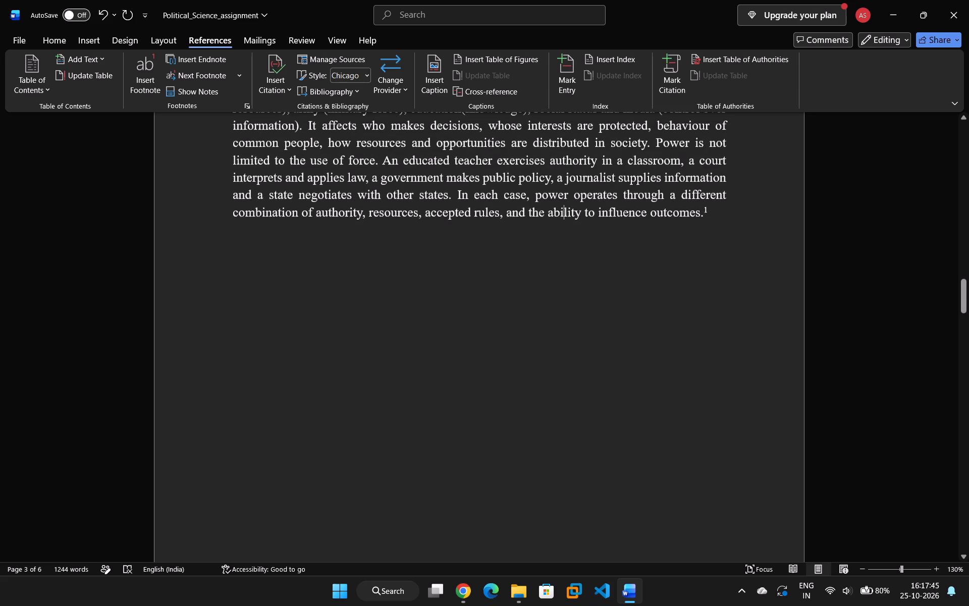
{"action": "left_click", "coordinate": [720, 239]}
{"action": "left_click", "coordinate": [726, 225]}
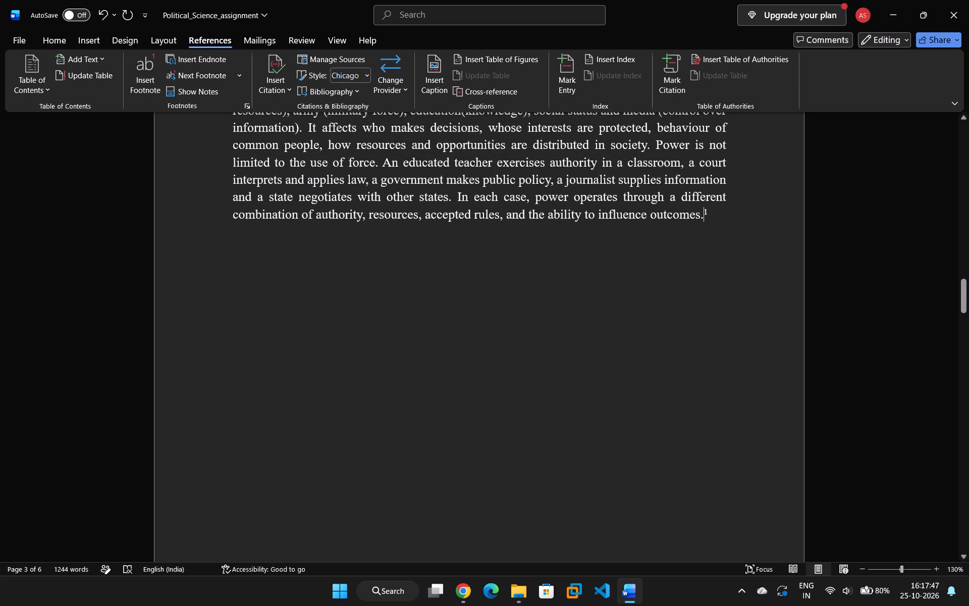
{"action": "scroll", "coordinate": [709, 265], "scroll_direction": "down", "scroll_amount": 2}
{"action": "scroll", "coordinate": [709, 265], "scroll_direction": "up", "scroll_amount": 7}
{"action": "scroll", "coordinate": [702, 261], "scroll_direction": "down", "scroll_amount": 2}
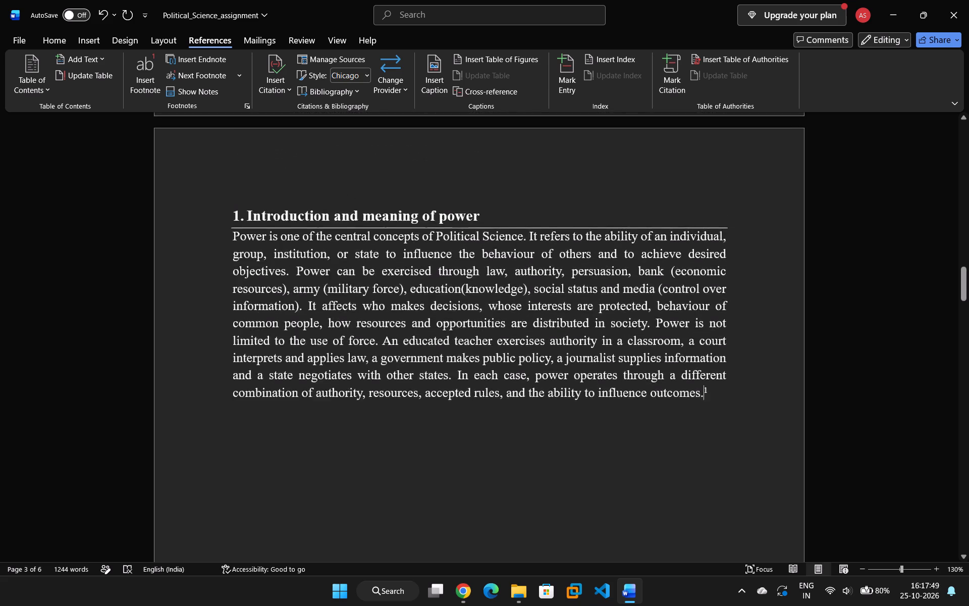
{"action": "scroll", "coordinate": [702, 261], "scroll_direction": "down", "scroll_amount": 5}
{"action": "scroll", "coordinate": [701, 263], "scroll_direction": "up", "scroll_amount": 6}
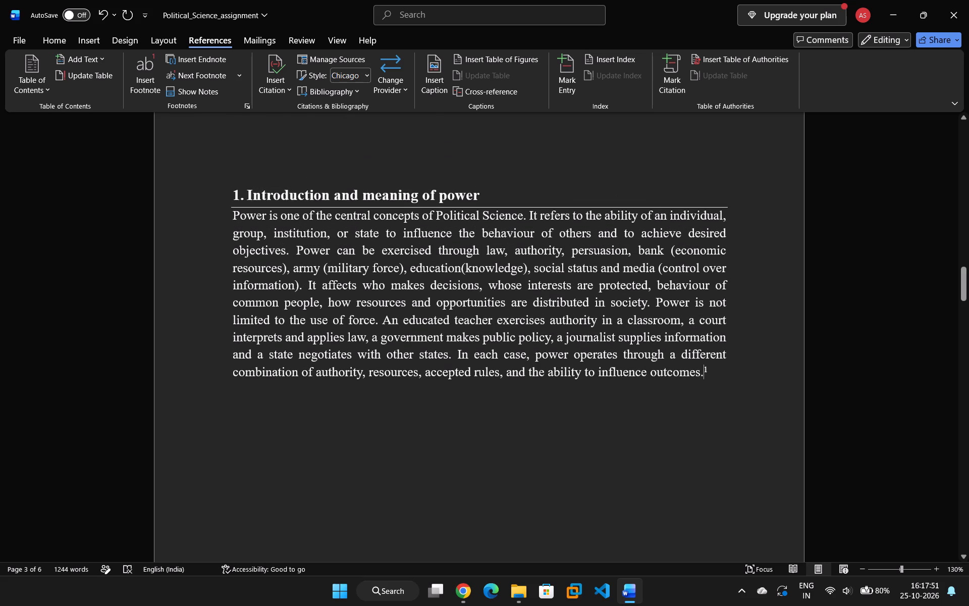
{"action": "scroll", "coordinate": [555, 226], "scroll_direction": "down", "scroll_amount": 1}
{"action": "scroll", "coordinate": [598, 286], "scroll_direction": "down", "scroll_amount": 4}
{"action": "scroll", "coordinate": [633, 287], "scroll_direction": "up", "scroll_amount": 6}
{"action": "scroll", "coordinate": [629, 294], "scroll_direction": "down", "scroll_amount": 8}
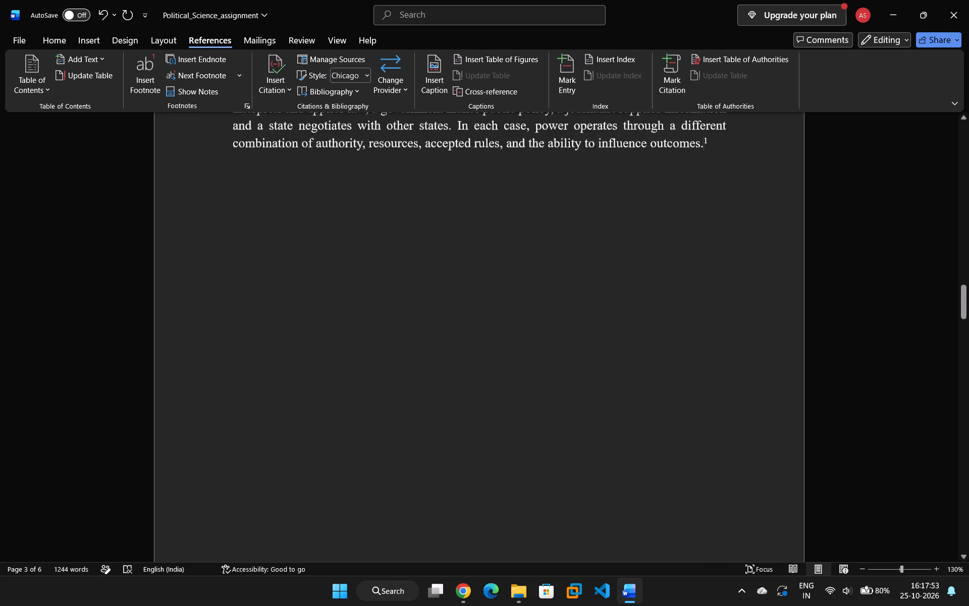
{"action": "scroll", "coordinate": [624, 309], "scroll_direction": "down", "scroll_amount": 9}
{"action": "left_click", "coordinate": [664, 304]}
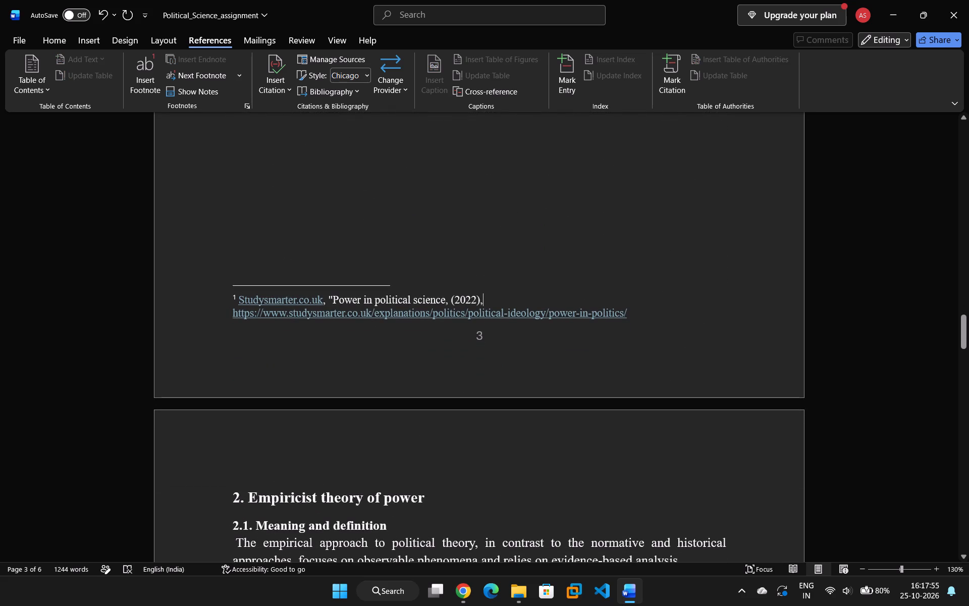
{"action": "scroll", "coordinate": [647, 308], "scroll_direction": "down", "scroll_amount": 1}
{"action": "left_click", "coordinate": [639, 277]}
{"action": "scroll", "coordinate": [639, 275], "scroll_direction": "up", "scroll_amount": 3}
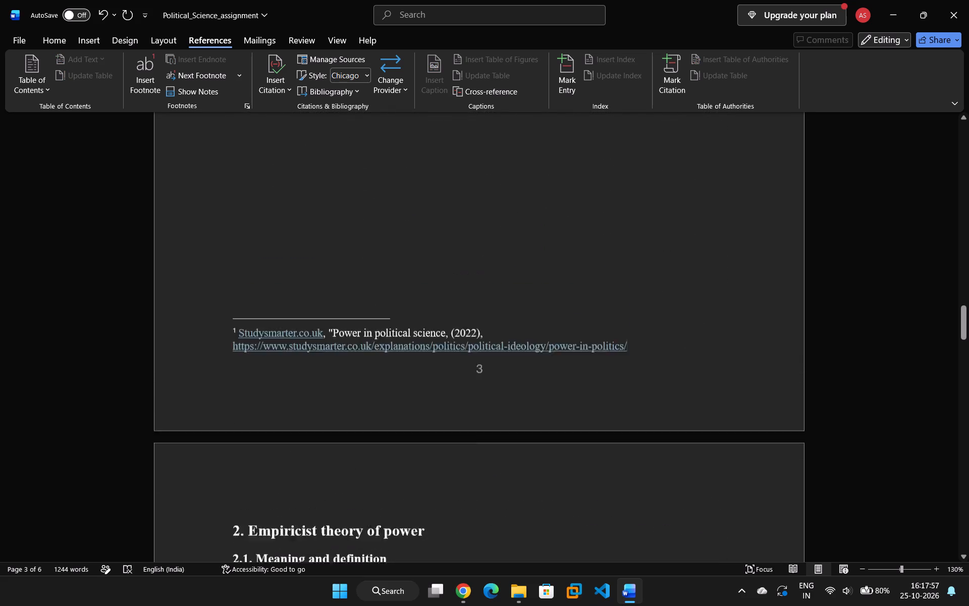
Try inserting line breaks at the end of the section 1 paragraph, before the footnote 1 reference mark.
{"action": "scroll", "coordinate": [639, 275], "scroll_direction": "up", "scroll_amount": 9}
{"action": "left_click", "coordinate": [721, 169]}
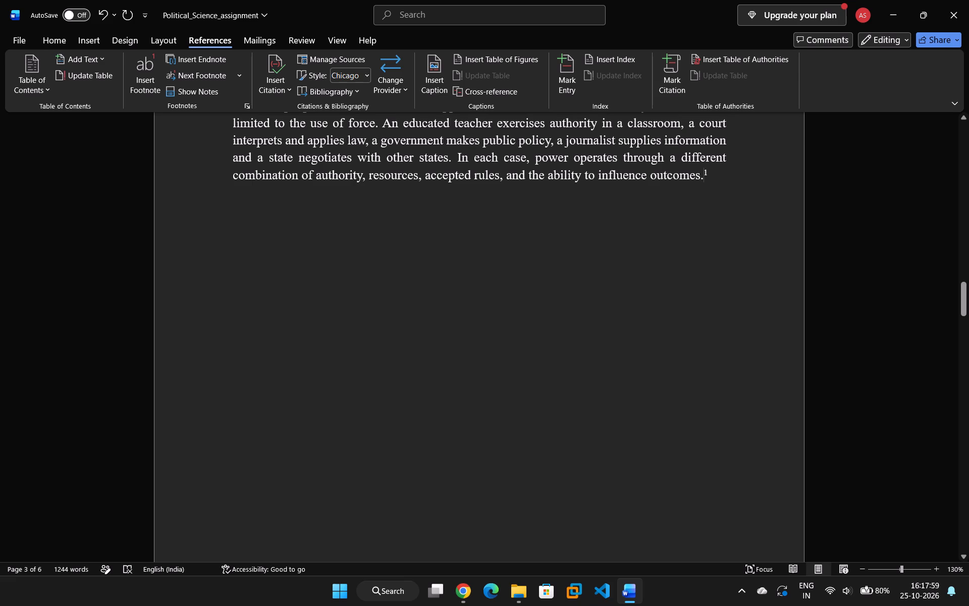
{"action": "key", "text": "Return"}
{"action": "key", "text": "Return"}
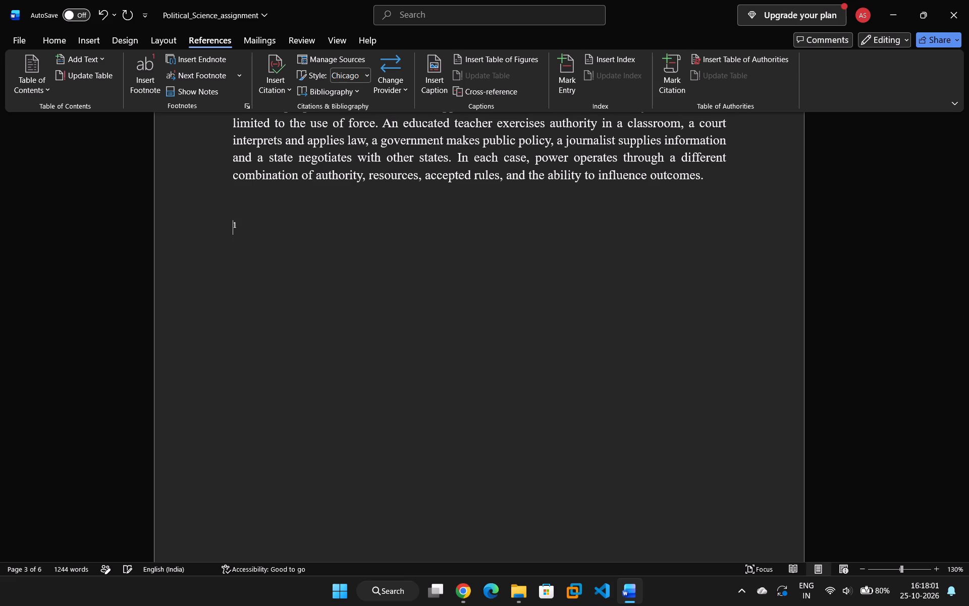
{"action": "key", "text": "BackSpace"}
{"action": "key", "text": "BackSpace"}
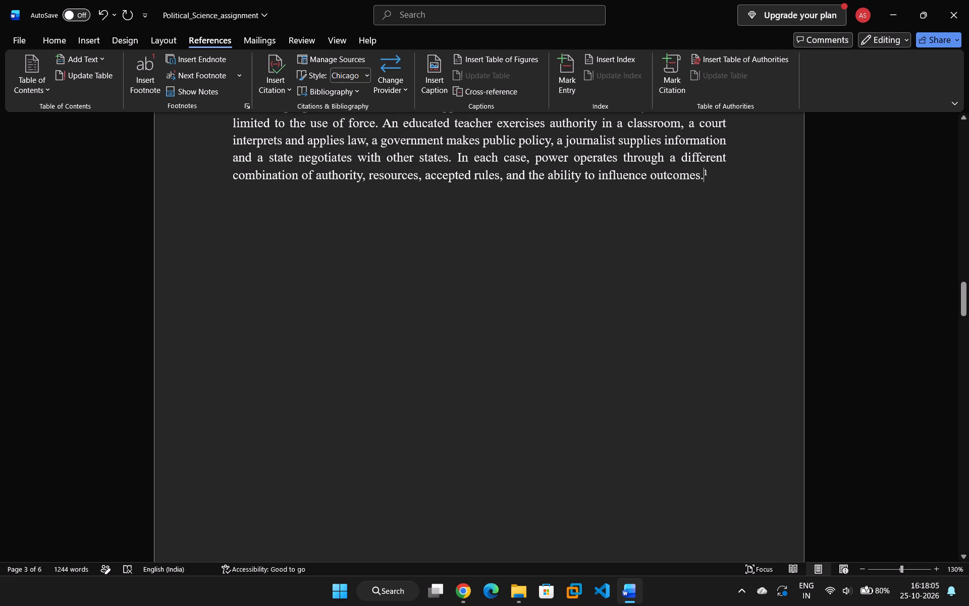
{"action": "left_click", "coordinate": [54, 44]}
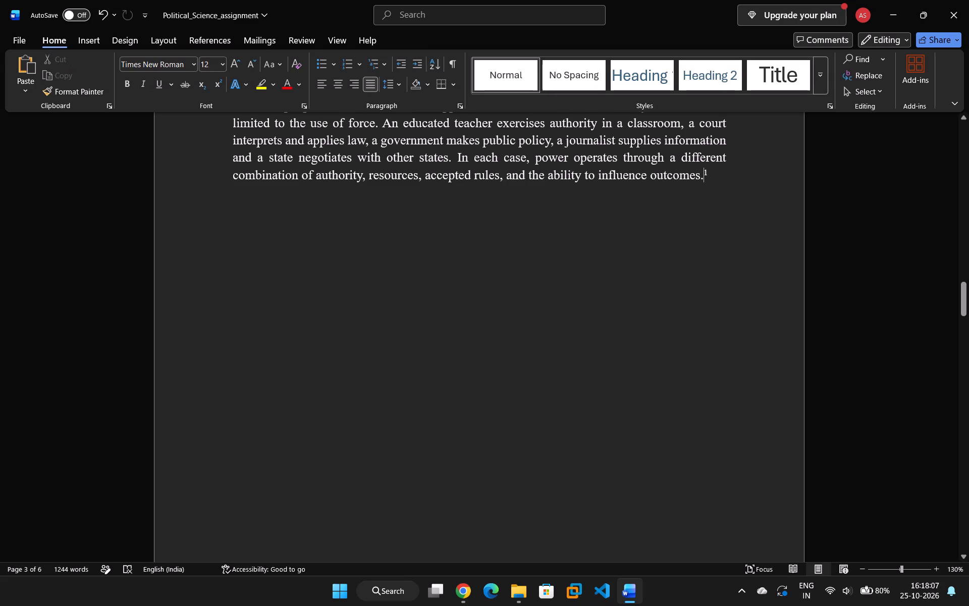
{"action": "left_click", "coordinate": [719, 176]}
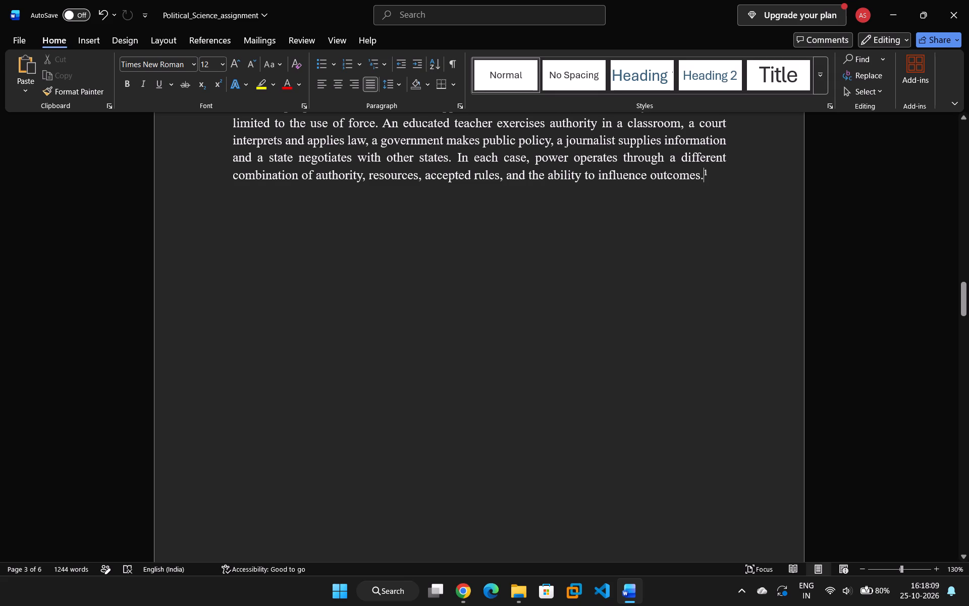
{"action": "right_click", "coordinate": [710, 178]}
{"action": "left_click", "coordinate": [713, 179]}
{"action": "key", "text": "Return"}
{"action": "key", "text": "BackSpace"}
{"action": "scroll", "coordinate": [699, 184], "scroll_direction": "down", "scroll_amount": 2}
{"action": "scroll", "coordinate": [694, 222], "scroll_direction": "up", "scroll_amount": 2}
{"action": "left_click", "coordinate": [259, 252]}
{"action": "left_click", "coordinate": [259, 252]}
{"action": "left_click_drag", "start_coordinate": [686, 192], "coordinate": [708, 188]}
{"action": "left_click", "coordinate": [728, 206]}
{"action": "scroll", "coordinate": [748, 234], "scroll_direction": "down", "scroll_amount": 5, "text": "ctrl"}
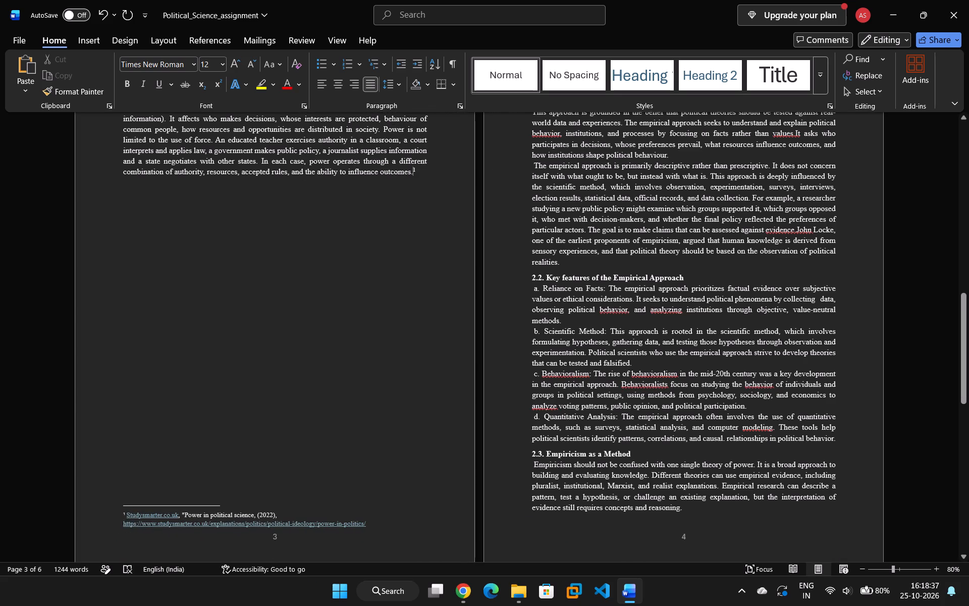
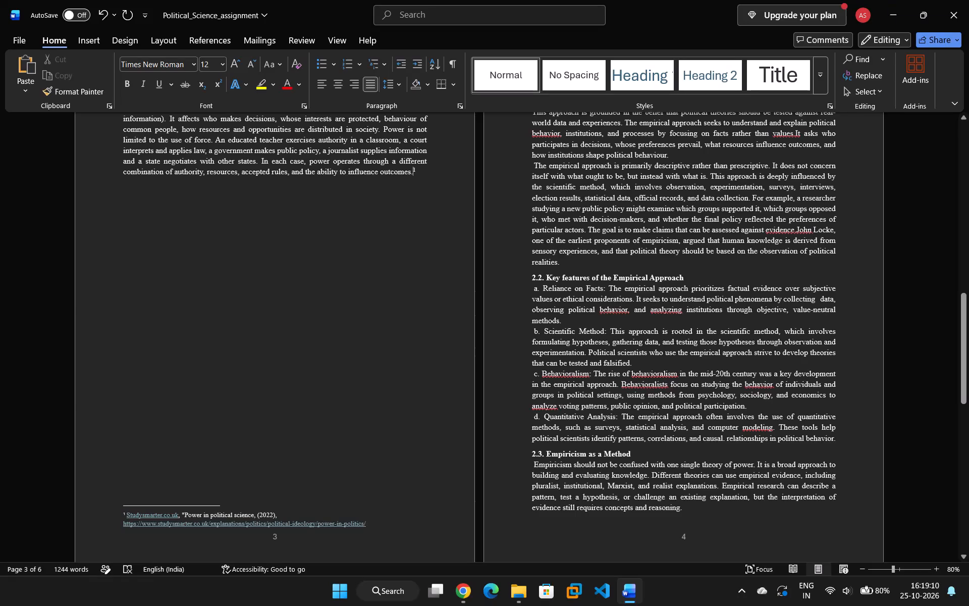
Justify the whole text of footnote 1 at the bottom of page 3.
{"action": "left_click_drag", "start_coordinate": [375, 528], "coordinate": [227, 490]}
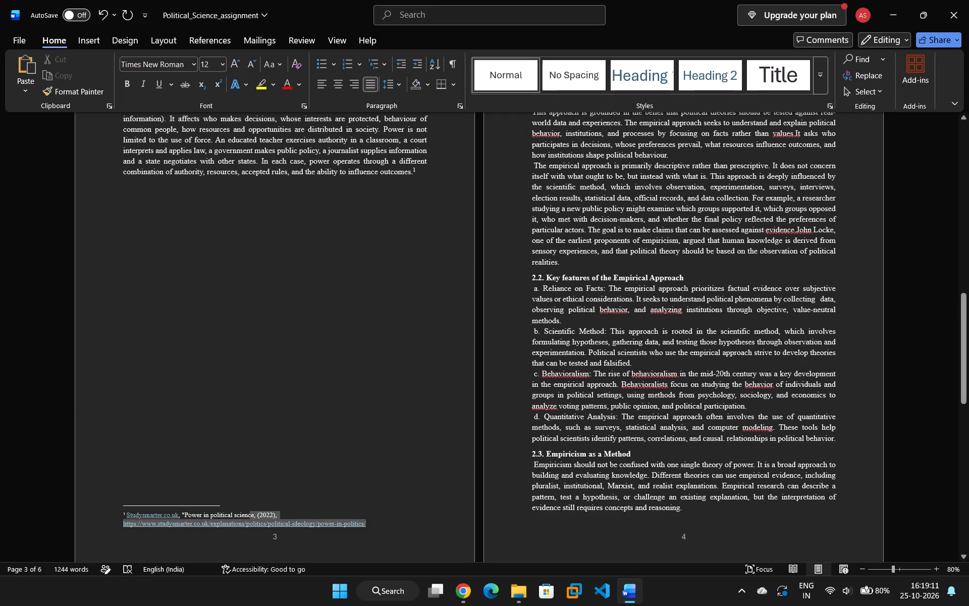
{"action": "left_click_drag", "start_coordinate": [227, 490], "coordinate": [112, 498]}
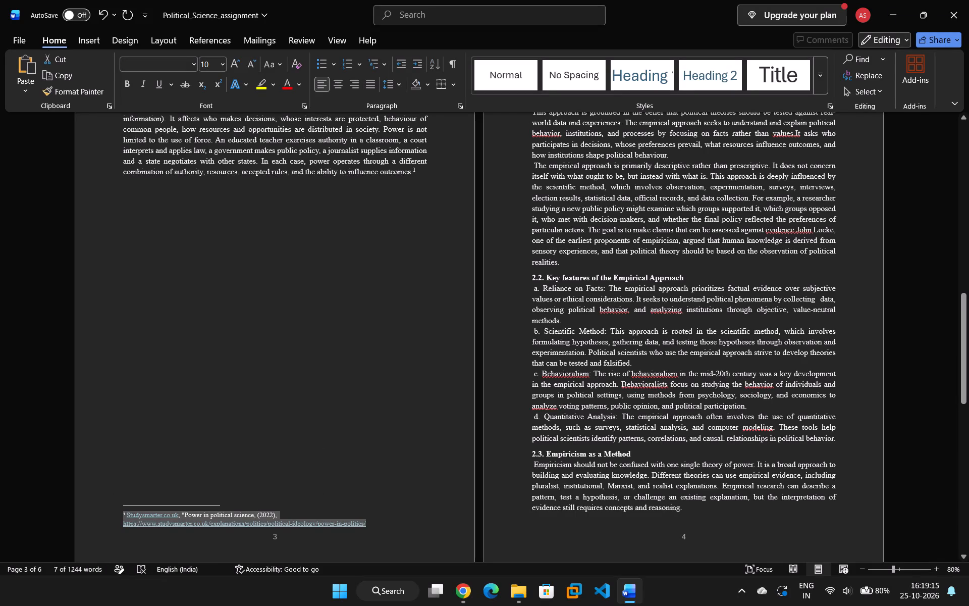
{"action": "key", "text": "ctrl+j"}
{"action": "key", "text": "ctrl+j"}
{"action": "key", "text": "ctrl+j"}
{"action": "left_click", "coordinate": [350, 455]}
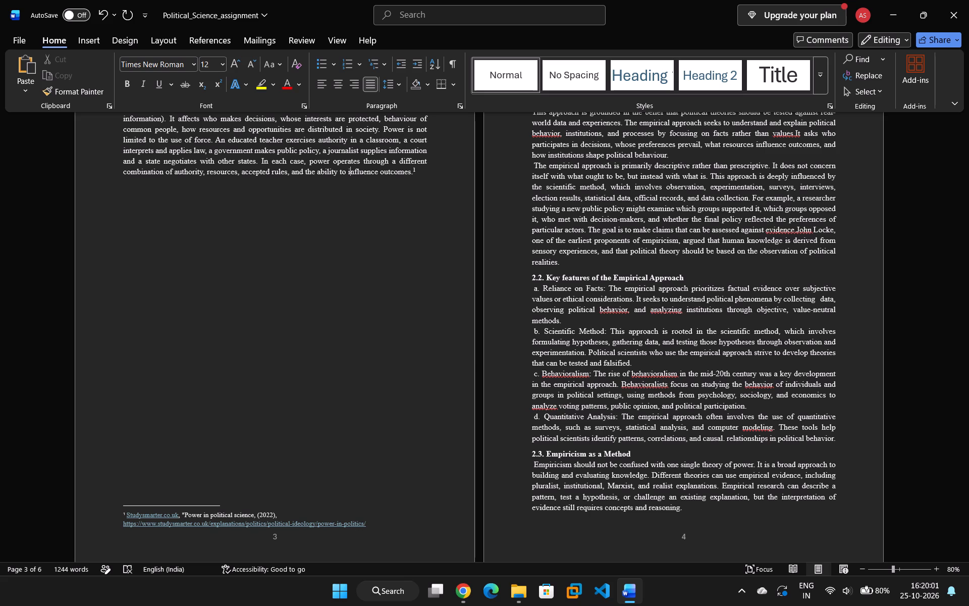
Bring up the footnote and citation tools and place the cursor at the end of the section 1 paragraph, by its reference mark.
{"action": "scroll", "coordinate": [240, 234], "scroll_direction": "down", "scroll_amount": 1}
{"action": "scroll", "coordinate": [276, 279], "scroll_direction": "up", "scroll_amount": 6}
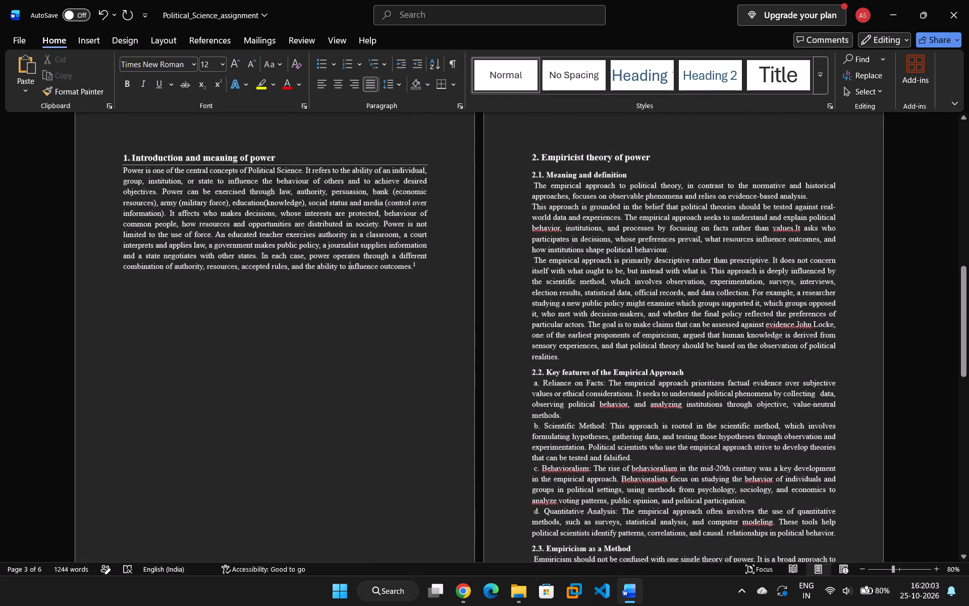
{"action": "left_click", "coordinate": [126, 34]}
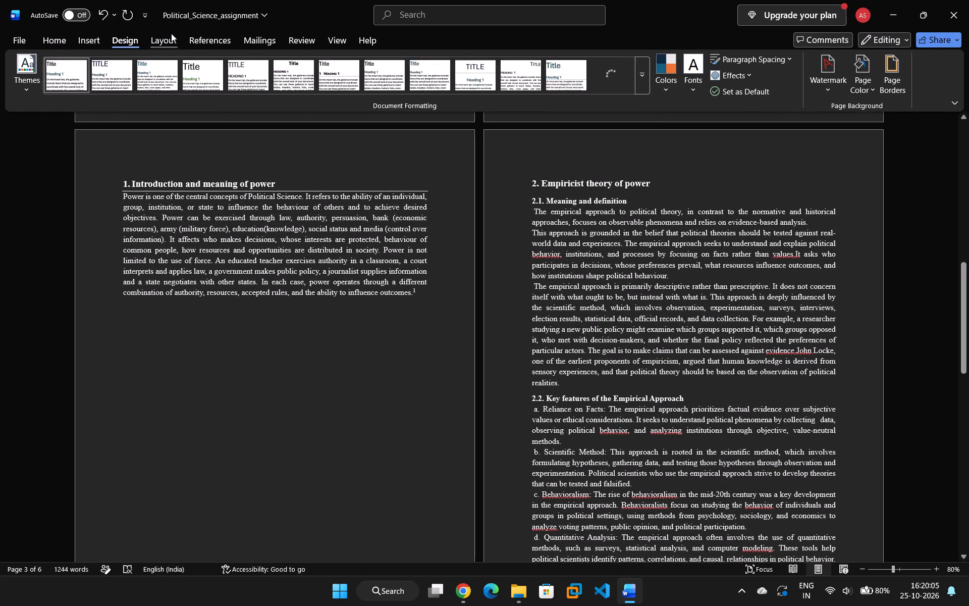
{"action": "left_click", "coordinate": [171, 33]}
{"action": "left_click", "coordinate": [191, 35]}
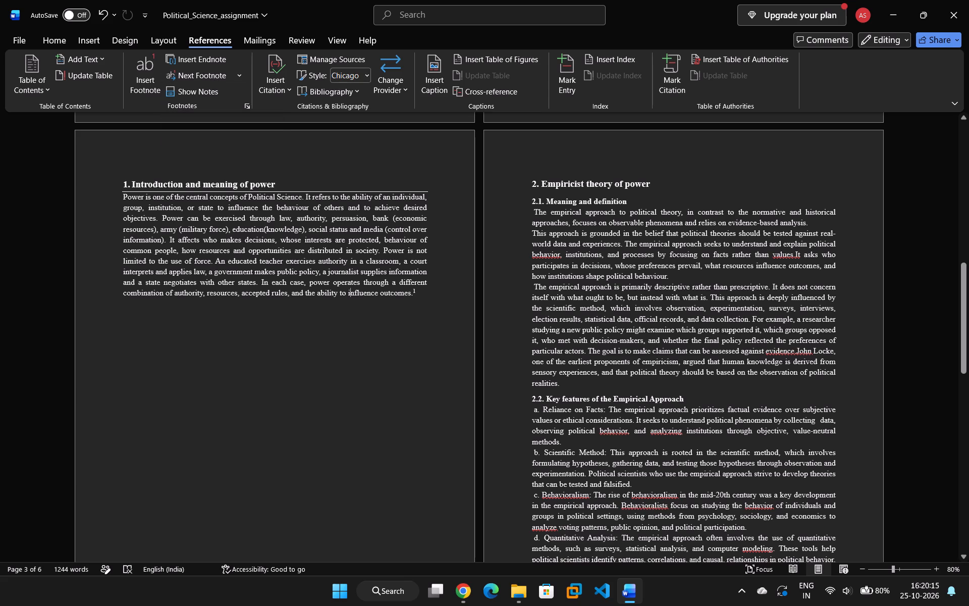
{"action": "left_click", "coordinate": [419, 297]}
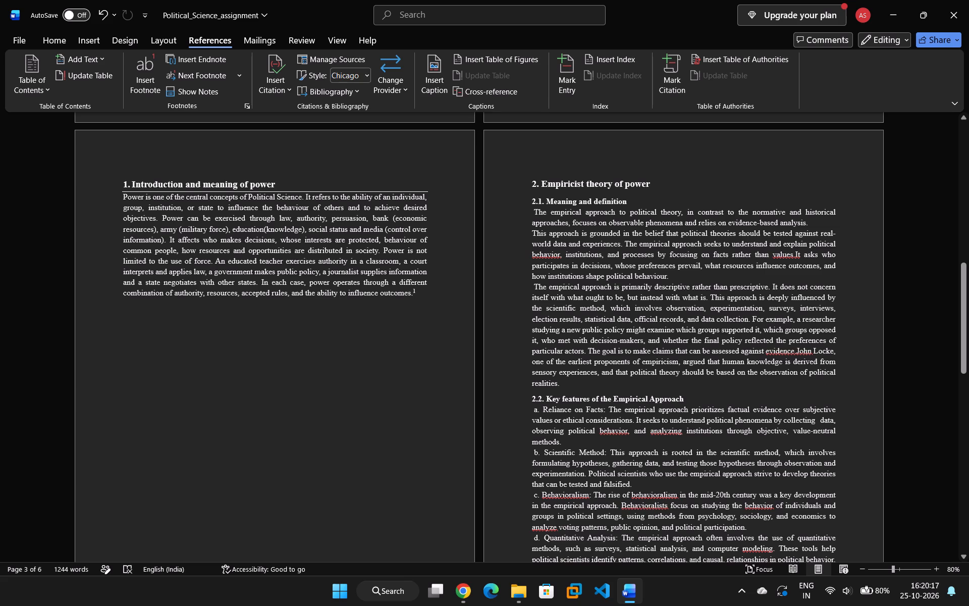
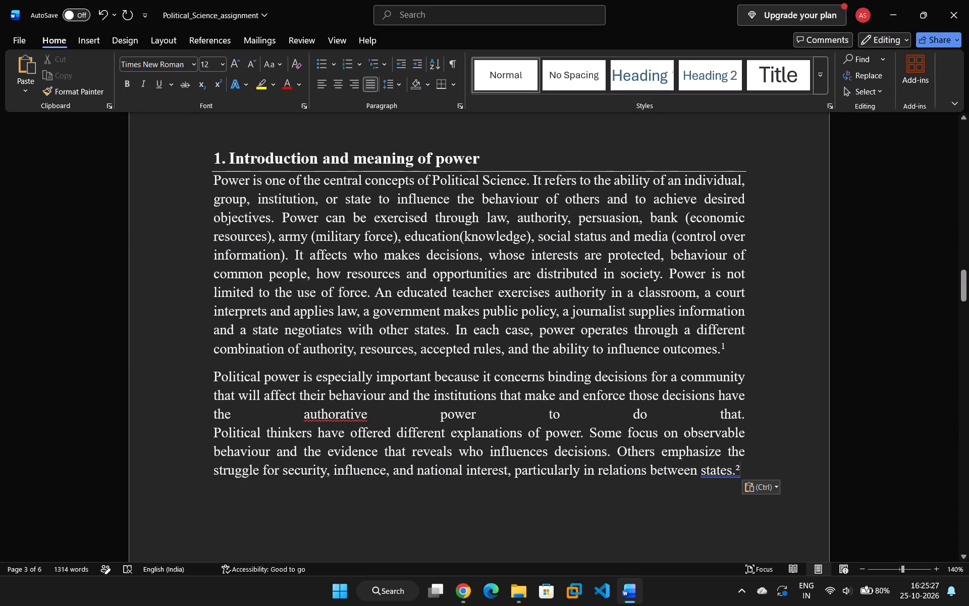
Delete the superscript 2 after "states." at the end of the second paragraph of section 1.
{"action": "key", "text": "BackSpace"}
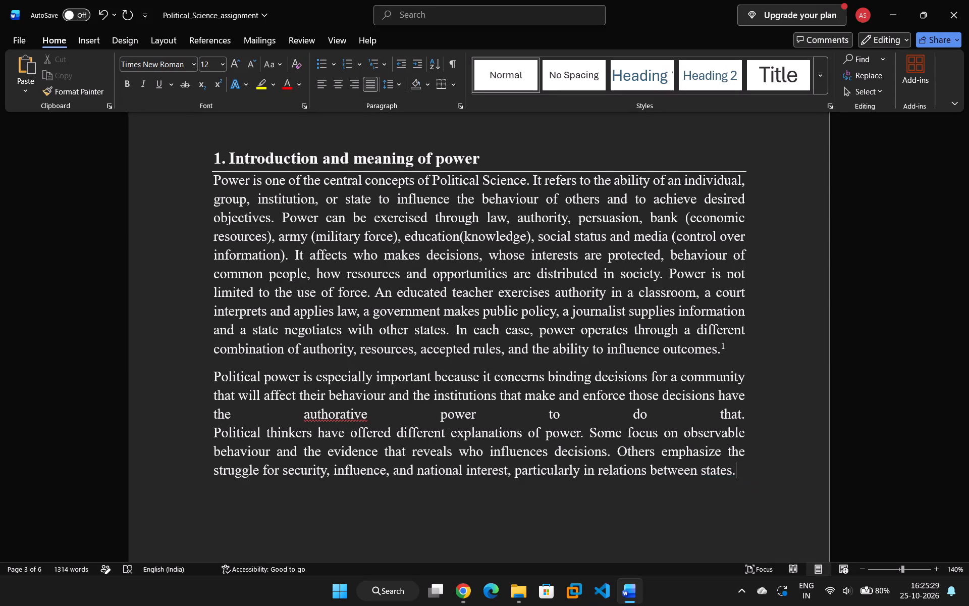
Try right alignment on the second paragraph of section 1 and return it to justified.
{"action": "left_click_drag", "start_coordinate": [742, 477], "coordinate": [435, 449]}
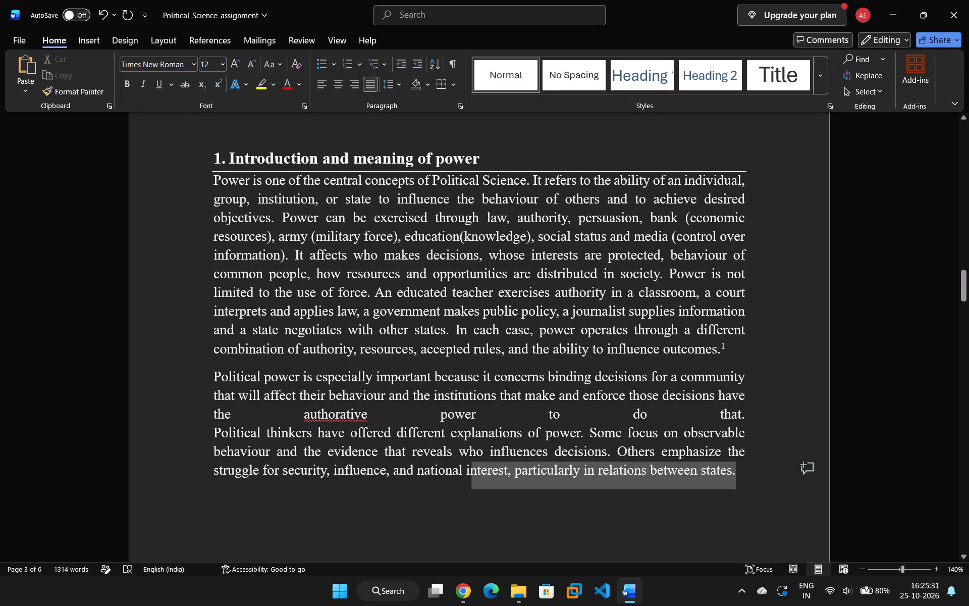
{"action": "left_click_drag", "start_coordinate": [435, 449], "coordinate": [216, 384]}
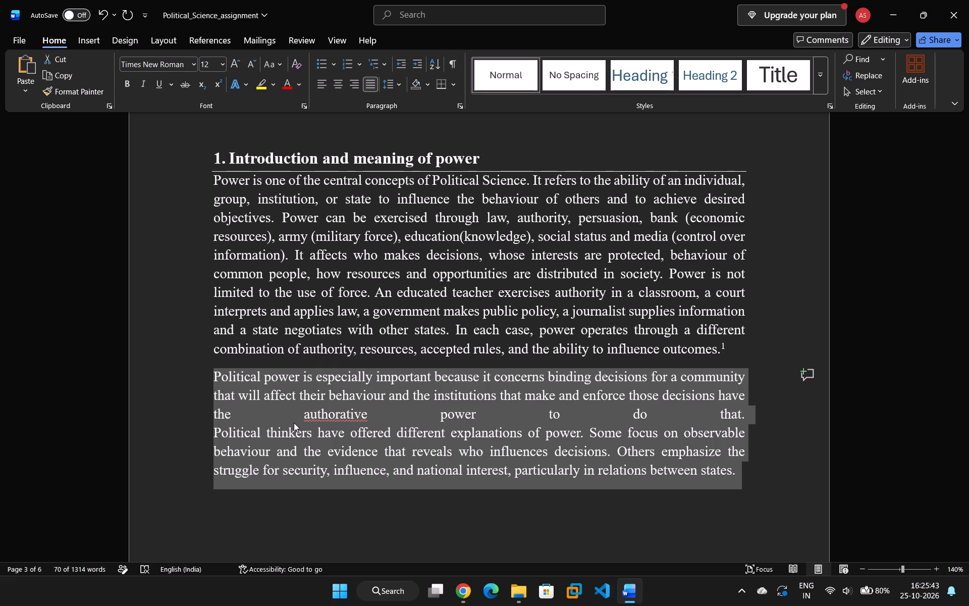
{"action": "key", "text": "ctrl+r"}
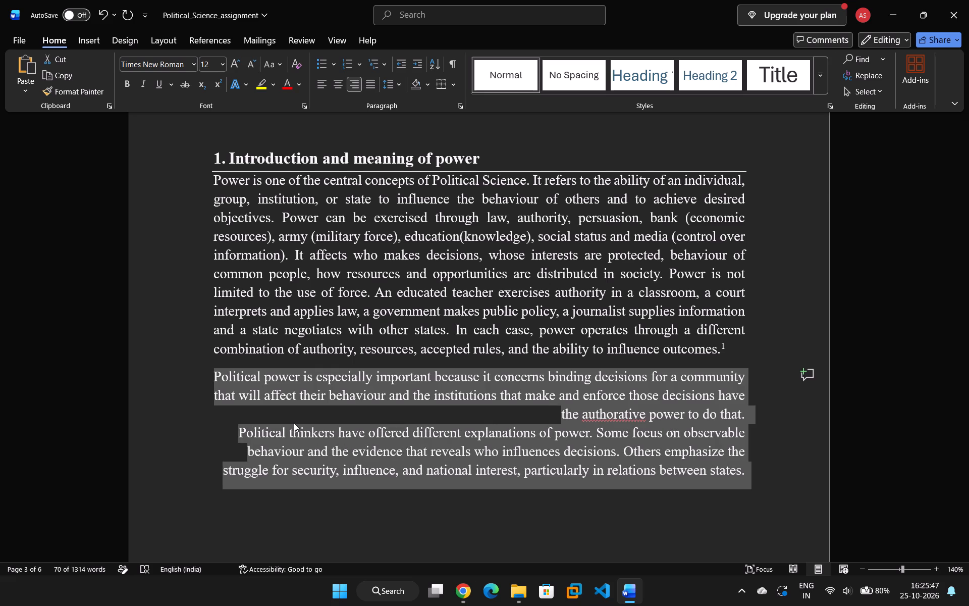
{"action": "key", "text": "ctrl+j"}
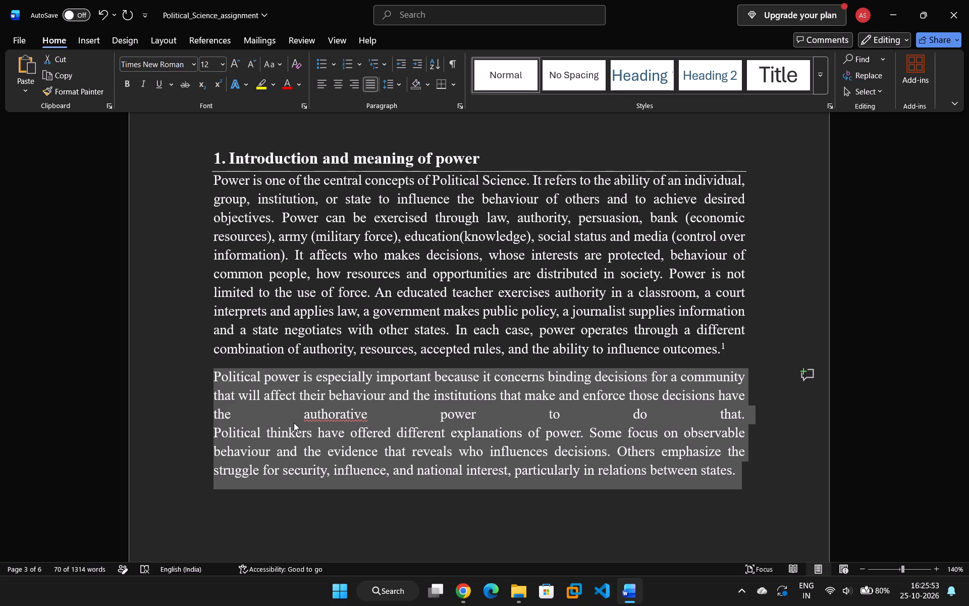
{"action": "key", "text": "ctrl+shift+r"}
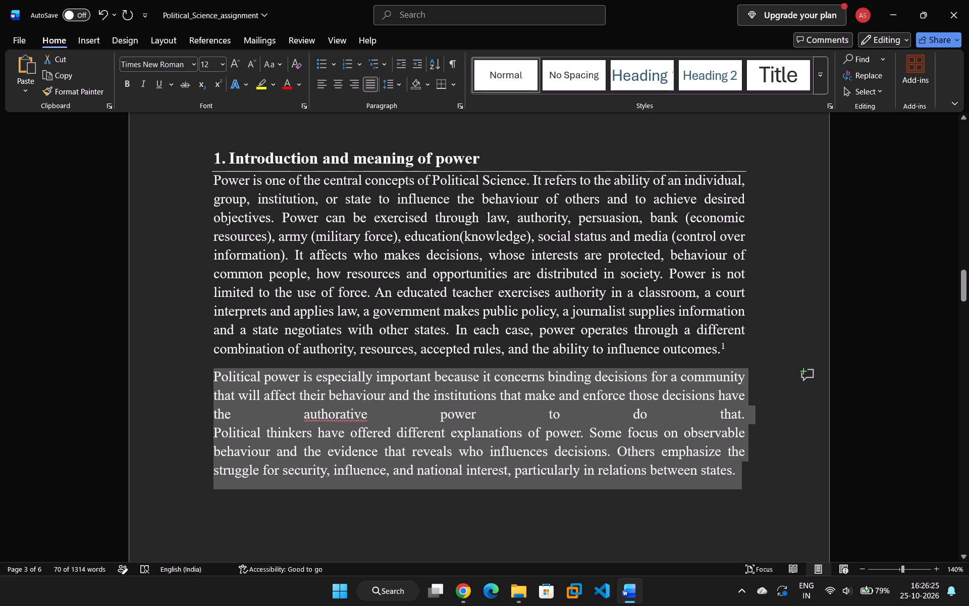
Replace all manual line breaks (^l) in the selected second paragraph and the rest of the document, so its two parts join.
{"action": "key", "text": "ctrl+h"}
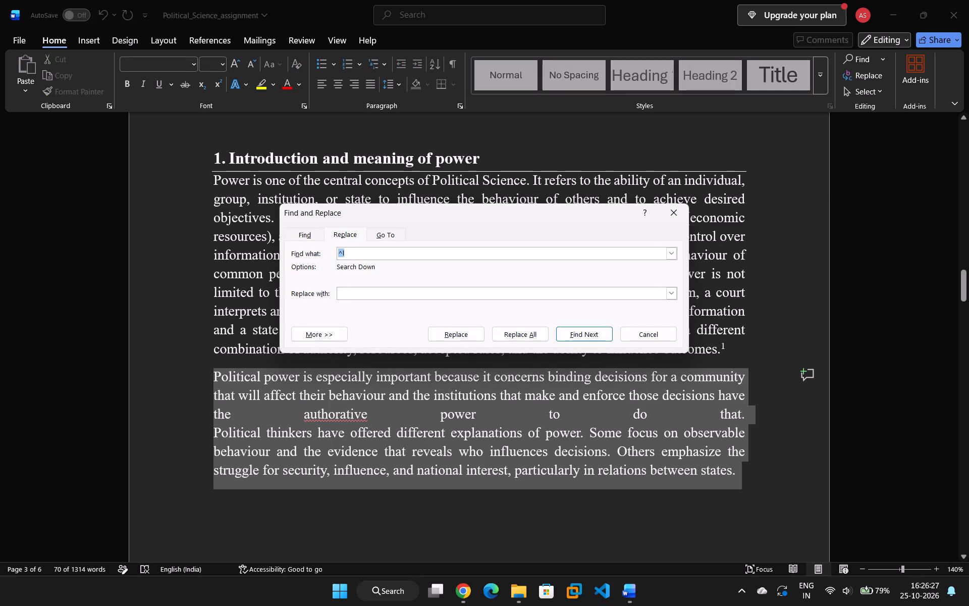
{"action": "left_click", "coordinate": [372, 289]}
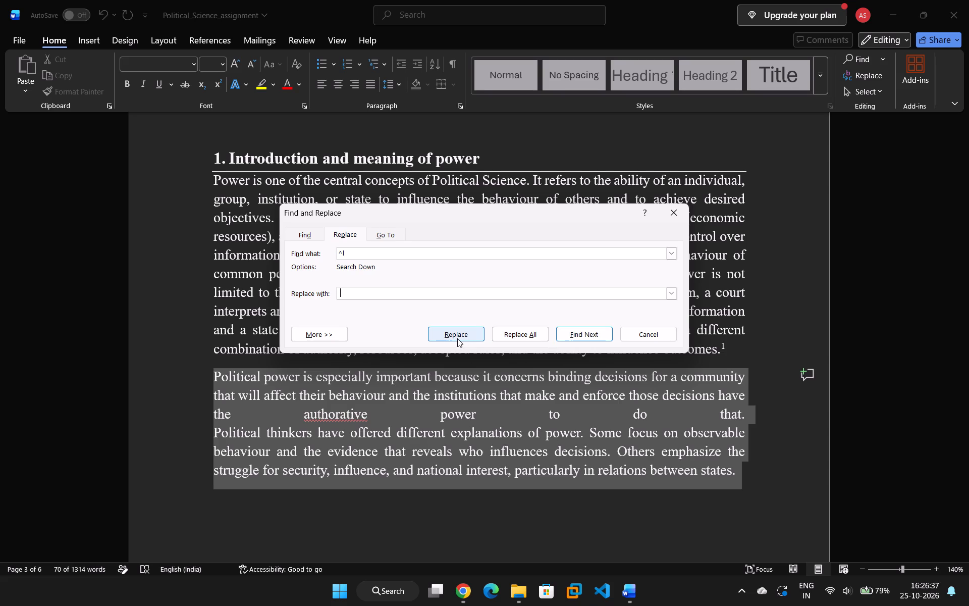
{"action": "left_click", "coordinate": [523, 330]}
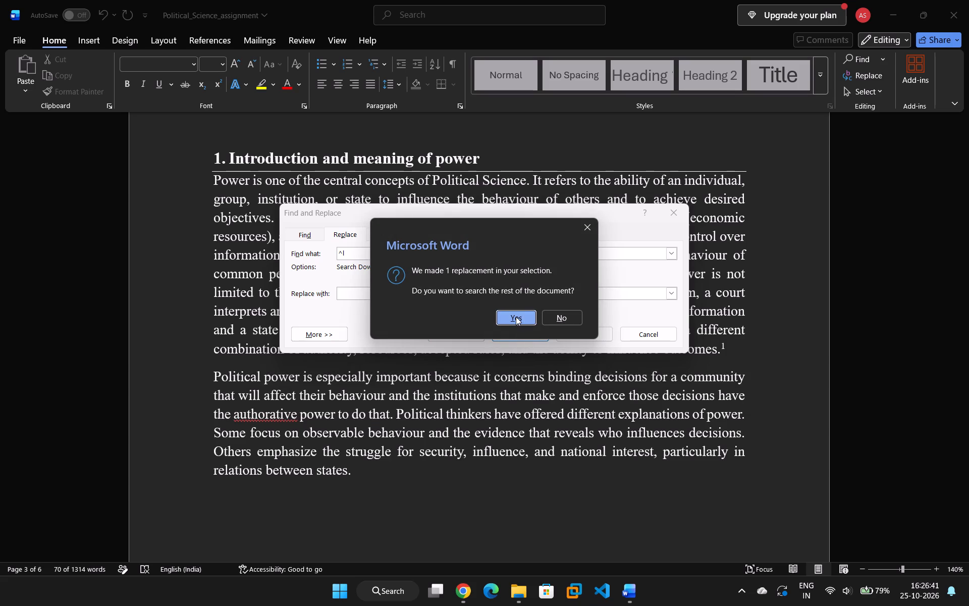
{"action": "left_click", "coordinate": [516, 317]}
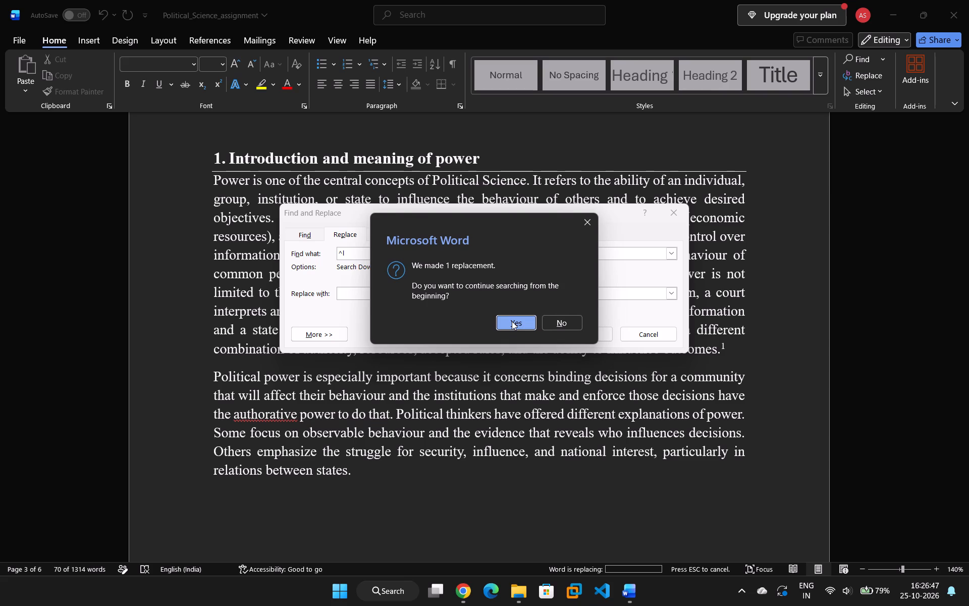
{"action": "left_click", "coordinate": [512, 321]}
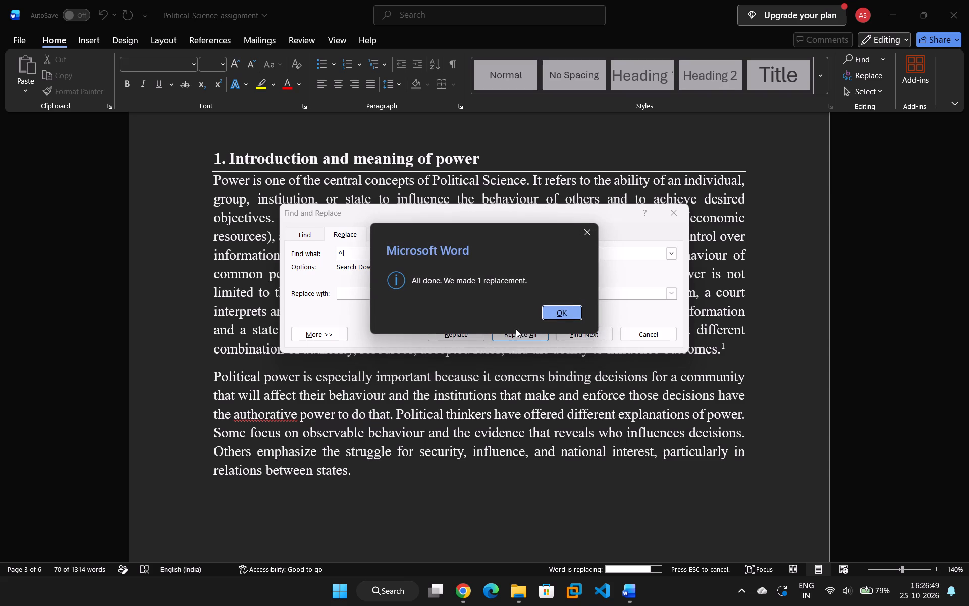
{"action": "left_click", "coordinate": [560, 318]}
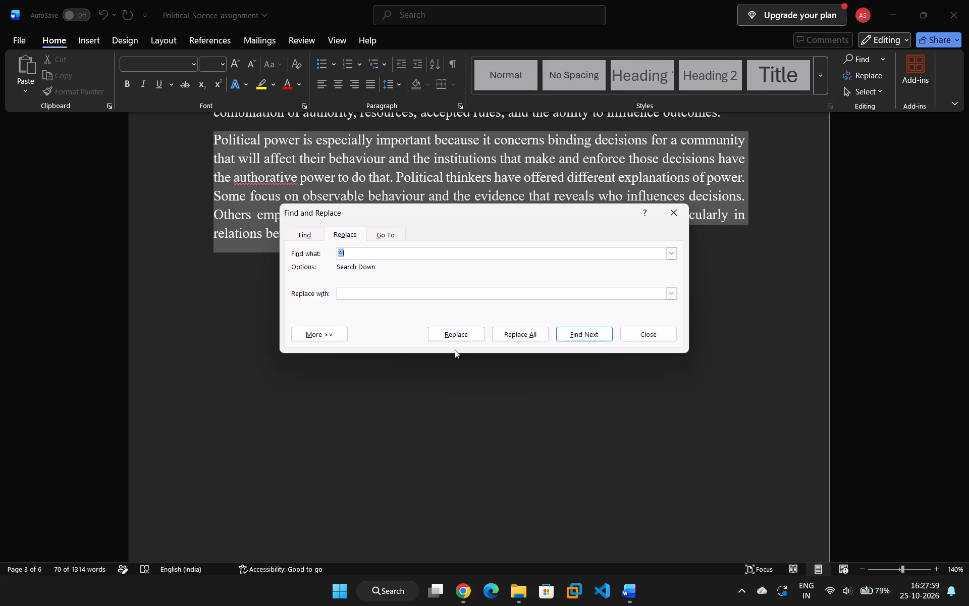
{"action": "left_click", "coordinate": [672, 208]}
Review the text flow and word spacing of the two section 1 paragraphs and the page below them.
{"action": "scroll", "coordinate": [568, 291], "scroll_direction": "down", "scroll_amount": 2}
{"action": "scroll", "coordinate": [566, 292], "scroll_direction": "up", "scroll_amount": 3}
{"action": "left_click", "coordinate": [487, 355]}
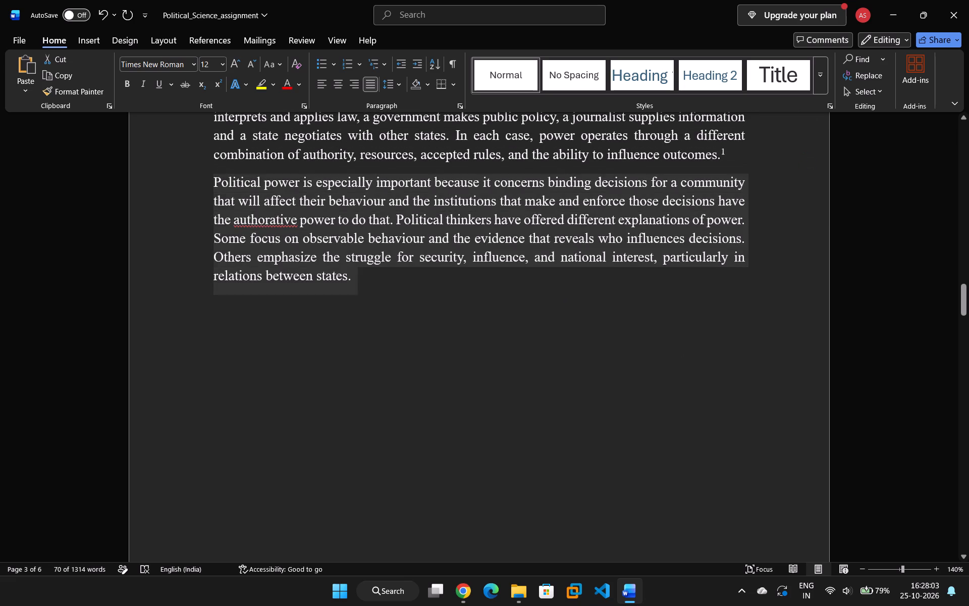
{"action": "left_click", "coordinate": [395, 219]}
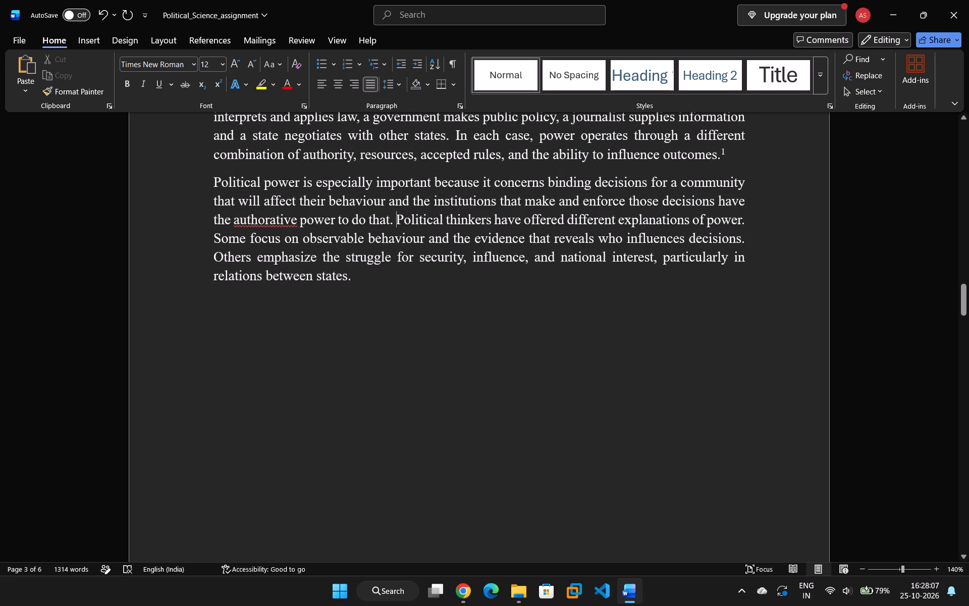
{"action": "scroll", "coordinate": [392, 266], "scroll_direction": "down", "scroll_amount": 1}
{"action": "scroll", "coordinate": [392, 267], "scroll_direction": "up", "scroll_amount": 4}
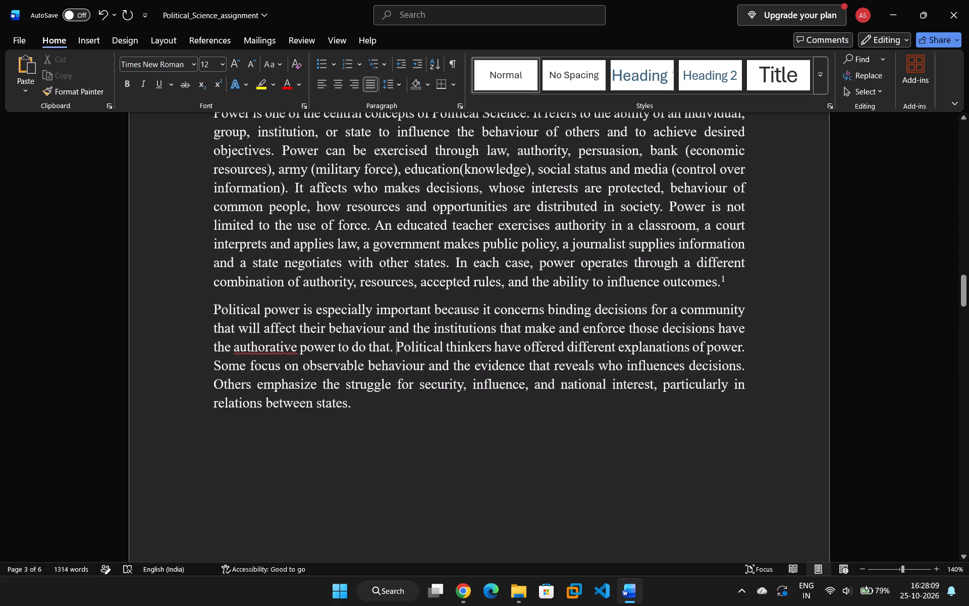
{"action": "scroll", "coordinate": [391, 269], "scroll_direction": "up", "scroll_amount": 3}
{"action": "scroll", "coordinate": [400, 282], "scroll_direction": "down", "scroll_amount": 4}
{"action": "scroll", "coordinate": [410, 305], "scroll_direction": "up", "scroll_amount": 3}
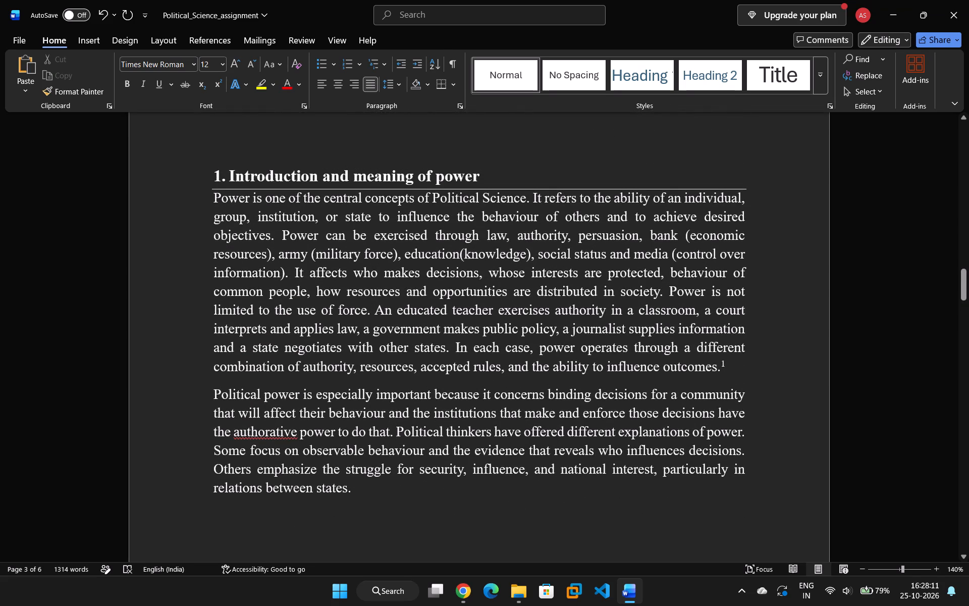
{"action": "scroll", "coordinate": [667, 406], "scroll_direction": "down", "scroll_amount": 1}
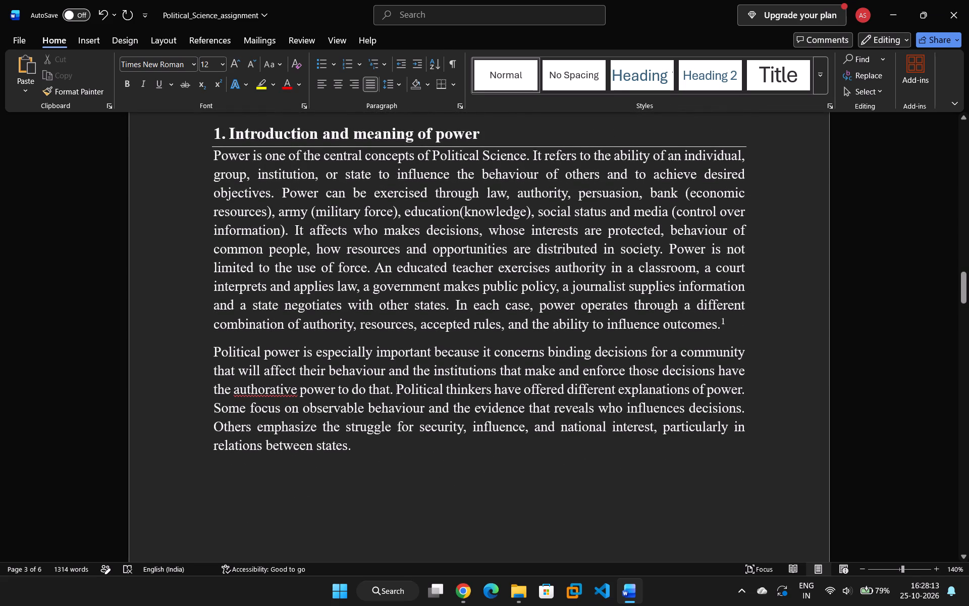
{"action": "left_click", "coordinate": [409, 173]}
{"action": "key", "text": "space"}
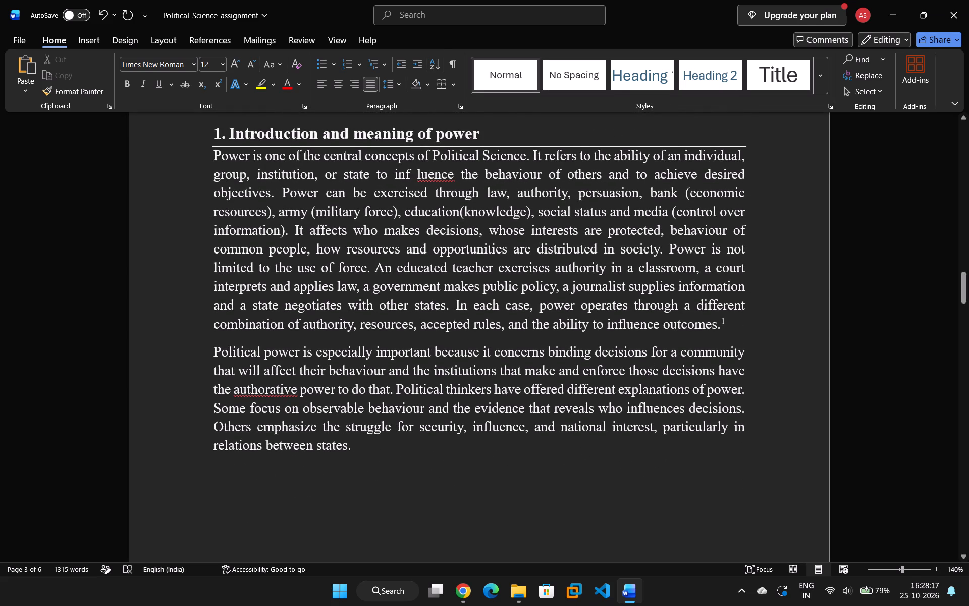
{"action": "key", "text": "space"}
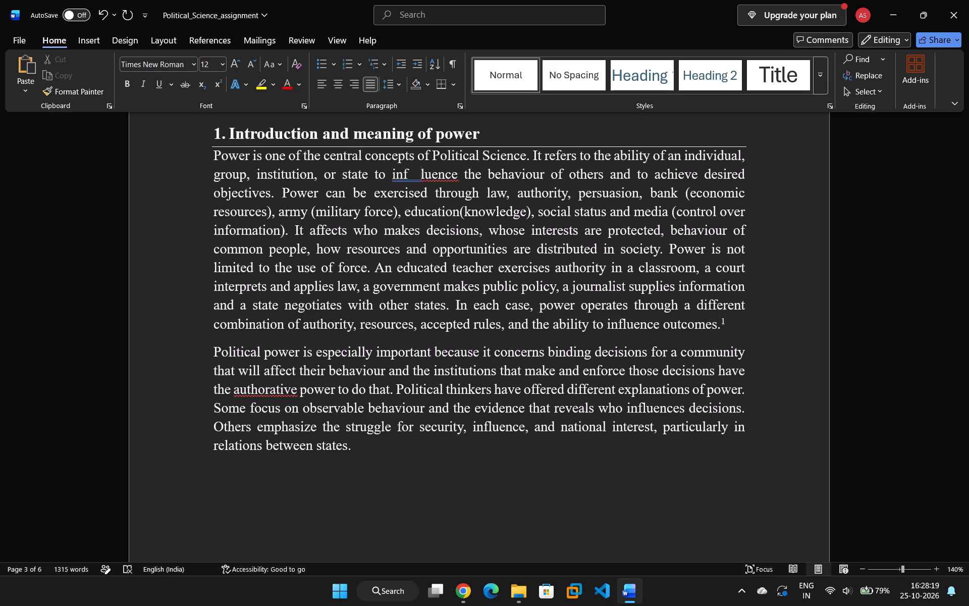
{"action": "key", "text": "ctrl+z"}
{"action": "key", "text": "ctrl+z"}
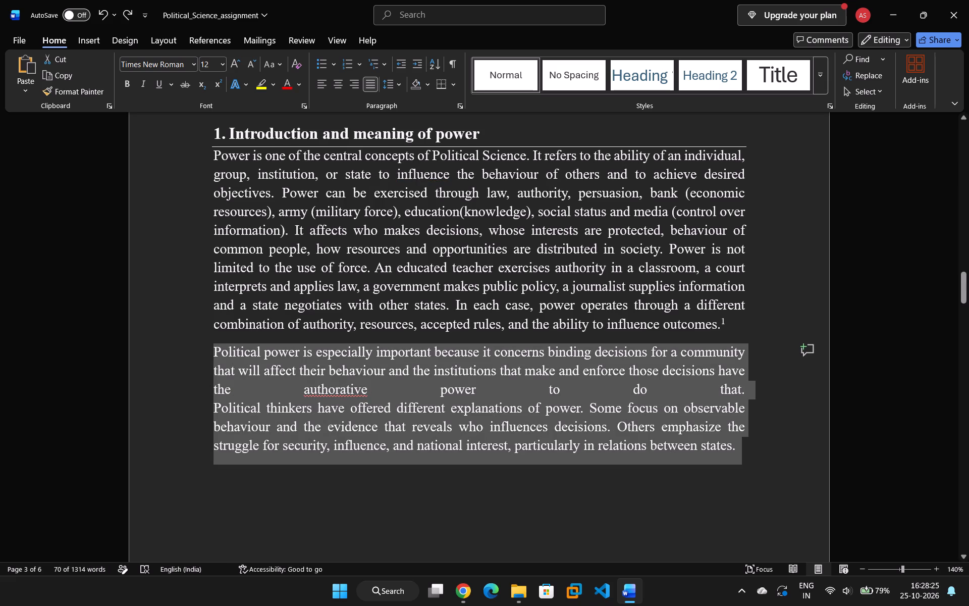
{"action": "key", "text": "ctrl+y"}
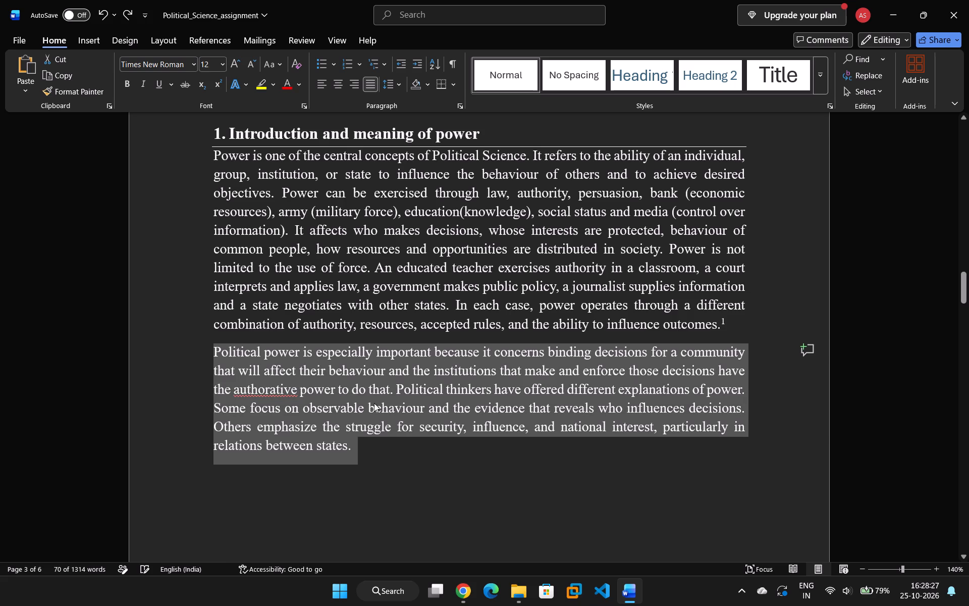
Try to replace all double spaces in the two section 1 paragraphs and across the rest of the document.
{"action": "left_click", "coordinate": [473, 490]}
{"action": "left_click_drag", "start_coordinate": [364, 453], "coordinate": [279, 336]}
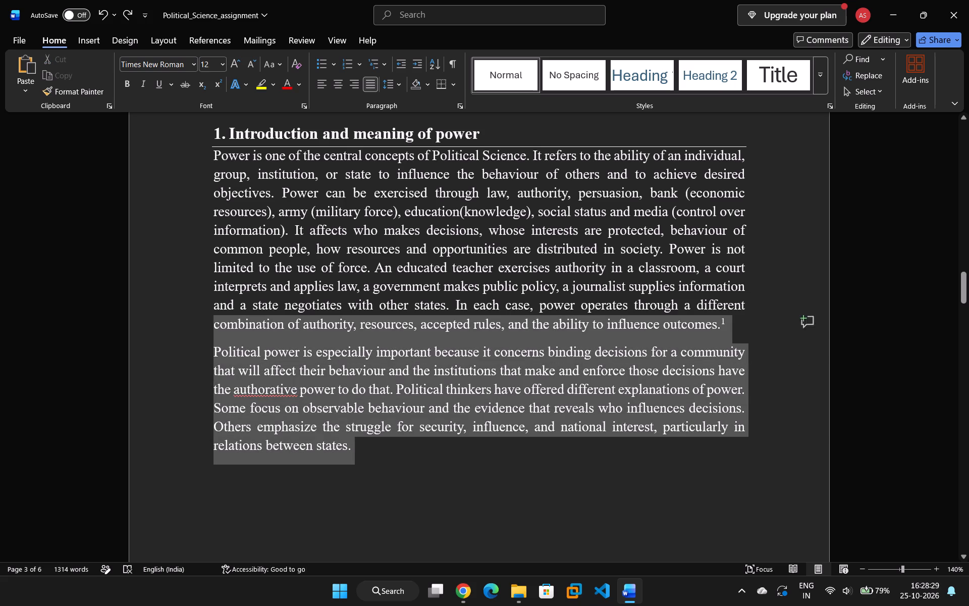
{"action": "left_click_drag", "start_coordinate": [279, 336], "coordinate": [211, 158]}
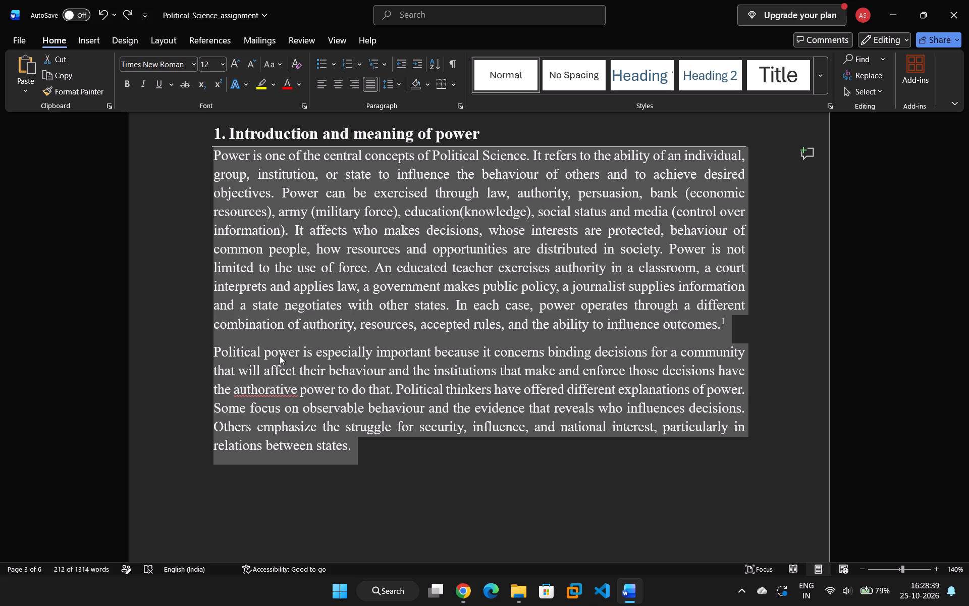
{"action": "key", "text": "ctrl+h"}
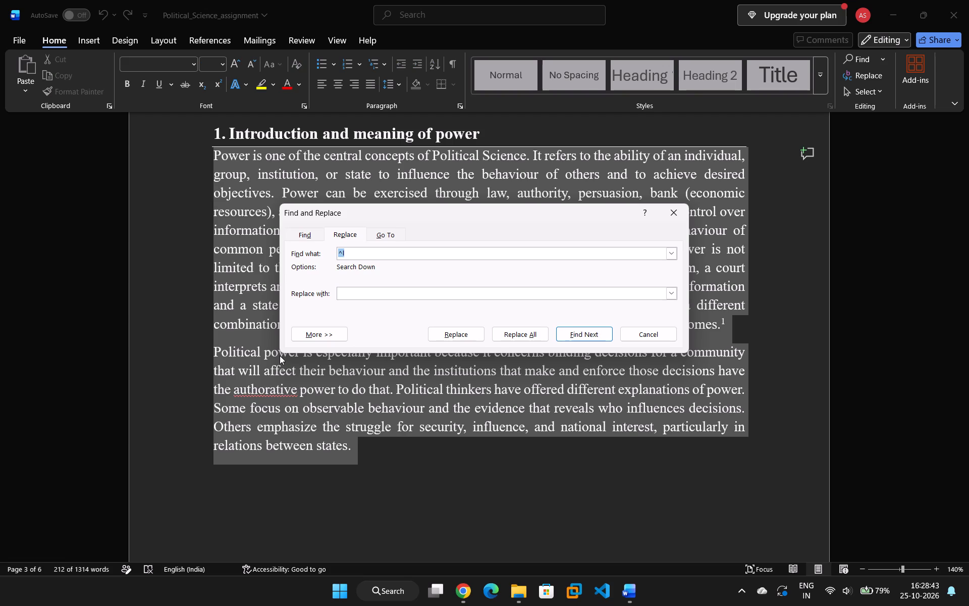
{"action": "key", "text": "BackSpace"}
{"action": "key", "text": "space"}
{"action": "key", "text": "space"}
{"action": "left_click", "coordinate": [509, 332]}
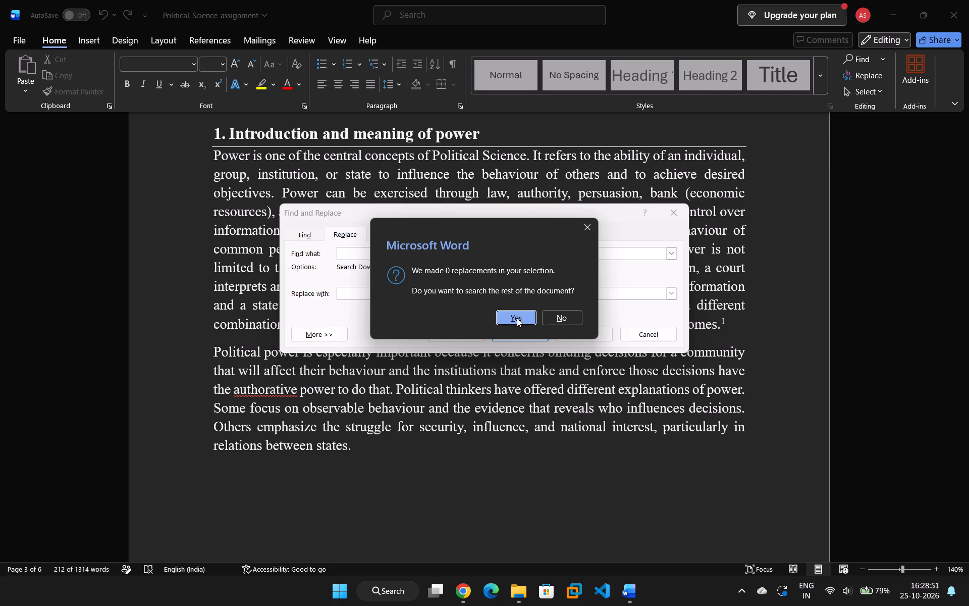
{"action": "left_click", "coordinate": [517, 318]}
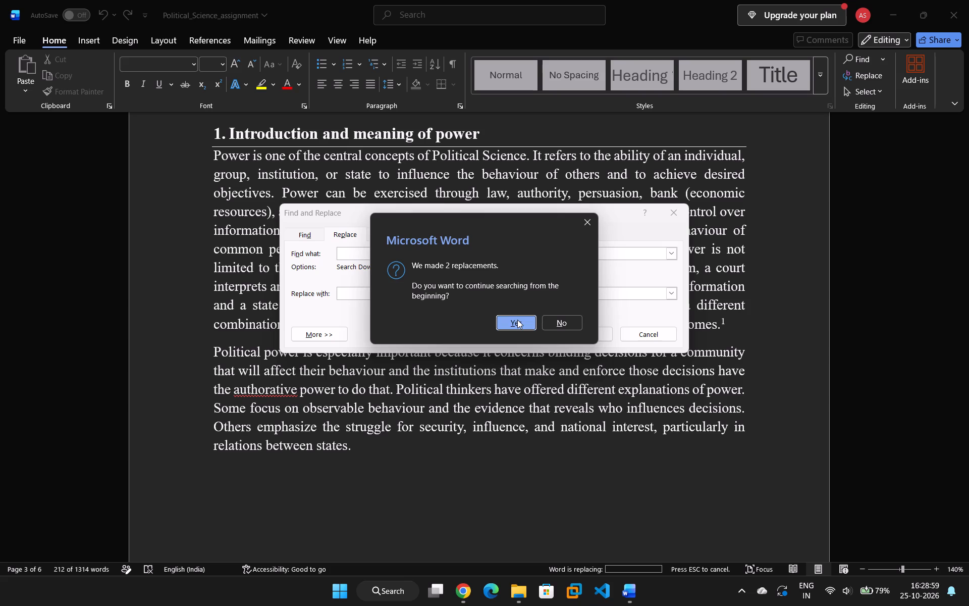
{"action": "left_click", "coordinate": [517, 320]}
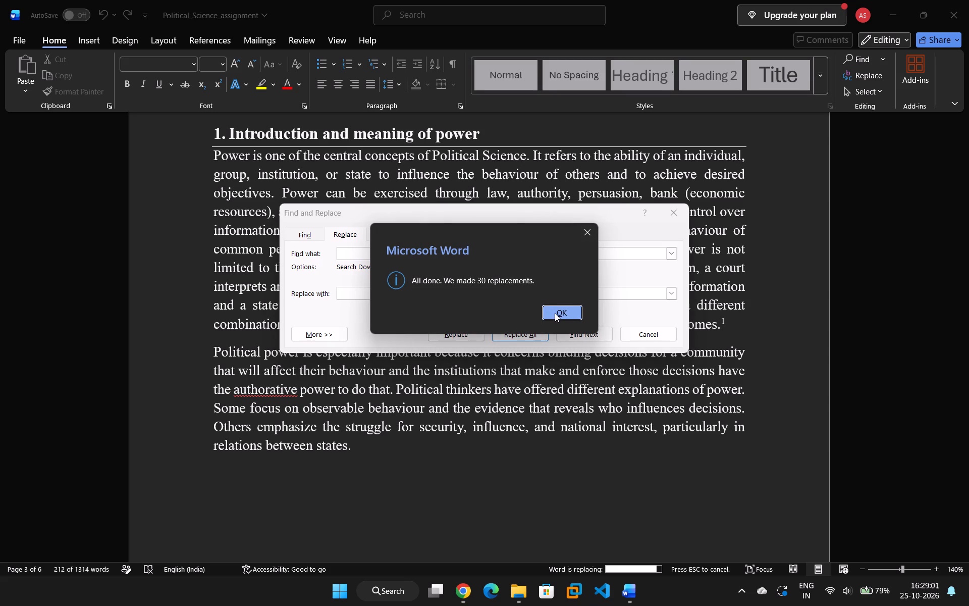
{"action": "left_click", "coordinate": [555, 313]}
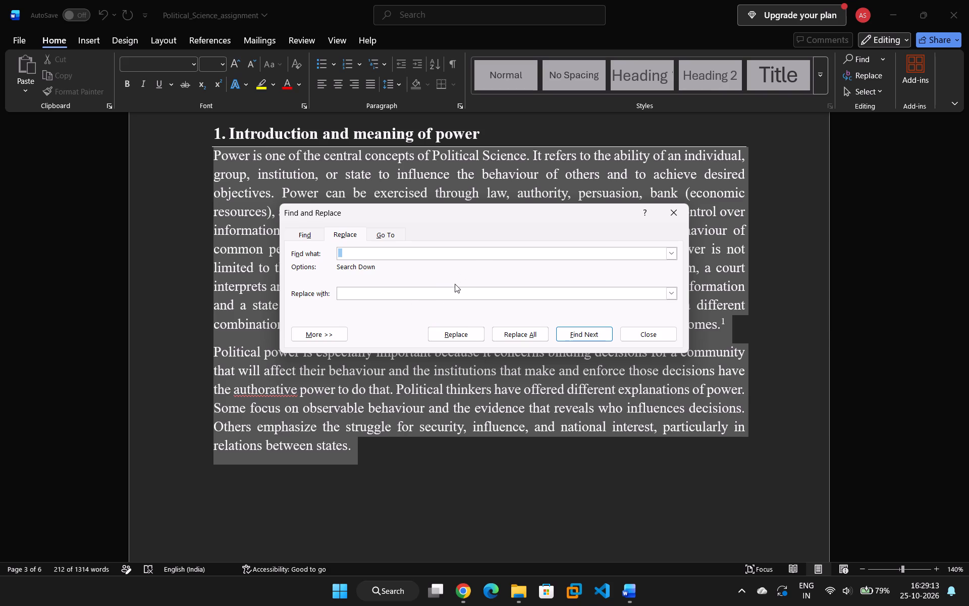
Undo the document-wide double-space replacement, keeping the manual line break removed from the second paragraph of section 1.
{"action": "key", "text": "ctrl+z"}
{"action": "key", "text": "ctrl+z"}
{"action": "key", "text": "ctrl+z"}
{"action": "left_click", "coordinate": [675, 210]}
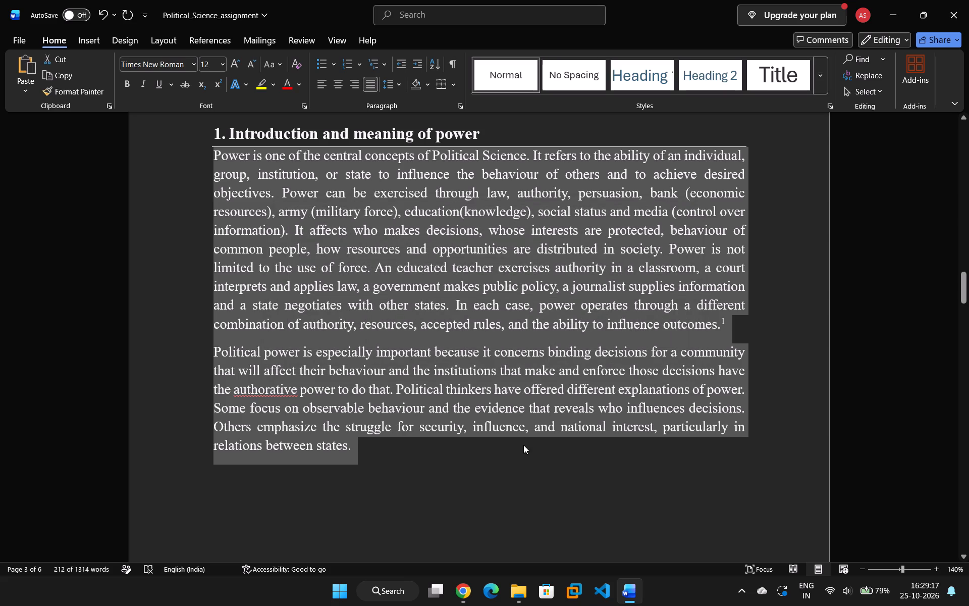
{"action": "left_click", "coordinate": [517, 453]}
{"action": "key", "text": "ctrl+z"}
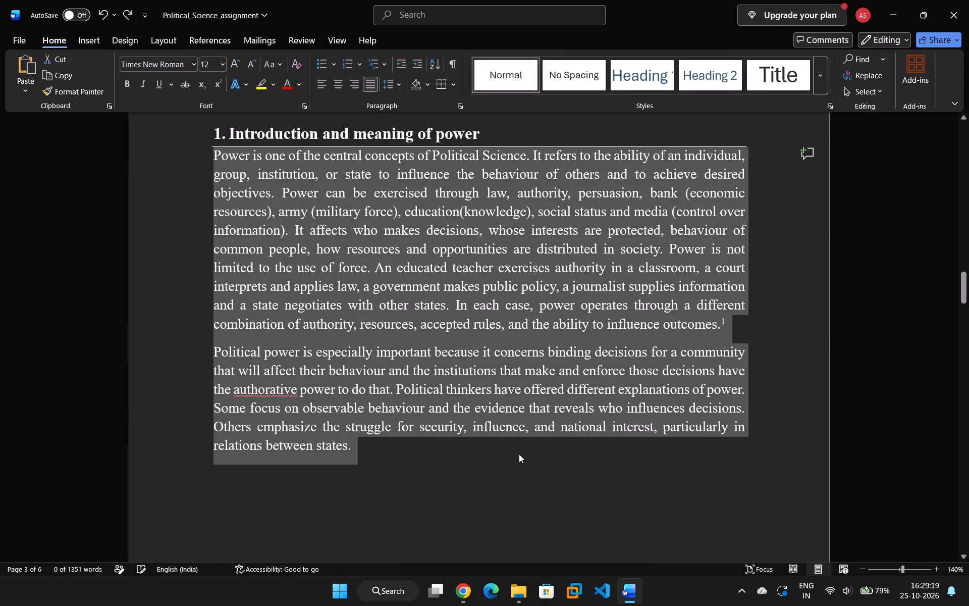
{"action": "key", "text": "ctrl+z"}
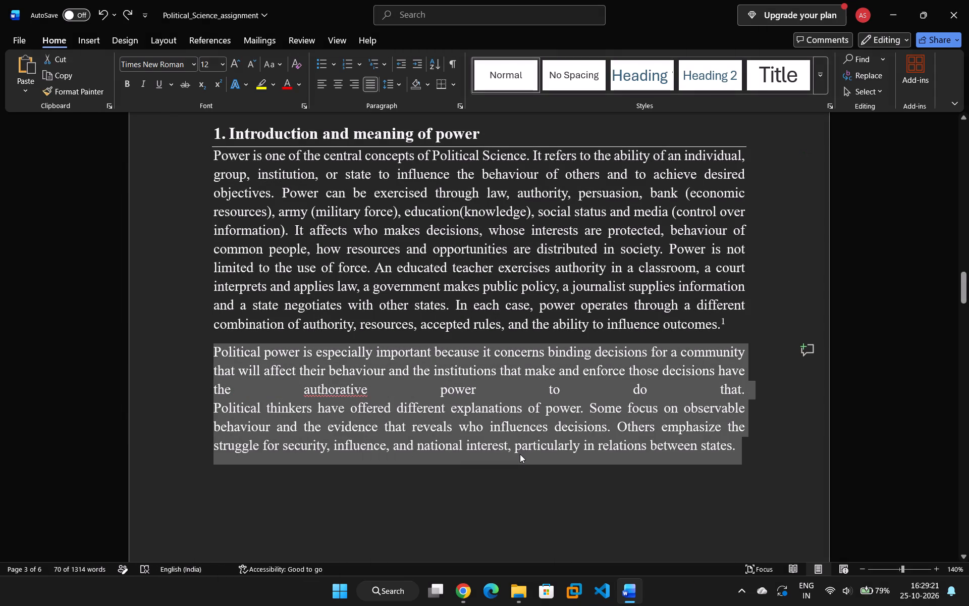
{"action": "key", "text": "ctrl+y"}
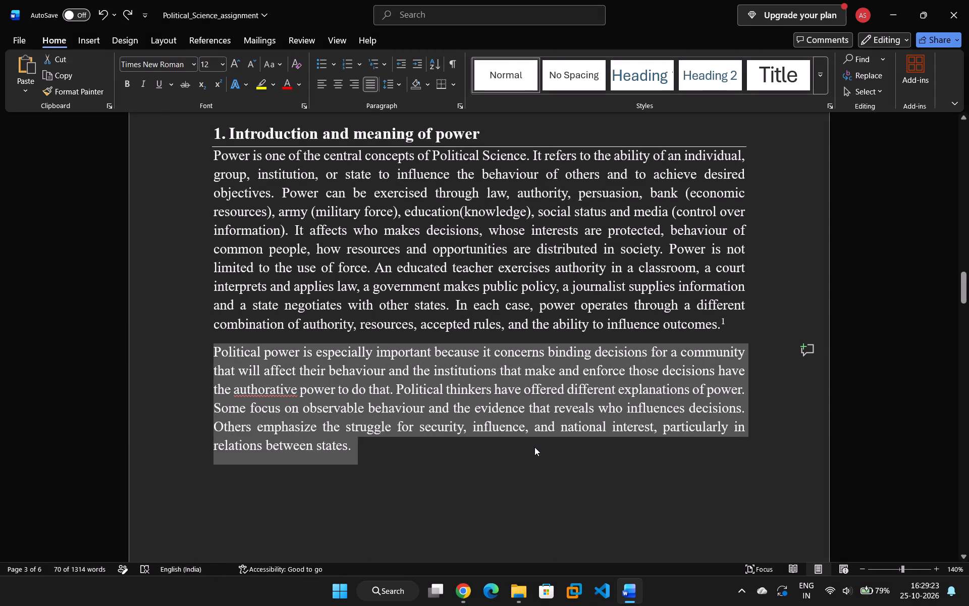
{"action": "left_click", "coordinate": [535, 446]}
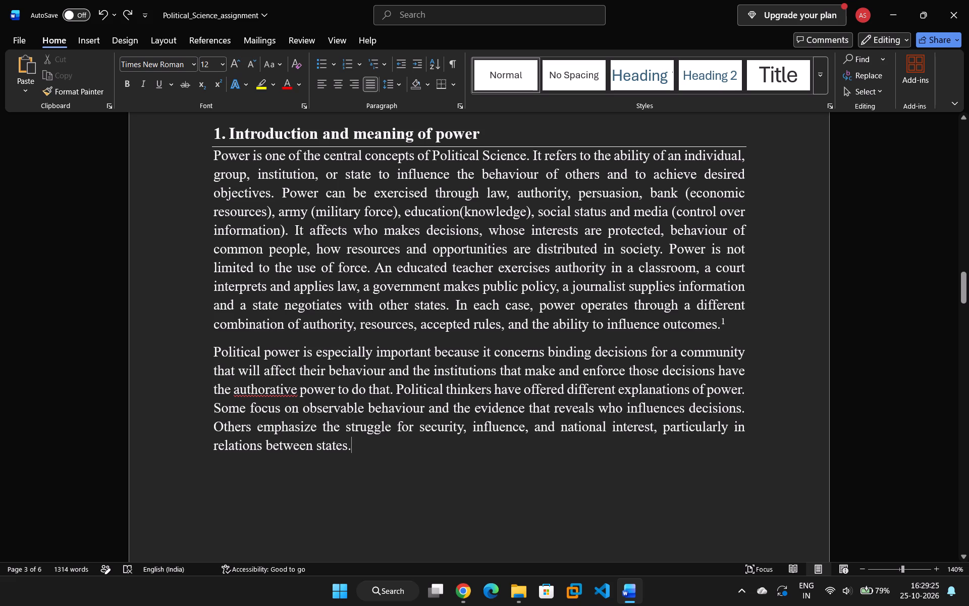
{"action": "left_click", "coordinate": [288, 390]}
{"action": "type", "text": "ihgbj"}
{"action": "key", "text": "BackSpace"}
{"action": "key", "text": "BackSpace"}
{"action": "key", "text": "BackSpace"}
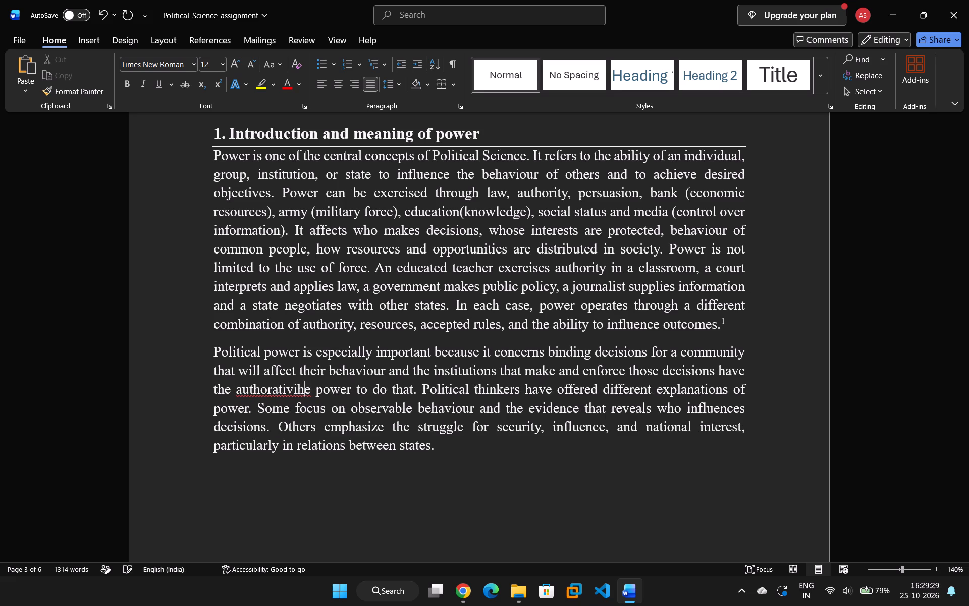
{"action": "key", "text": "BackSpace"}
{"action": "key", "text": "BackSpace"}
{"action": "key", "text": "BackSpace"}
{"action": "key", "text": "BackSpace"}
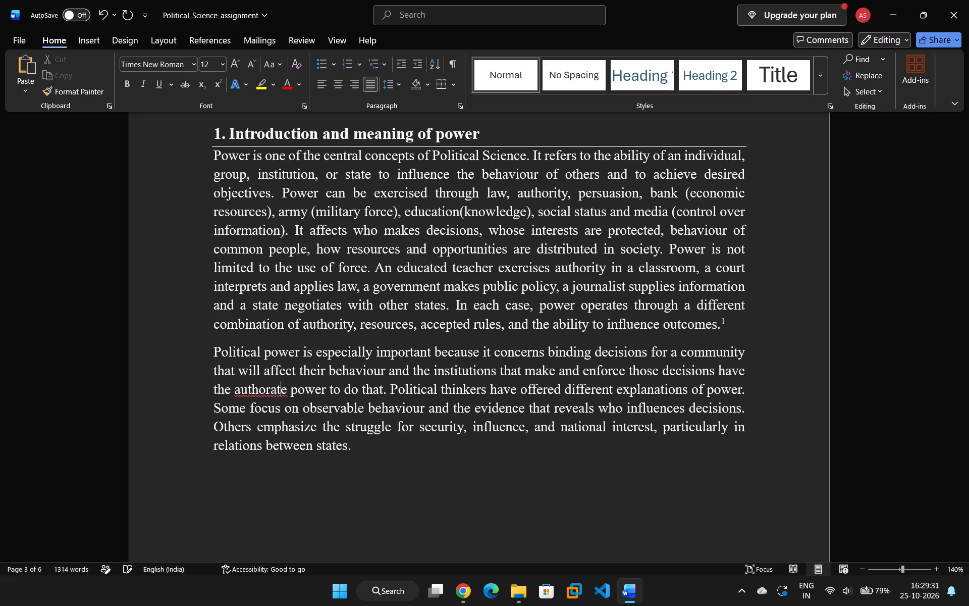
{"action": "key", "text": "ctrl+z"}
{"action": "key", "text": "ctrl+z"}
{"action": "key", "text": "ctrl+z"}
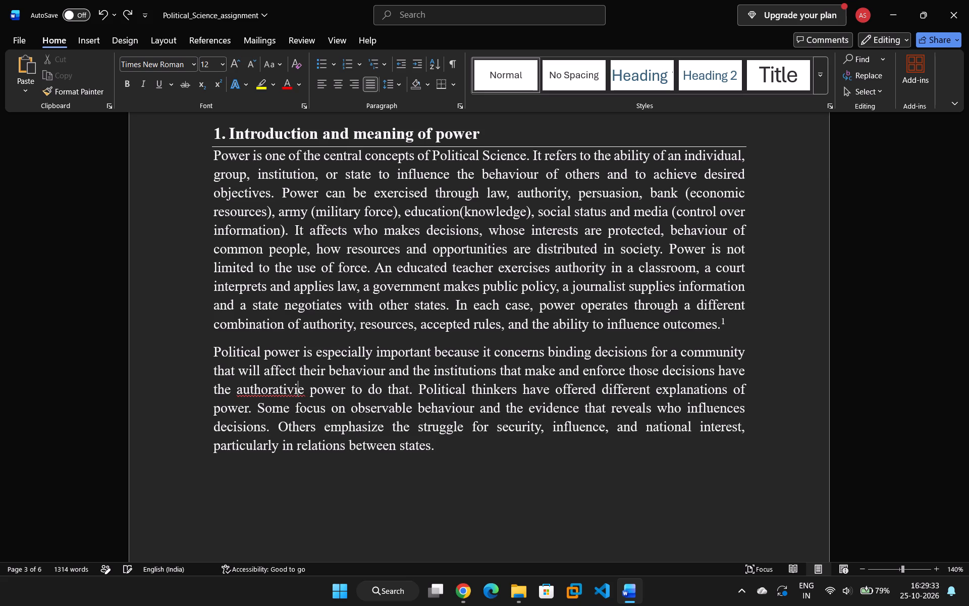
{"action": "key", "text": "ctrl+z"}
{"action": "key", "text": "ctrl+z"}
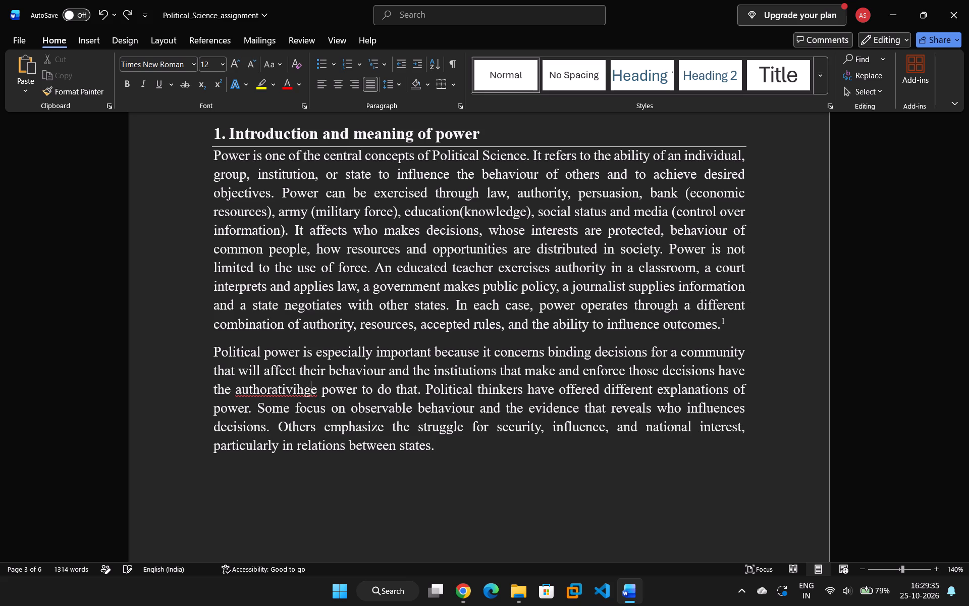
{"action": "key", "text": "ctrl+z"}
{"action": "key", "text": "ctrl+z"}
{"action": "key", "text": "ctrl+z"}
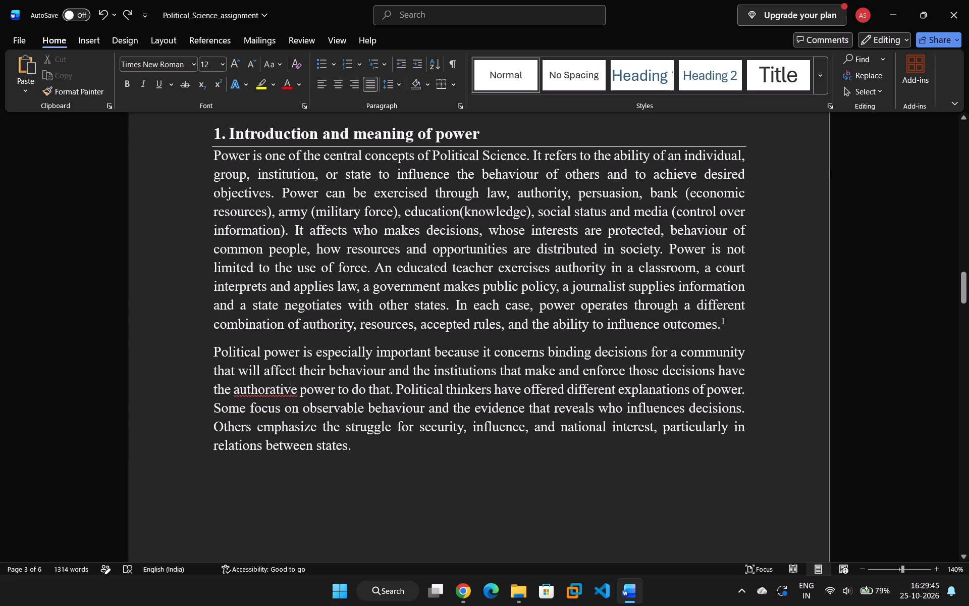
Insert a footnote at the end of section 1's second paragraph, after "relations between states.".
{"action": "left_click", "coordinate": [369, 452]}
{"action": "scroll", "coordinate": [358, 471], "scroll_direction": "down", "scroll_amount": 1}
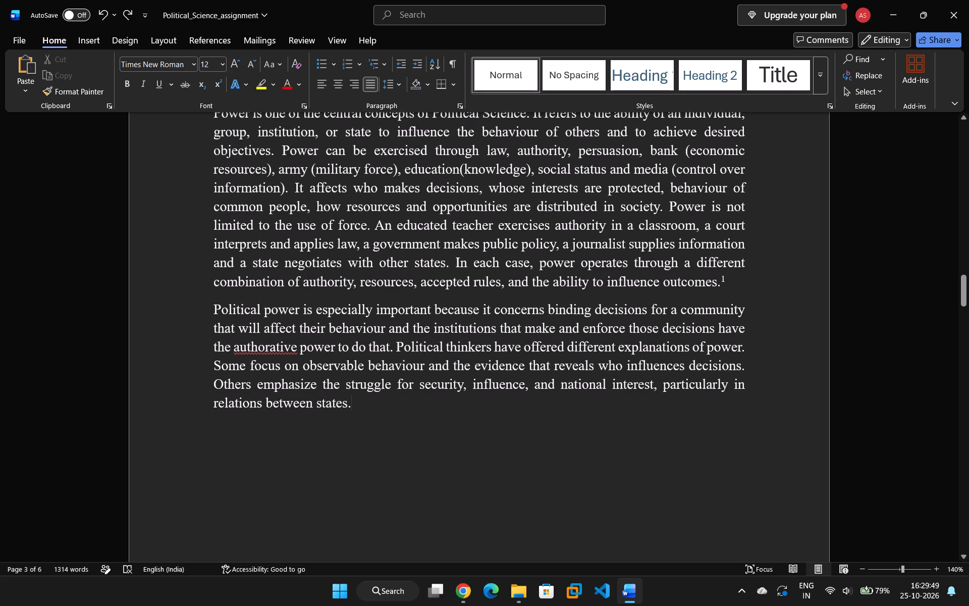
{"action": "left_click", "coordinate": [170, 37]}
{"action": "left_click", "coordinate": [217, 41]}
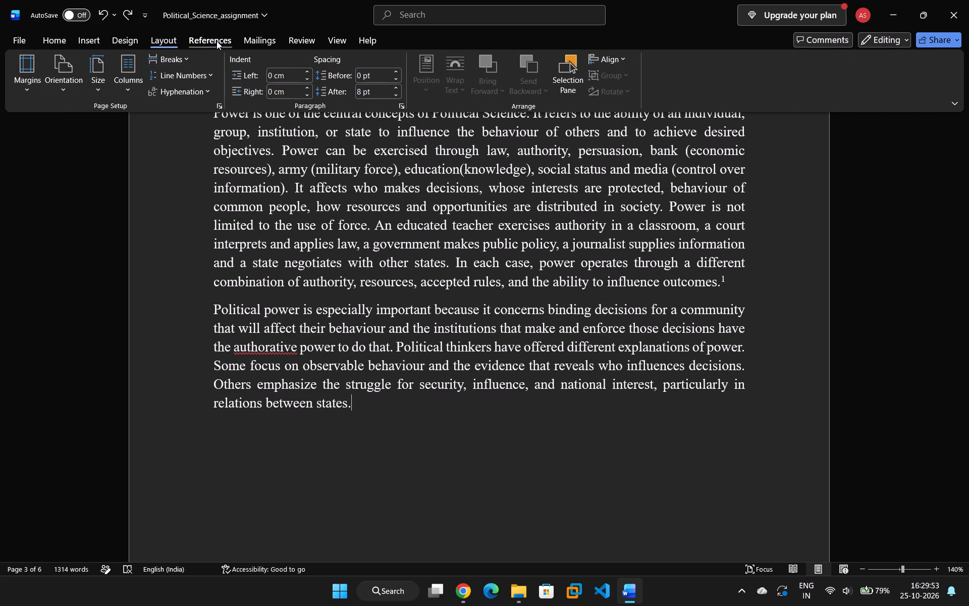
{"action": "left_click", "coordinate": [145, 84]}
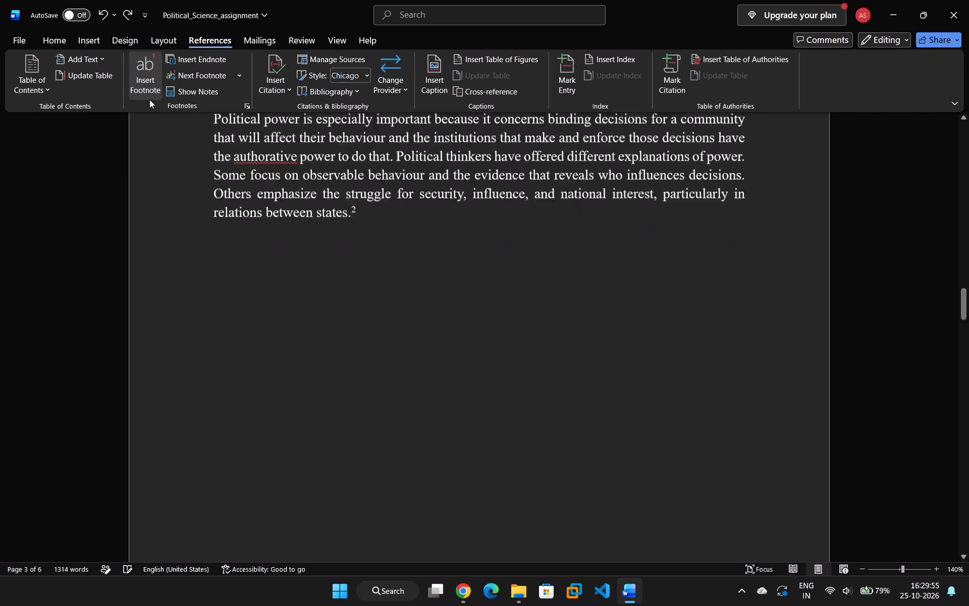
{"action": "scroll", "coordinate": [230, 280], "scroll_direction": "up", "scroll_amount": 4}
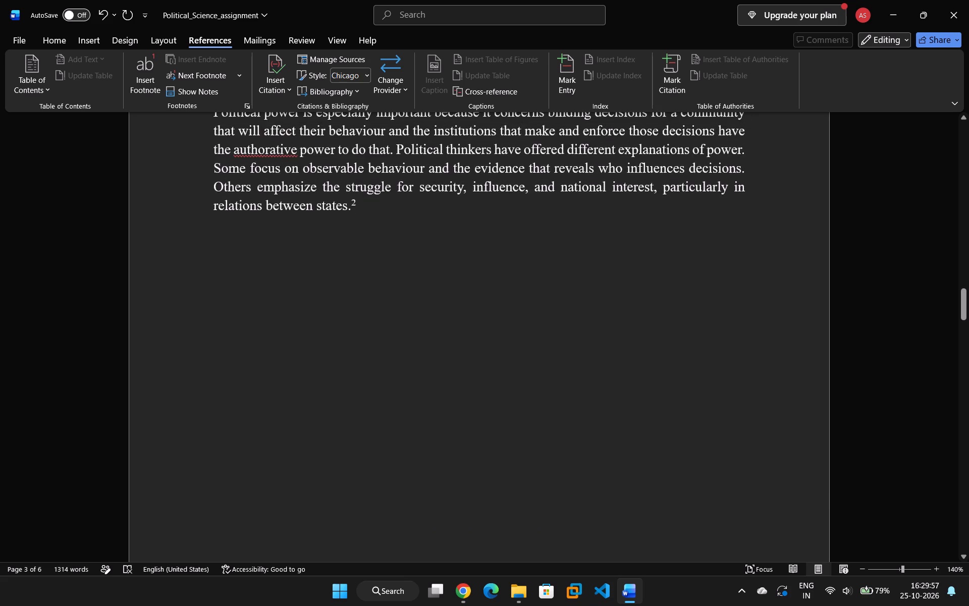
{"action": "scroll", "coordinate": [231, 279], "scroll_direction": "down", "scroll_amount": 6}
{"action": "scroll", "coordinate": [277, 356], "scroll_direction": "down", "scroll_amount": 1}
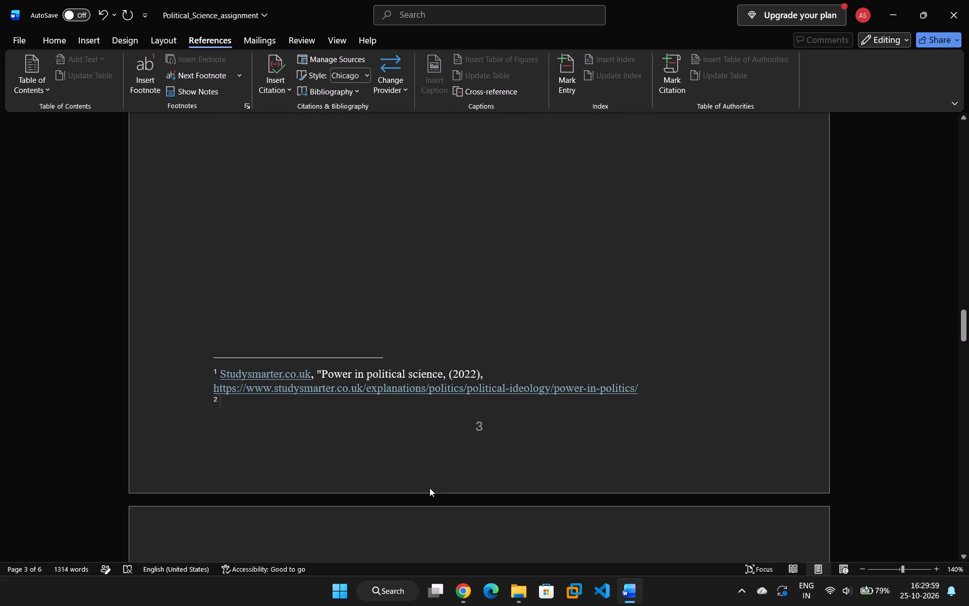
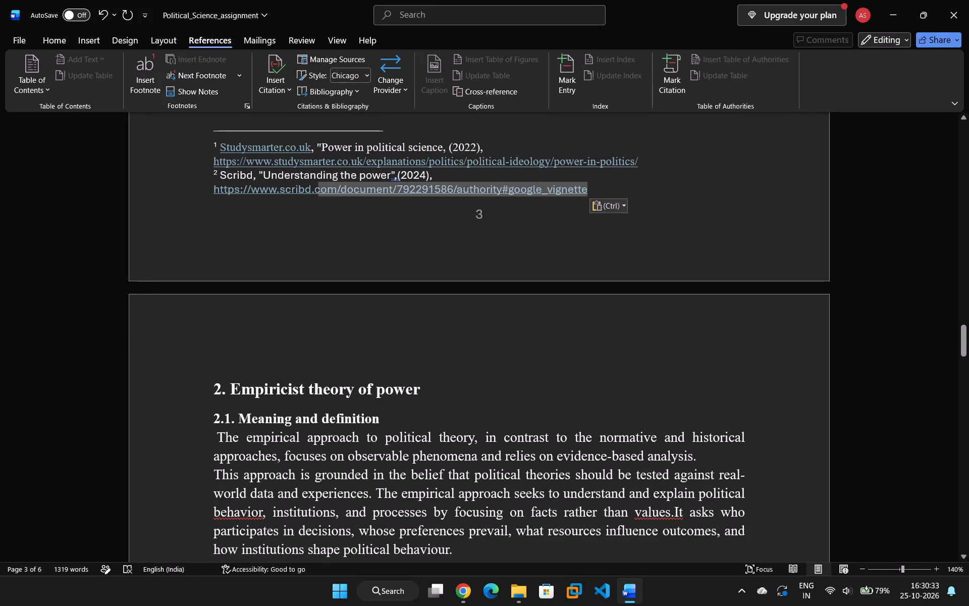
Set the full text of footnote 2, the Scribd citation with its link, in Times New Roman.
{"action": "left_click_drag", "start_coordinate": [313, 195], "coordinate": [222, 178]}
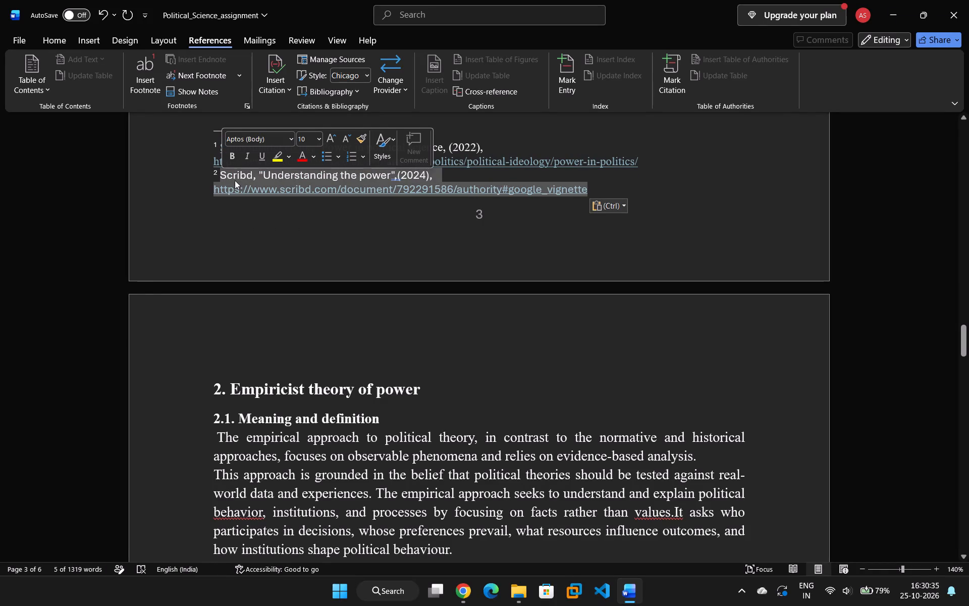
{"action": "right_click", "coordinate": [262, 175]}
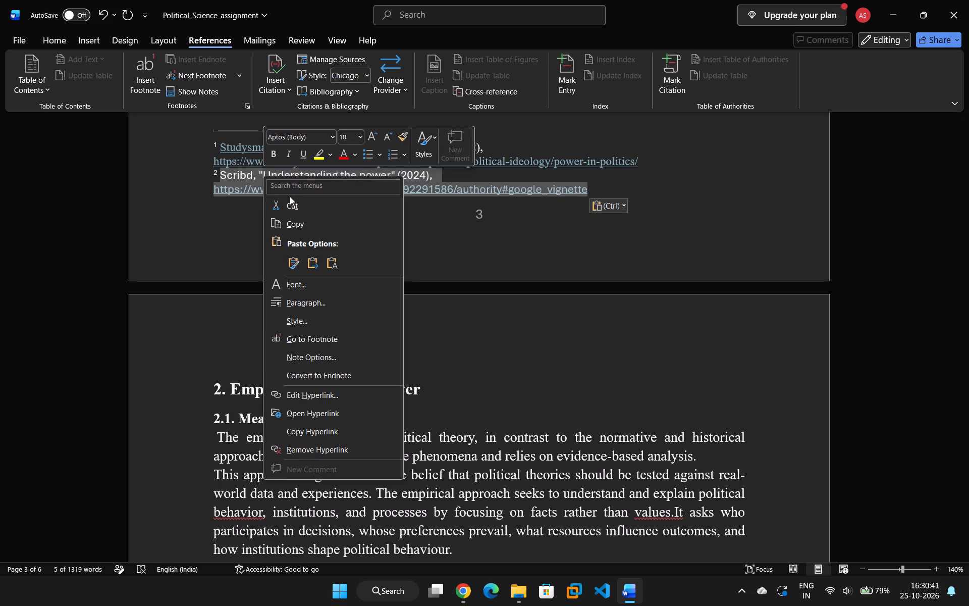
{"action": "left_click", "coordinate": [513, 235]}
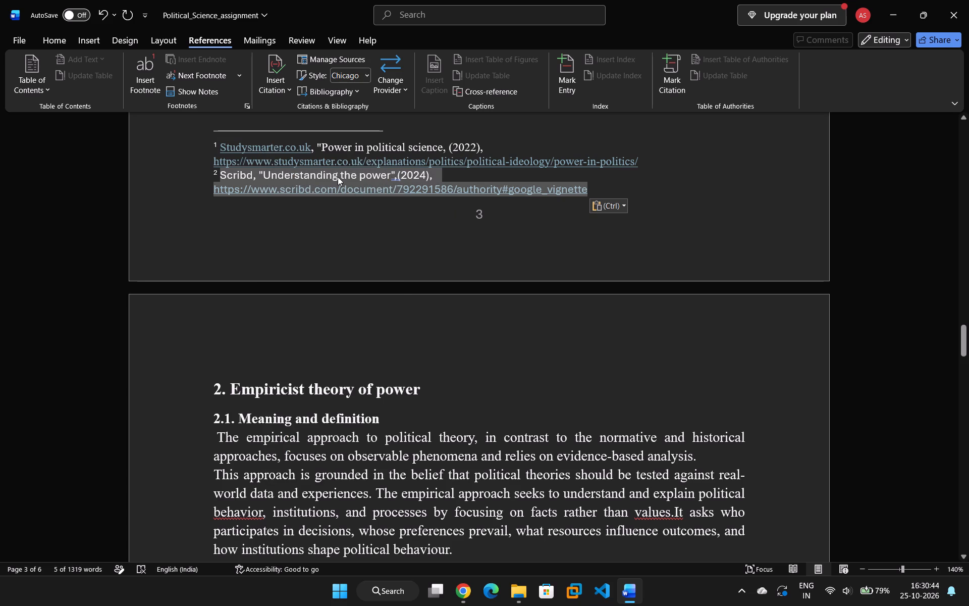
{"action": "right_click", "coordinate": [339, 176]}
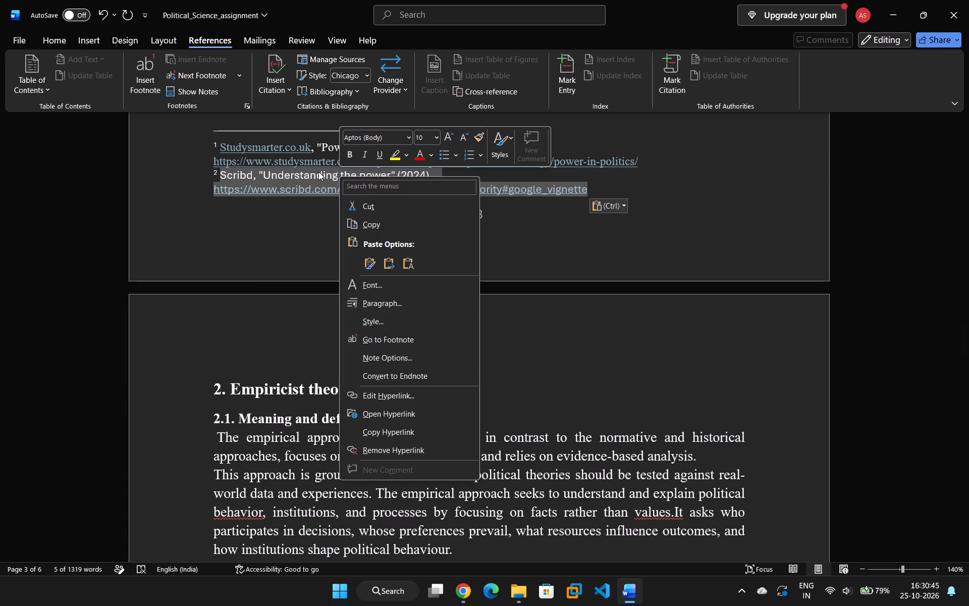
{"action": "left_click", "coordinate": [318, 171]}
{"action": "left_click", "coordinate": [317, 171]}
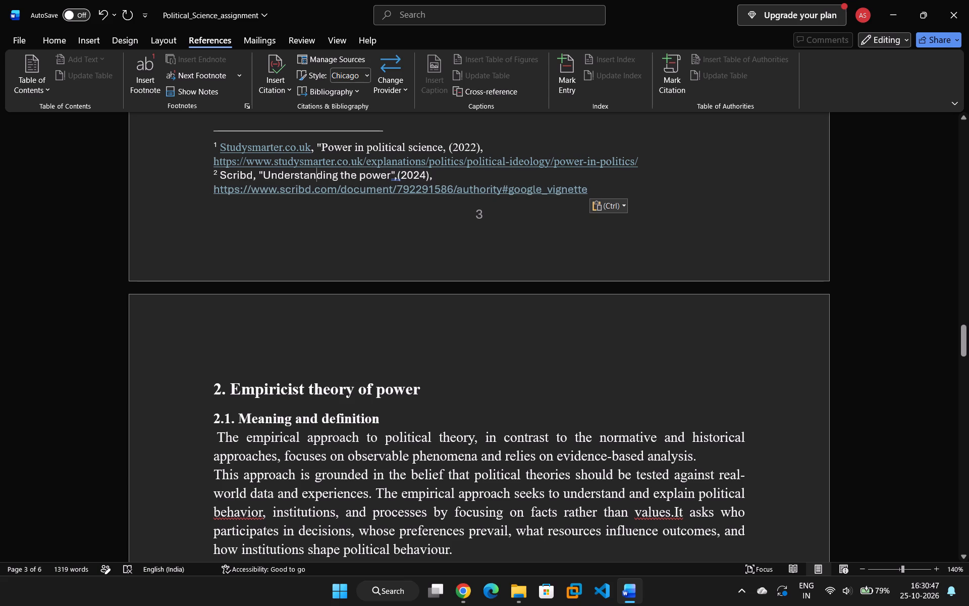
{"action": "left_click_drag", "start_coordinate": [219, 177], "coordinate": [552, 187]}
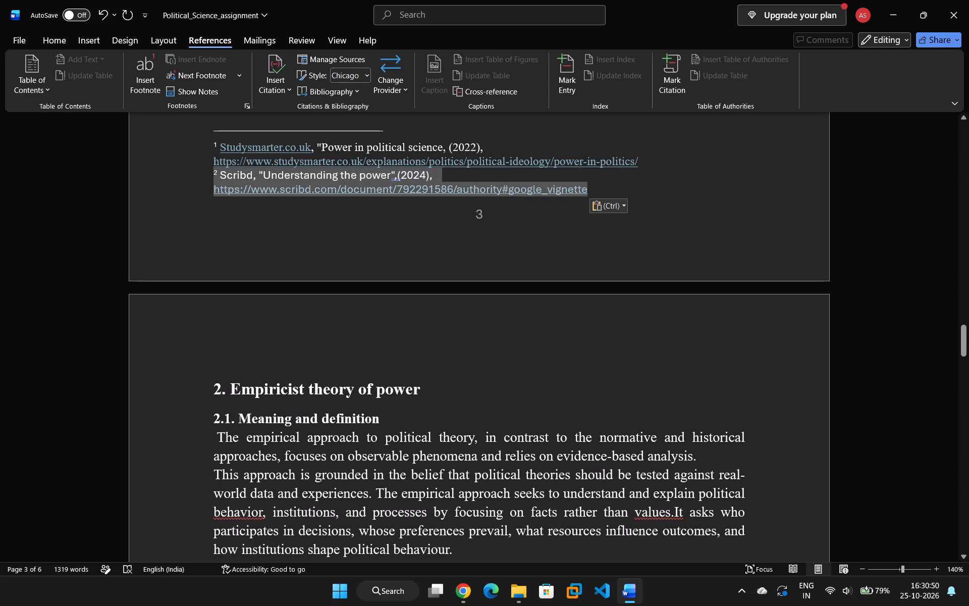
{"action": "left_click_drag", "start_coordinate": [552, 187], "coordinate": [550, 185]}
{"action": "left_click", "coordinate": [478, 176]}
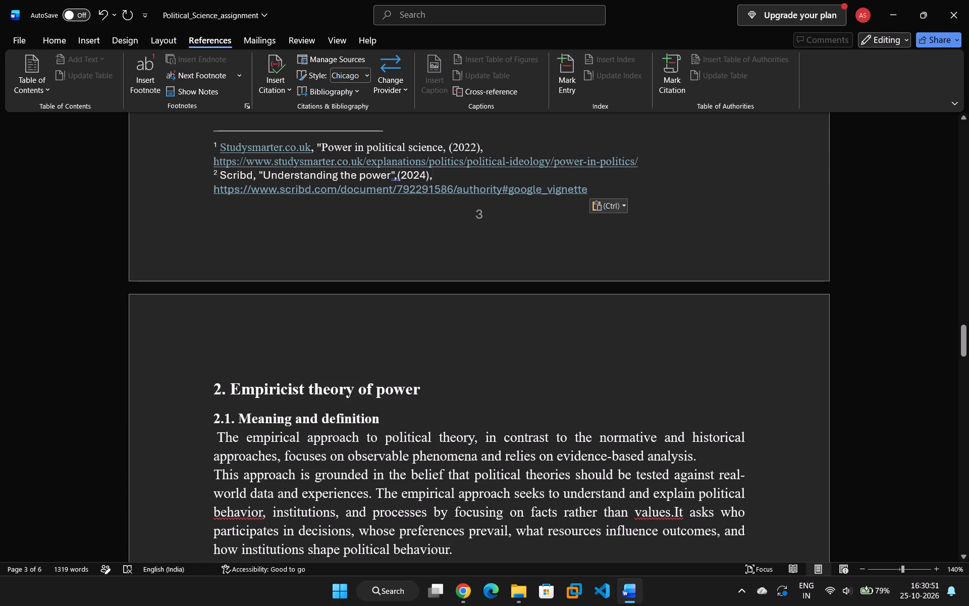
{"action": "left_click_drag", "start_coordinate": [221, 175], "coordinate": [228, 178]}
{"action": "left_click_drag", "start_coordinate": [228, 178], "coordinate": [587, 196]}
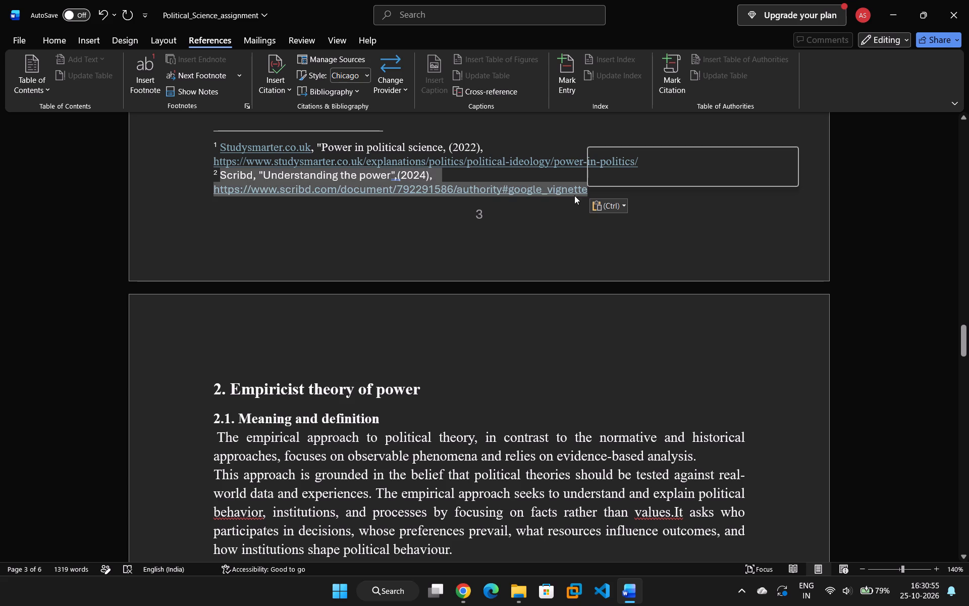
{"action": "left_click", "coordinate": [654, 158]}
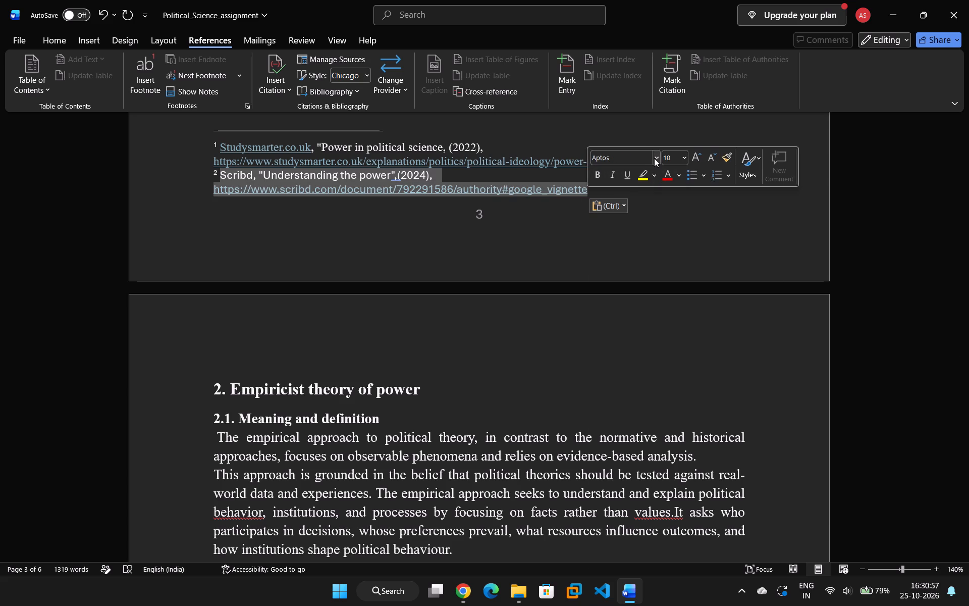
{"action": "left_click", "coordinate": [639, 245]}
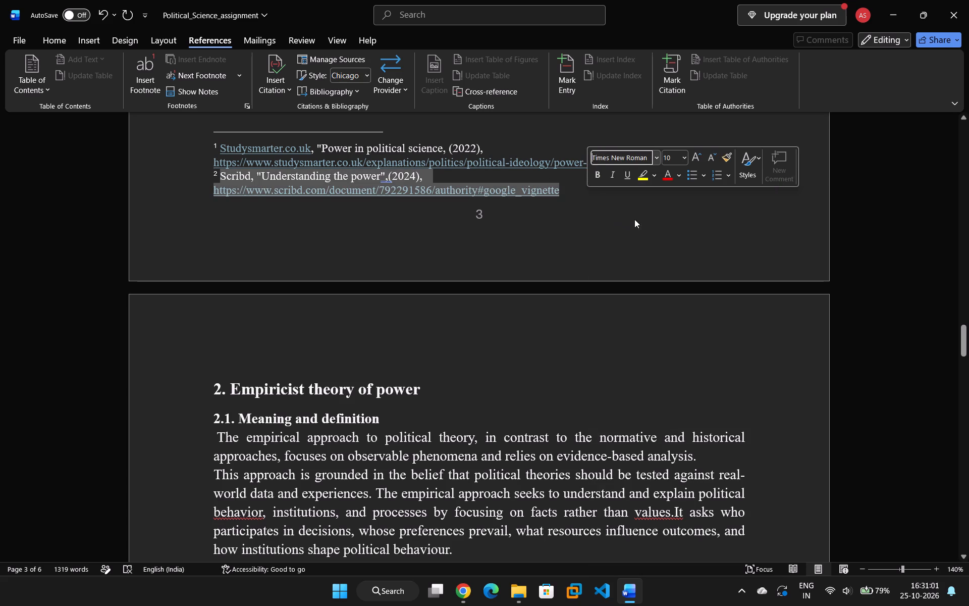
{"action": "left_click", "coordinate": [633, 208]}
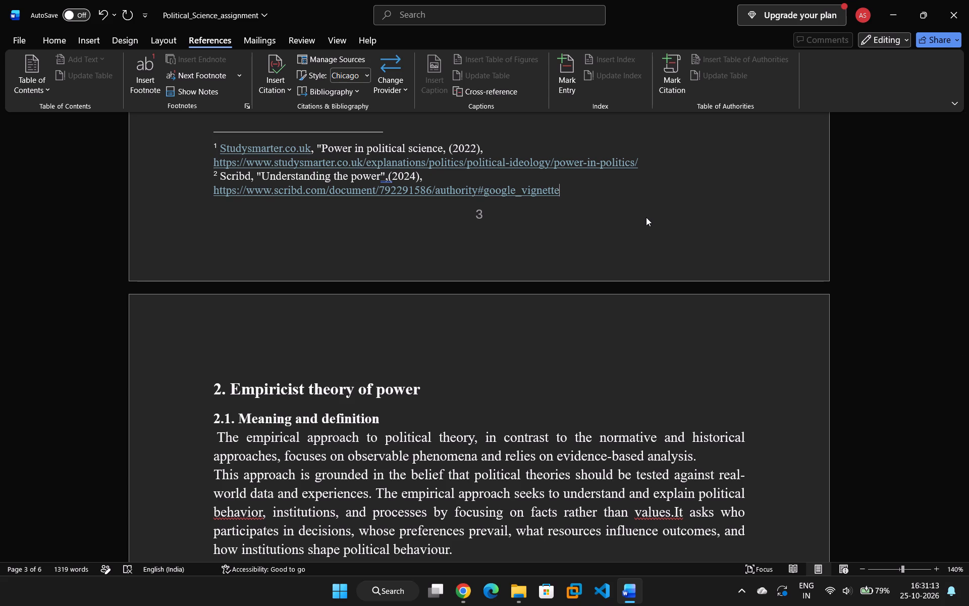
Check the font and size of section 1's body paragraphs and its heading, "Introduction and meaning of power".
{"action": "scroll", "coordinate": [646, 218], "scroll_direction": "up", "scroll_amount": 10}
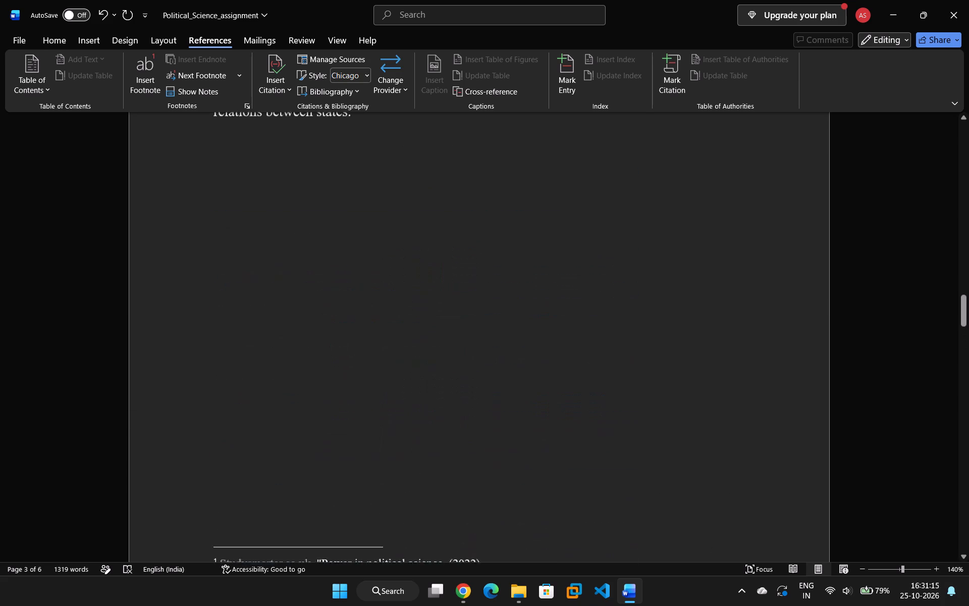
{"action": "scroll", "coordinate": [639, 225], "scroll_direction": "up", "scroll_amount": 7}
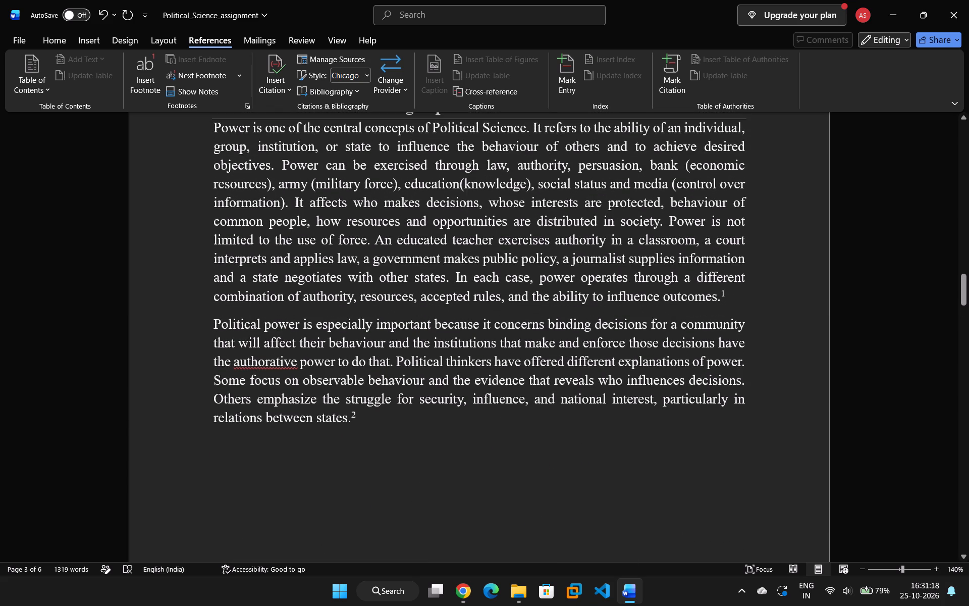
{"action": "left_click_drag", "start_coordinate": [357, 427], "coordinate": [233, 228]}
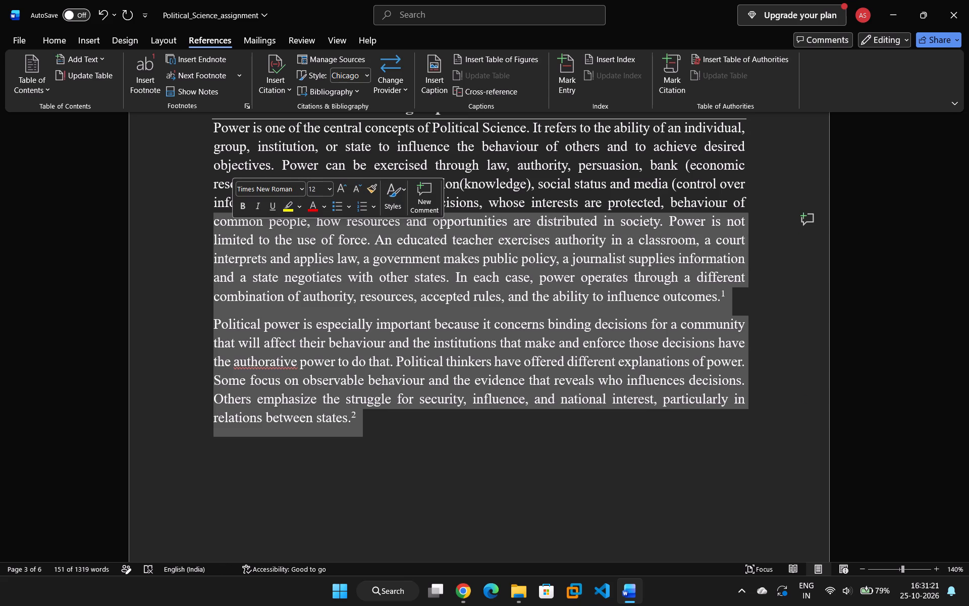
{"action": "left_click", "coordinate": [519, 340]}
{"action": "scroll", "coordinate": [482, 291], "scroll_direction": "up", "scroll_amount": 2}
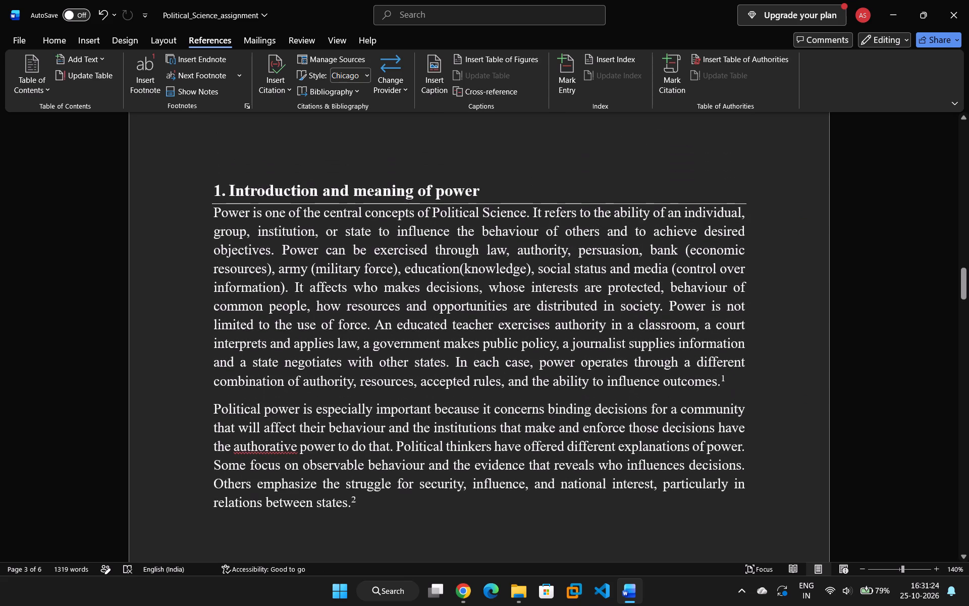
{"action": "left_click_drag", "start_coordinate": [483, 195], "coordinate": [404, 192]}
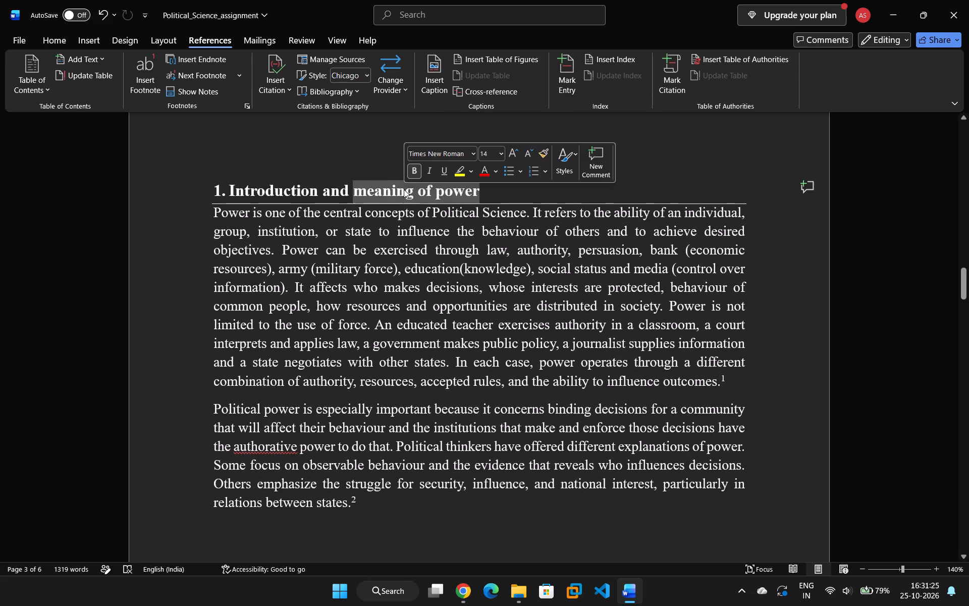
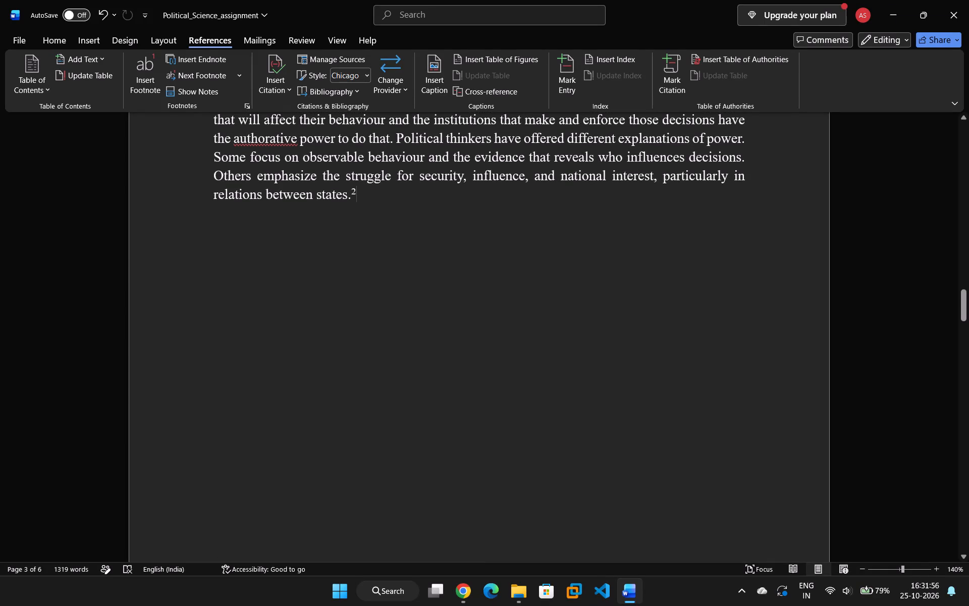
Paste the copied passage beginning "Two approaches relevant to this discussion are:" as a new paragraph after the footnote 2 reference.
{"action": "key", "text": "Return"}
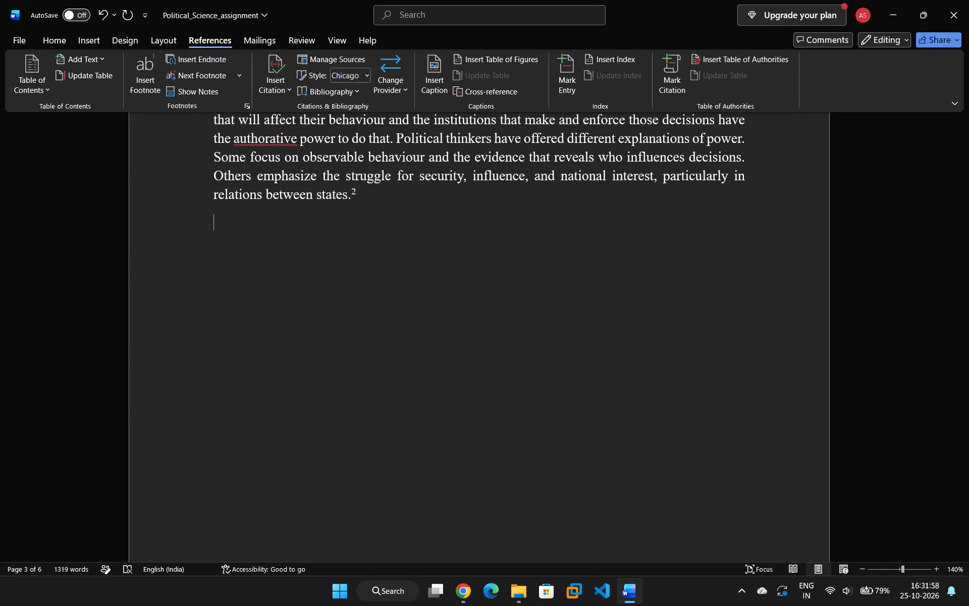
{"action": "key", "text": "ctrl+v"}
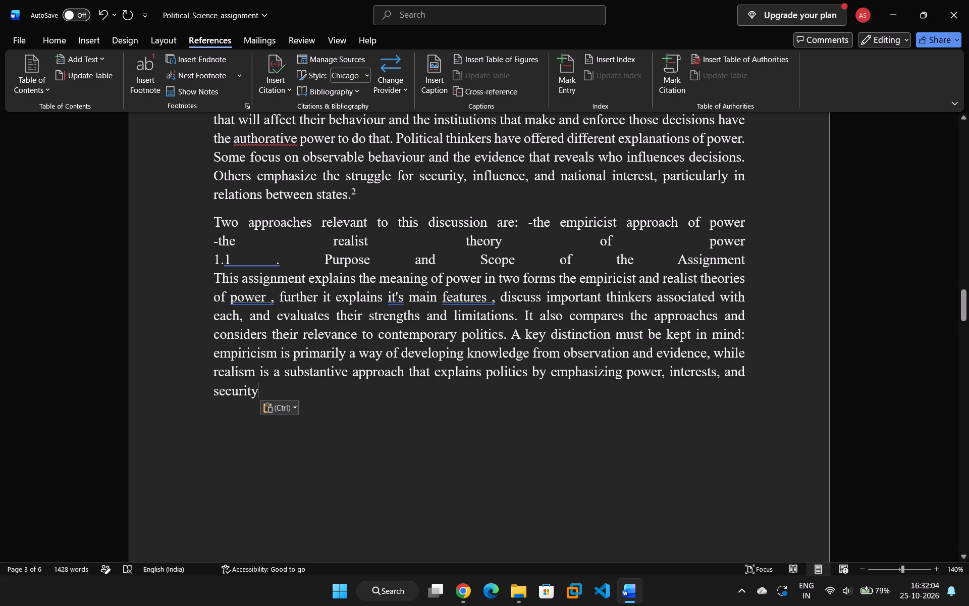
Replace all manual line breaks (^l) with a space in the pasted passage only, leaving the rest of the document unsearched.
{"action": "left_click_drag", "start_coordinate": [267, 398], "coordinate": [223, 224]}
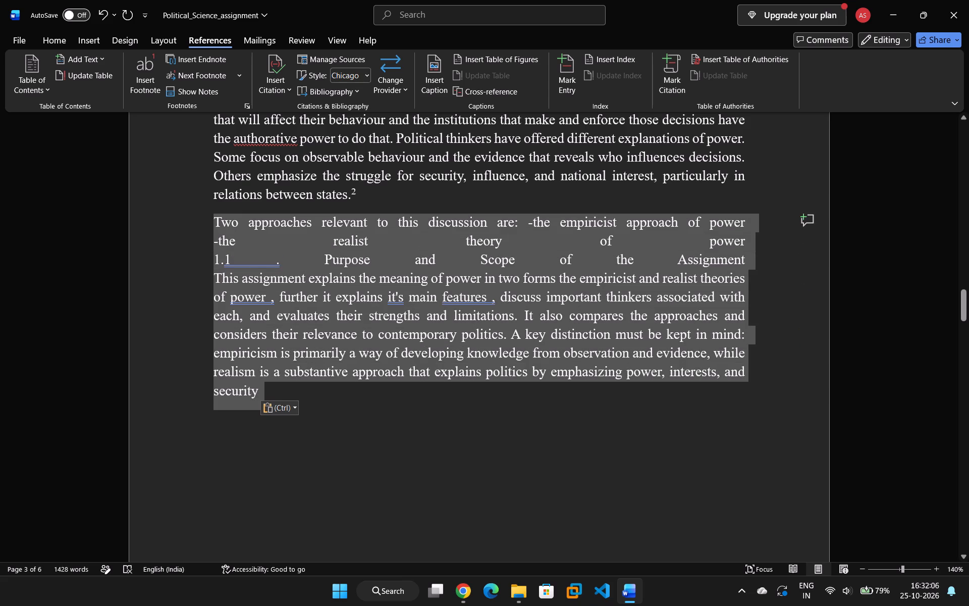
{"action": "left_click_drag", "start_coordinate": [223, 224], "coordinate": [223, 223]}
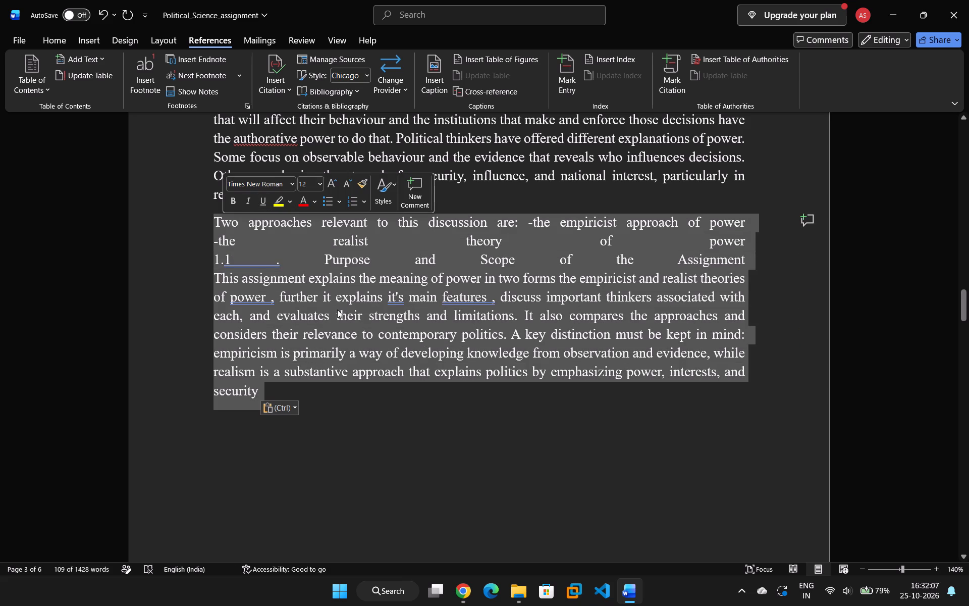
{"action": "key", "text": "ctrl+h"}
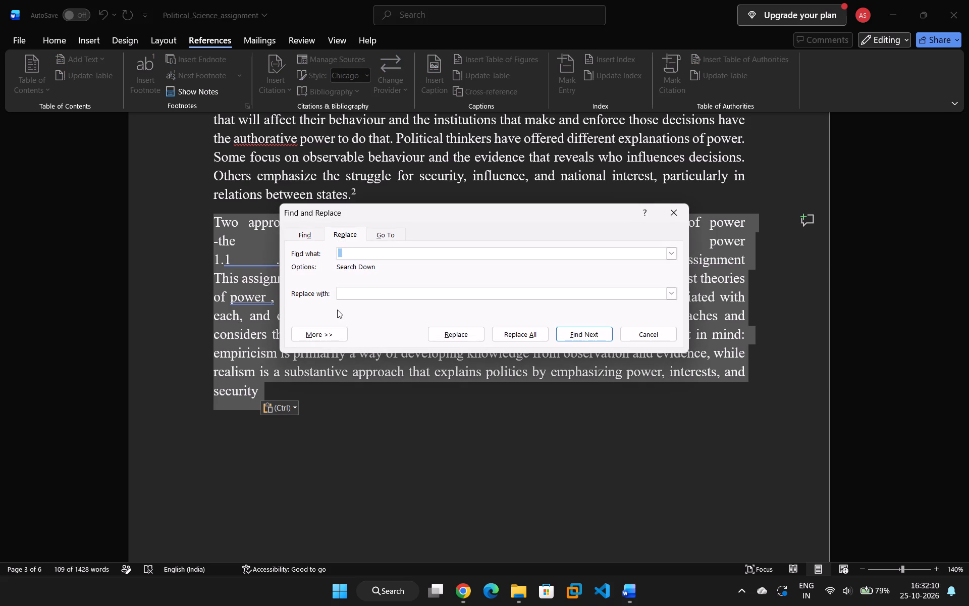
{"action": "left_click", "coordinate": [363, 250]}
{"action": "key", "text": "BackSpace"}
{"action": "key", "text": "BackSpace"}
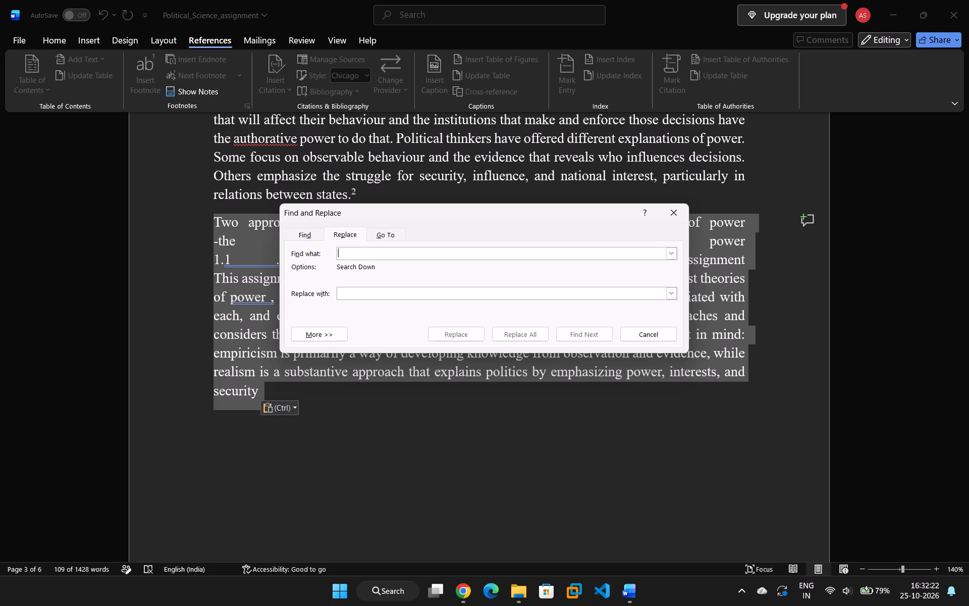
{"action": "type", "text": "^l"}
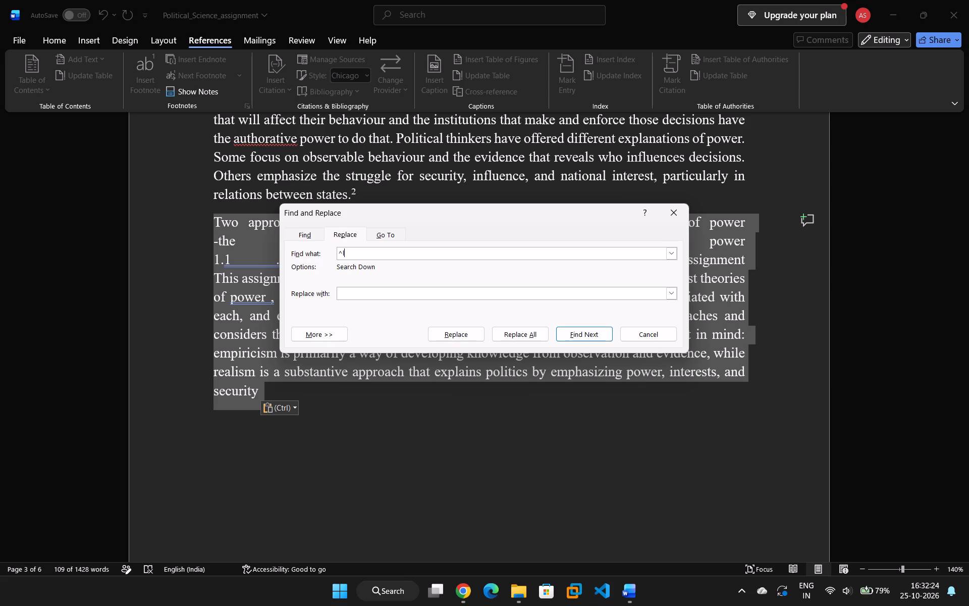
{"action": "left_click", "coordinate": [381, 288]}
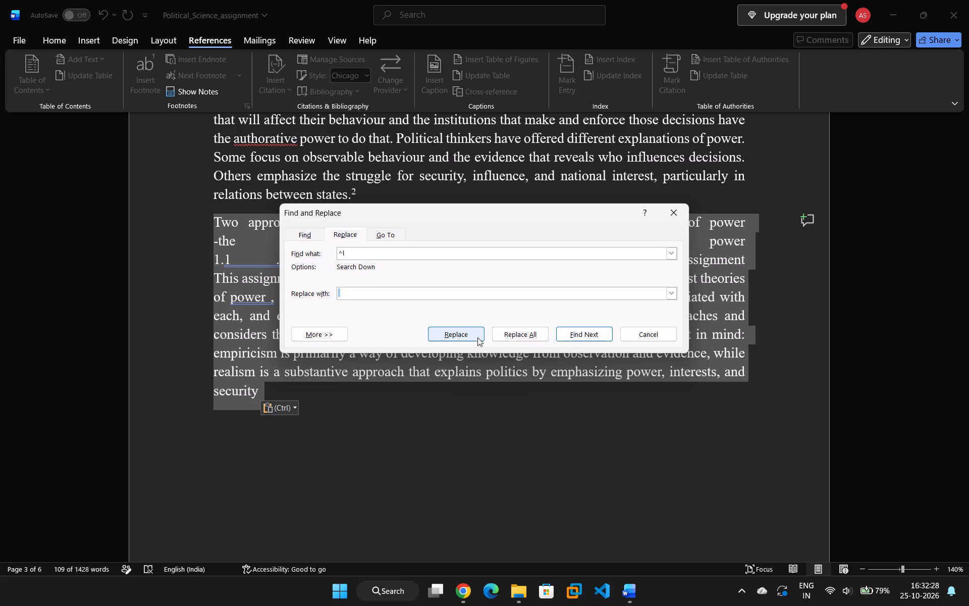
{"action": "left_click", "coordinate": [516, 339]}
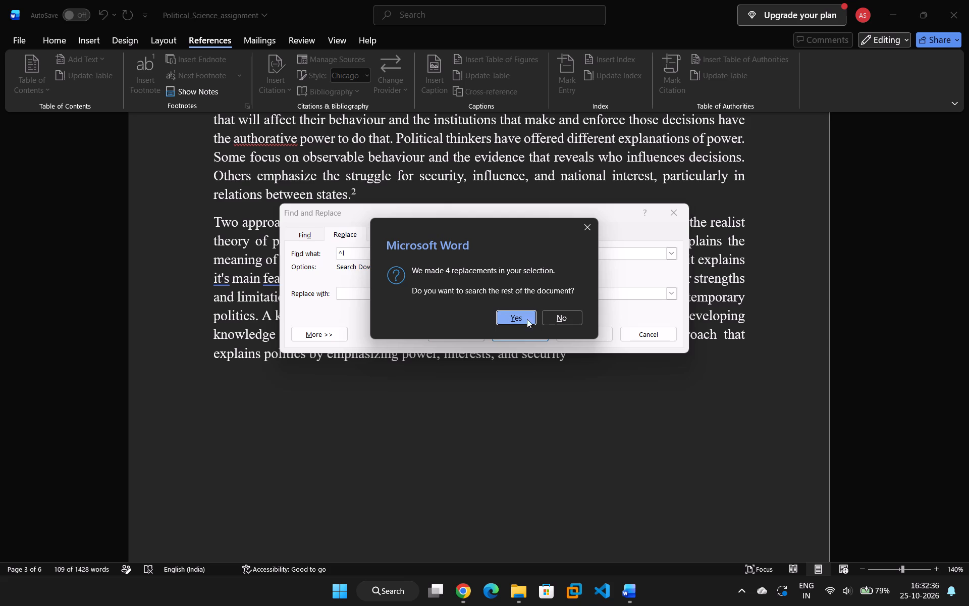
{"action": "left_click", "coordinate": [550, 318]}
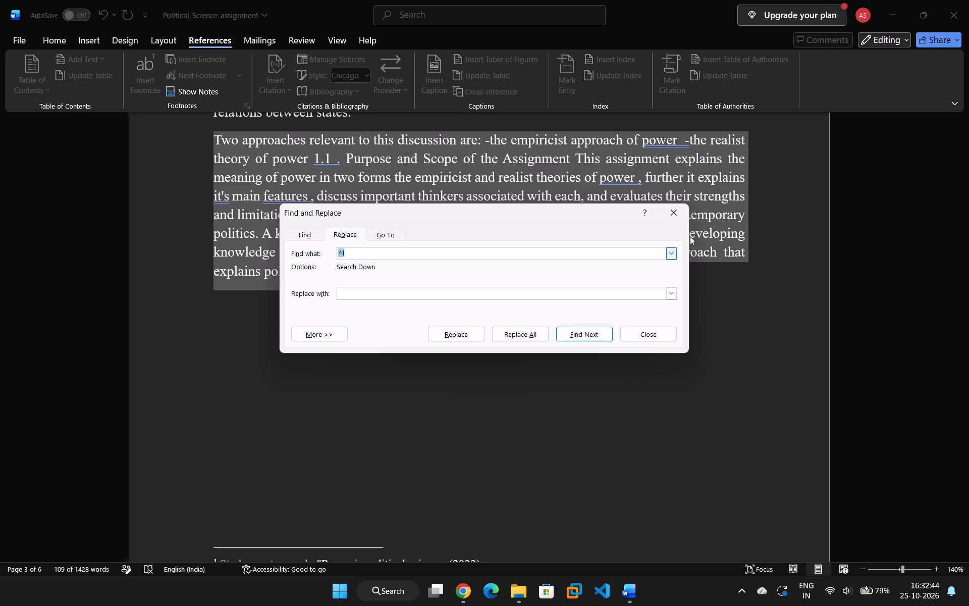
{"action": "left_click", "coordinate": [671, 215]}
{"action": "left_click", "coordinate": [528, 315]}
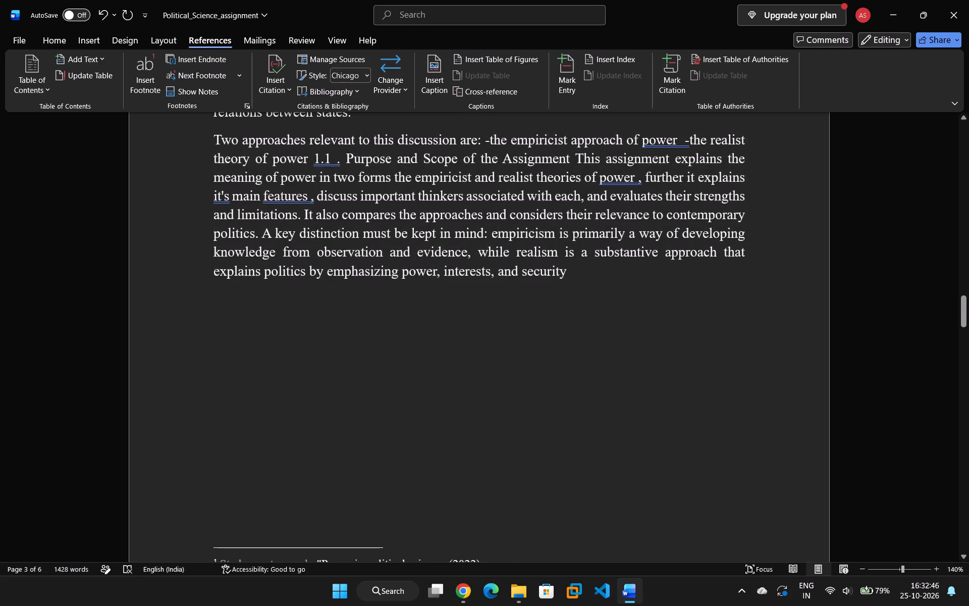
Delete the two extra spaces between "the empiricist approach of power" and "-the realist theory of power".
{"action": "scroll", "coordinate": [460, 288], "scroll_direction": "up", "scroll_amount": 2}
{"action": "left_click", "coordinate": [682, 226]}
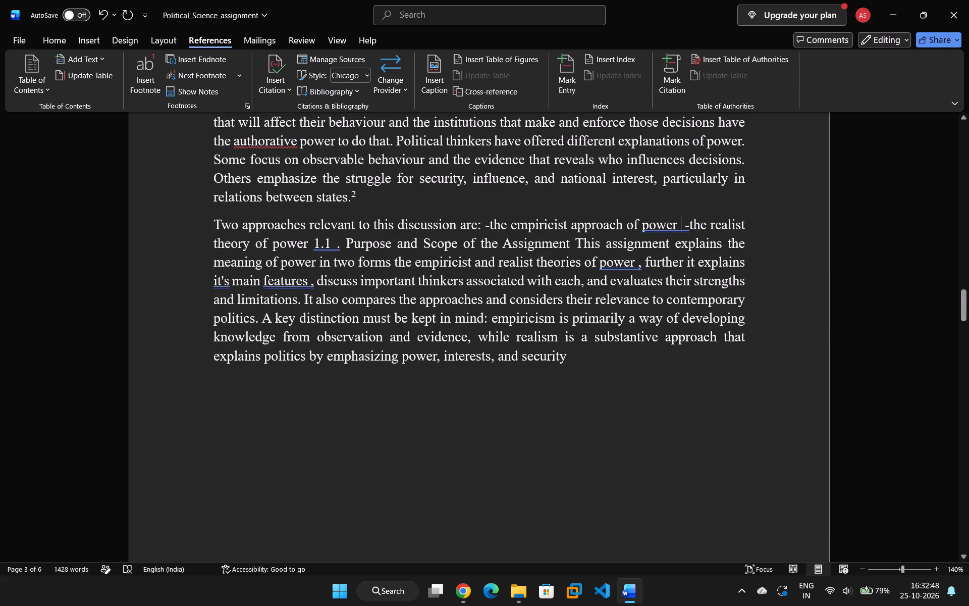
{"action": "left_click", "coordinate": [682, 226]}
{"action": "key", "text": "Right"}
{"action": "key", "text": "BackSpace"}
{"action": "key", "text": "BackSpace"}
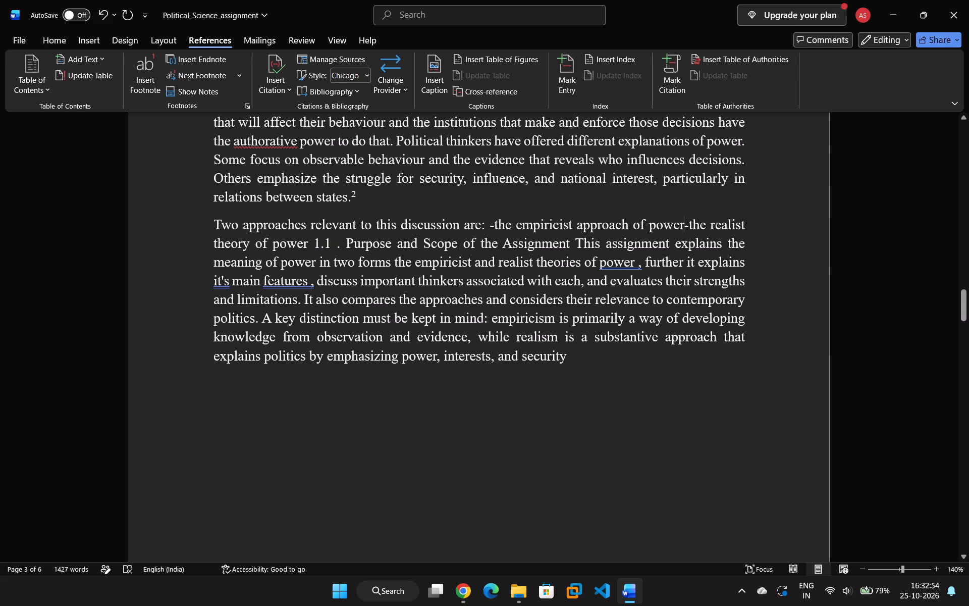
Remove the stray spaces before the commas after "features" and "theories of power", and before the full stop in "1.1.".
{"action": "left_click", "coordinate": [308, 283]}
{"action": "key", "text": "Right"}
{"action": "key", "text": "BackSpace"}
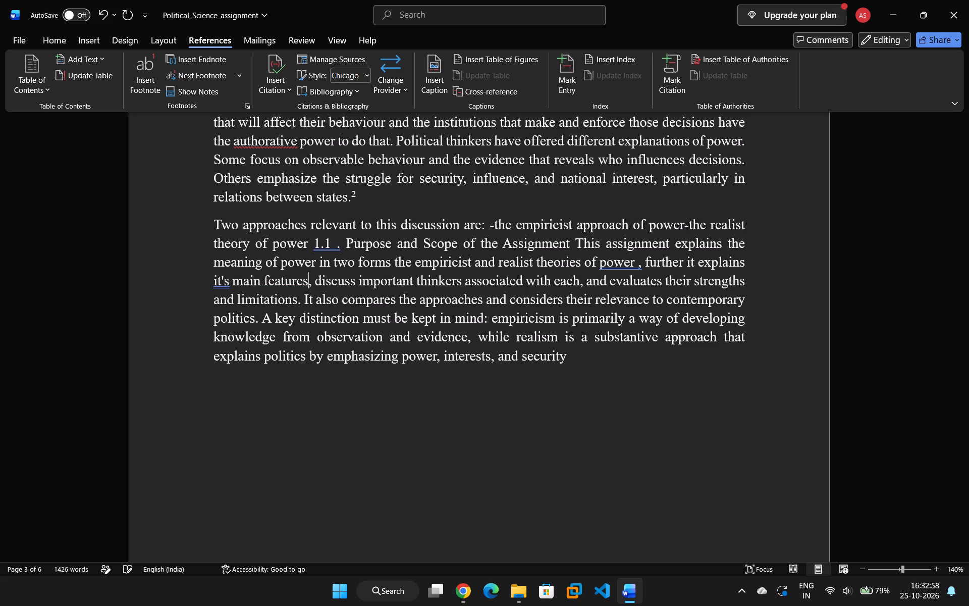
{"action": "key", "text": "Right"}
{"action": "key", "text": "Down"}
{"action": "key", "text": "Down"}
{"action": "key", "text": "Up"}
{"action": "key", "text": "Up"}
{"action": "left_click", "coordinate": [638, 264]}
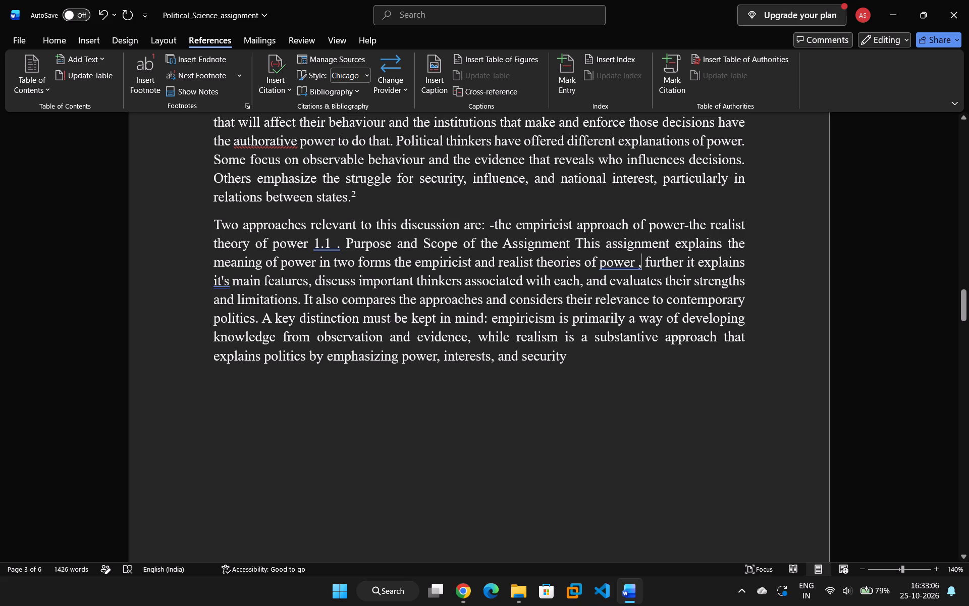
{"action": "key", "text": "Left"}
{"action": "key", "text": "BackSpace"}
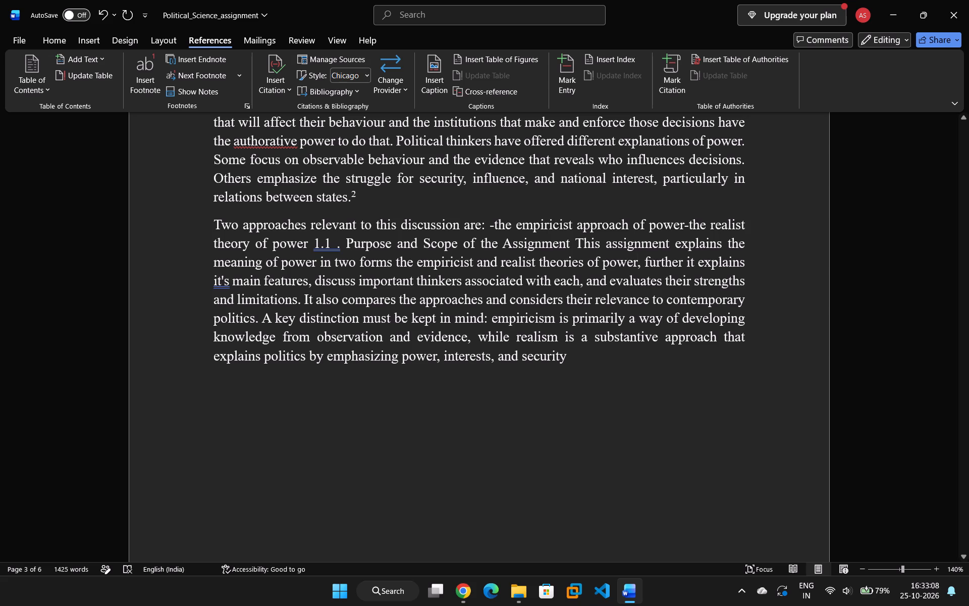
{"action": "left_click", "coordinate": [337, 246]}
{"action": "key", "text": "BackSpace"}
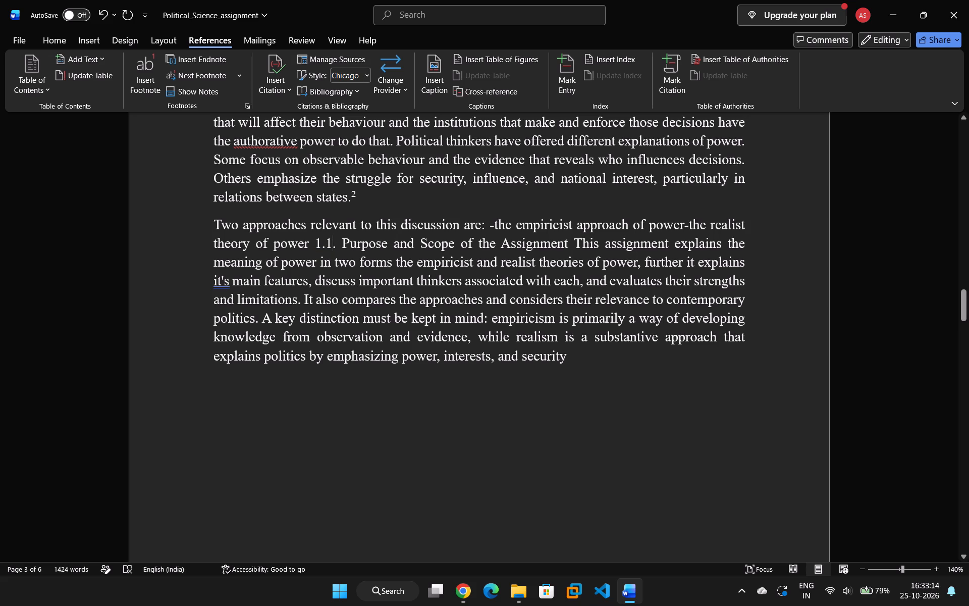
Split the pasted passage into separate paragraphs starting at "1.1. Purpose and Scope", "-the empiricist approach of power" and "-the realist theory of power".
{"action": "left_click", "coordinate": [317, 243]}
{"action": "key", "text": "Return"}
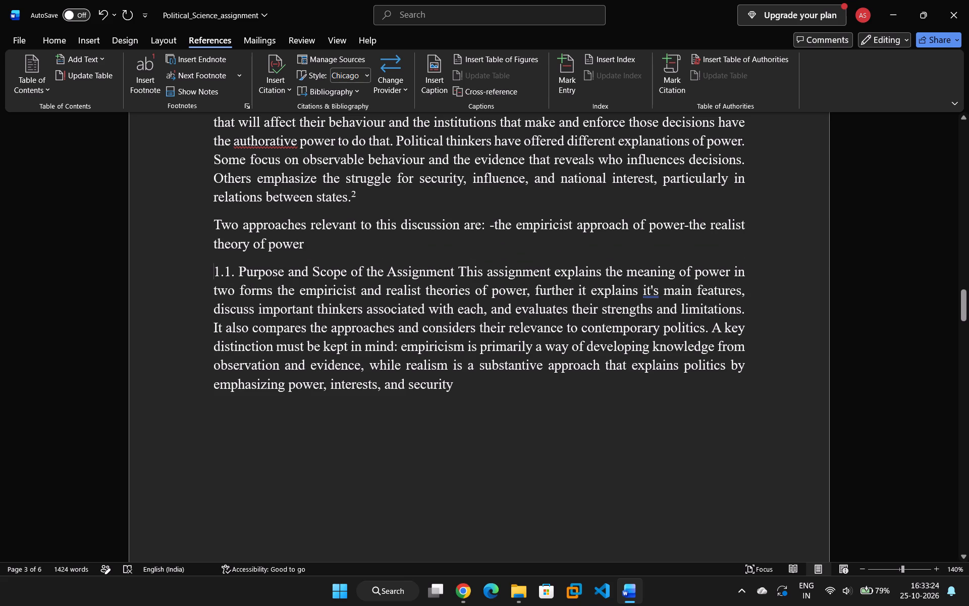
{"action": "left_click", "coordinate": [489, 226]}
{"action": "key", "text": "Return"}
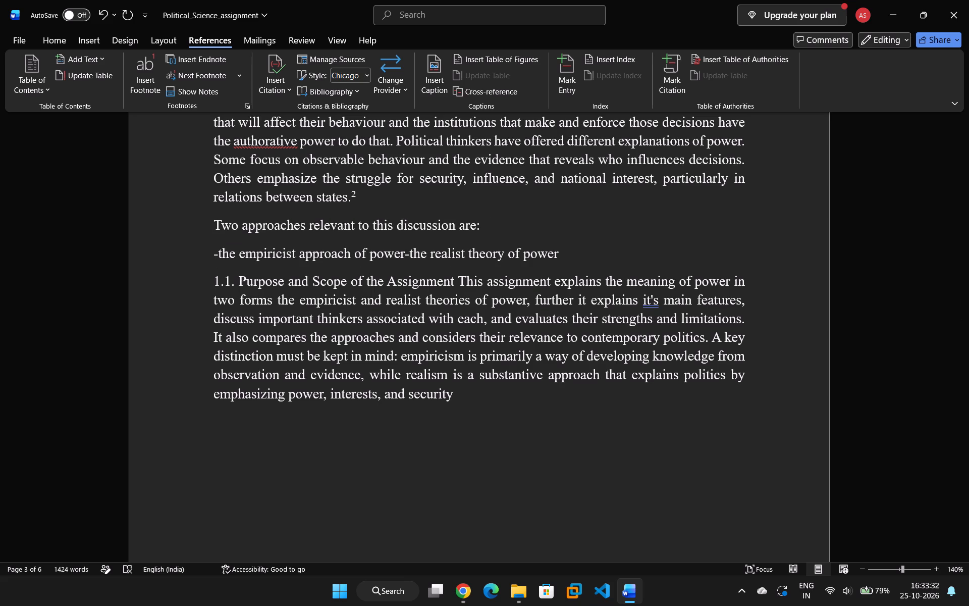
{"action": "left_click", "coordinate": [404, 255]}
{"action": "key", "text": "Return"}
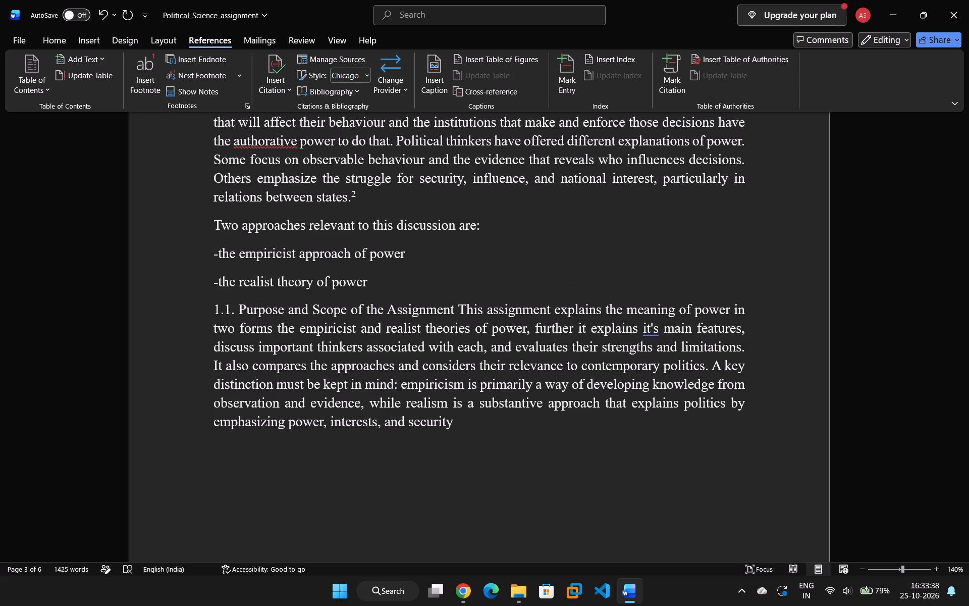
Remove the space after the three paragraphs from "Two approaches relevant to this discussion are:" to "-the realist theory of power".
{"action": "left_click_drag", "start_coordinate": [375, 284], "coordinate": [331, 267]}
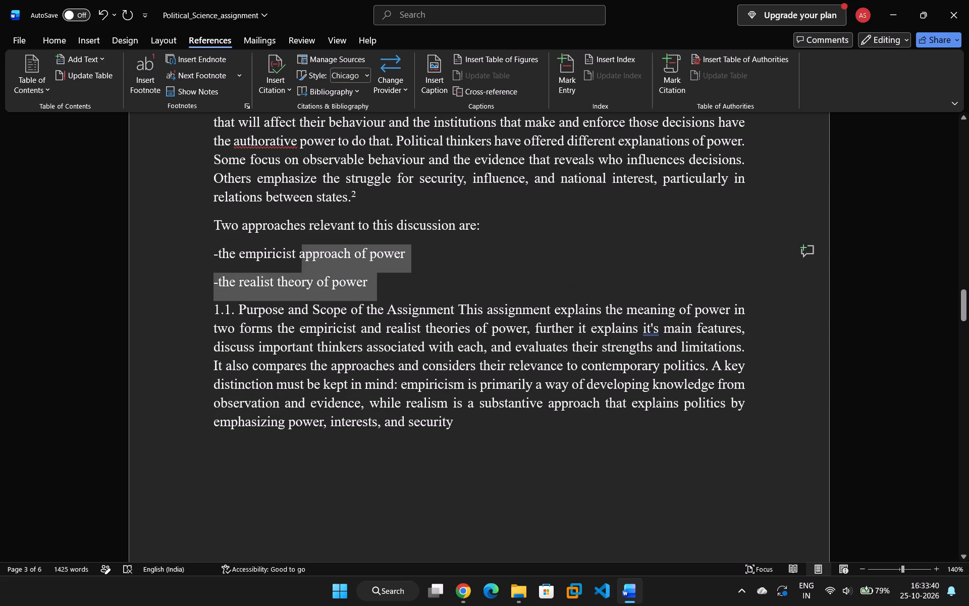
{"action": "left_click_drag", "start_coordinate": [331, 267], "coordinate": [220, 247]}
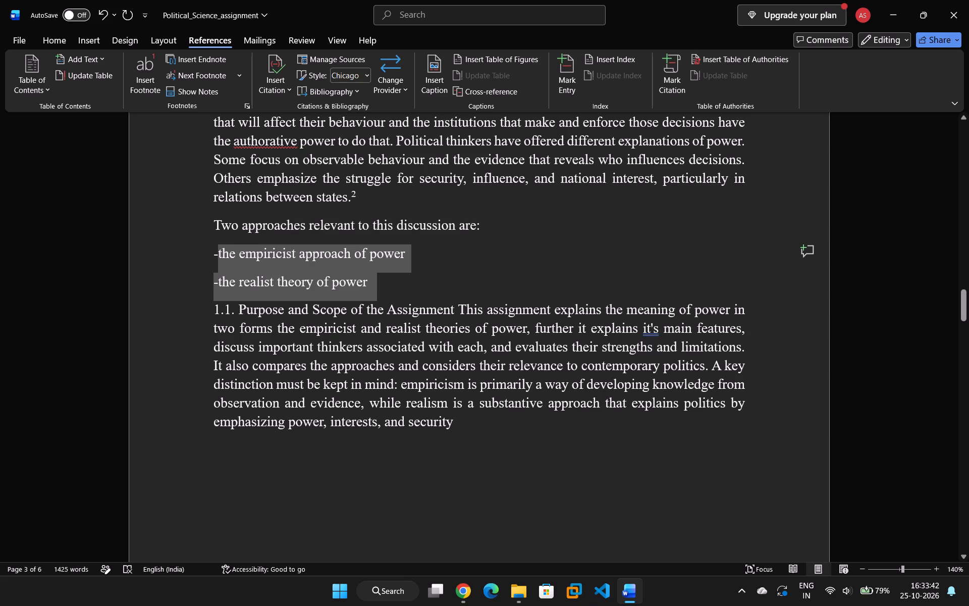
{"action": "left_click_drag", "start_coordinate": [220, 247], "coordinate": [214, 247]}
{"action": "left_click_drag", "start_coordinate": [214, 247], "coordinate": [215, 239]}
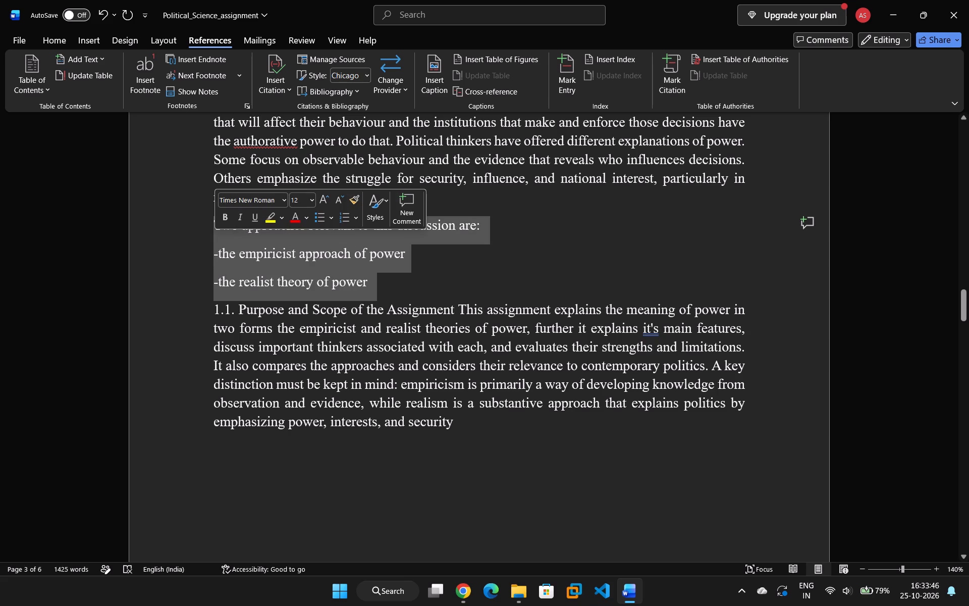
{"action": "left_click", "coordinate": [63, 42]}
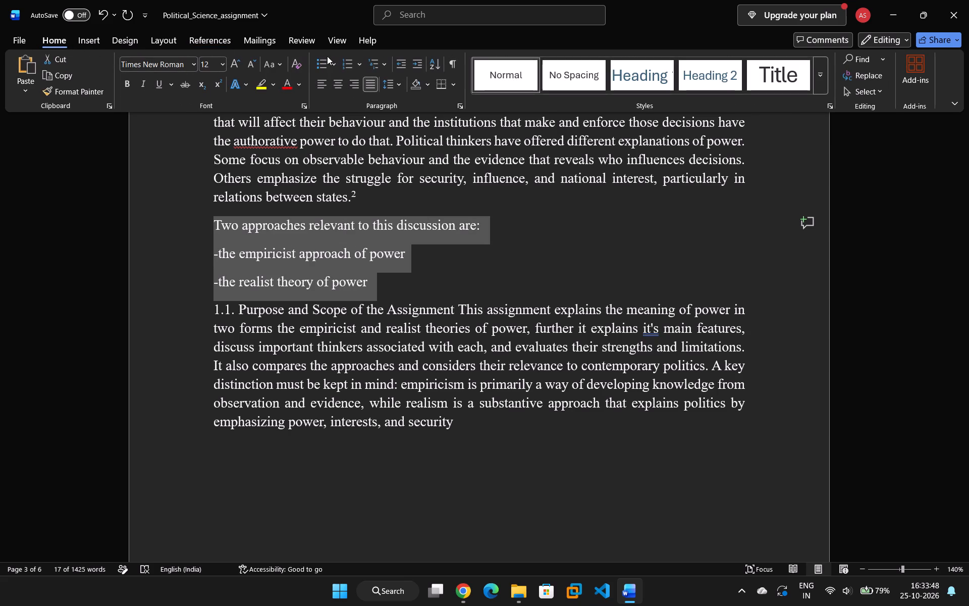
{"action": "left_click", "coordinate": [398, 83]}
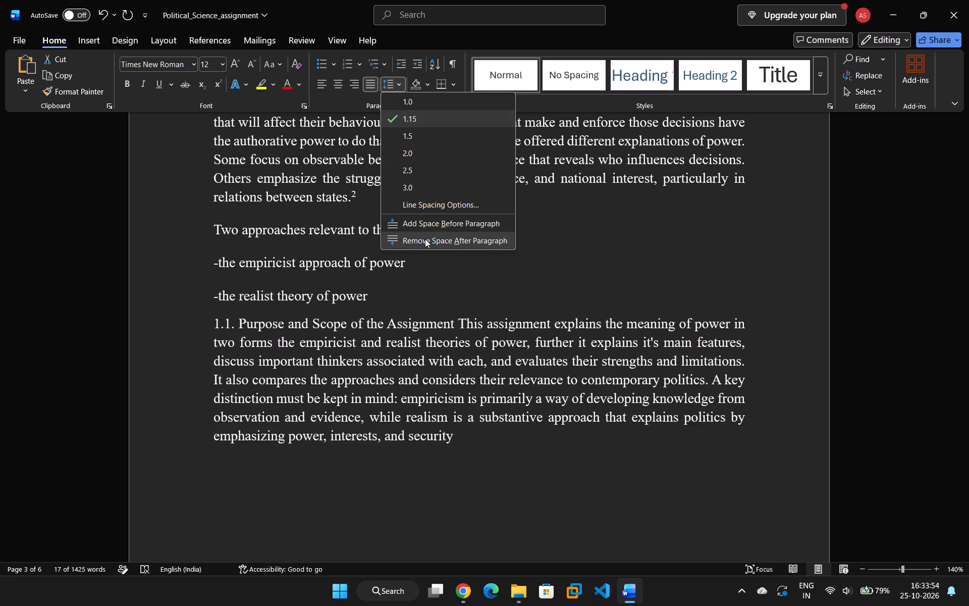
{"action": "left_click", "coordinate": [425, 240]}
{"action": "left_click", "coordinate": [399, 254]}
Add space after the "-the realist theory of power" paragraph to separate it from the 1.1. paragraph.
{"action": "left_click_drag", "start_coordinate": [381, 262], "coordinate": [332, 255]}
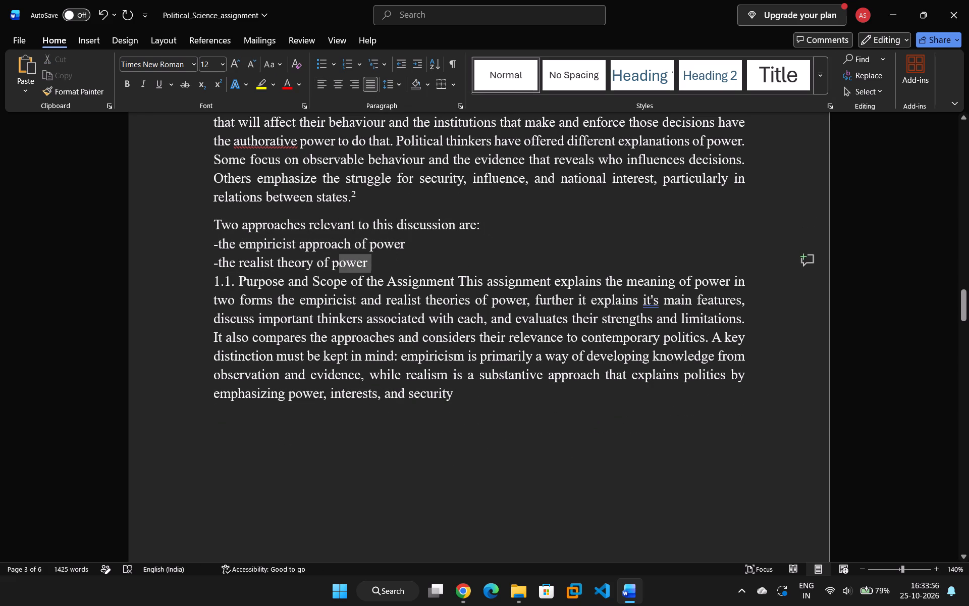
{"action": "left_click_drag", "start_coordinate": [332, 255], "coordinate": [220, 262]}
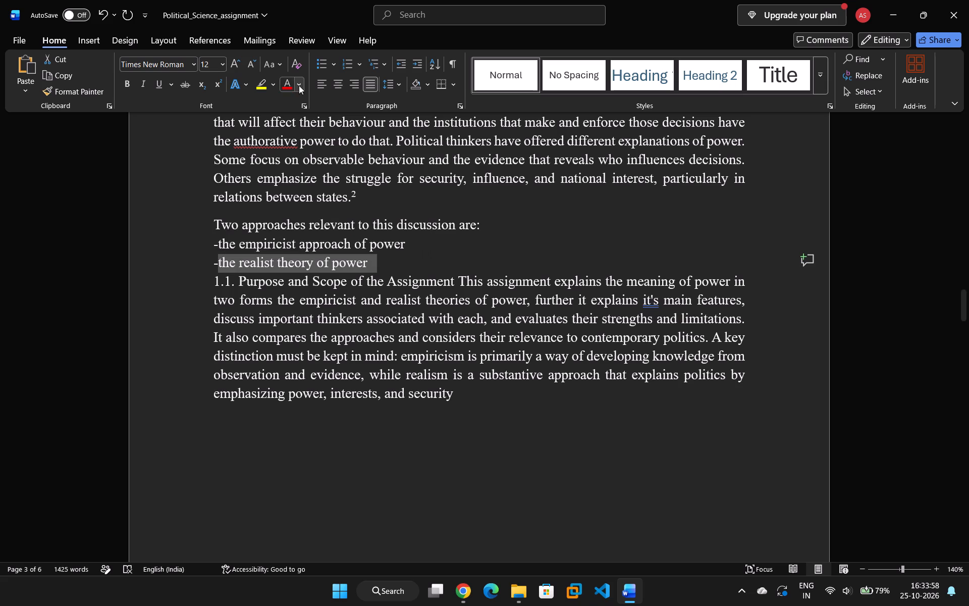
{"action": "left_click", "coordinate": [397, 83]}
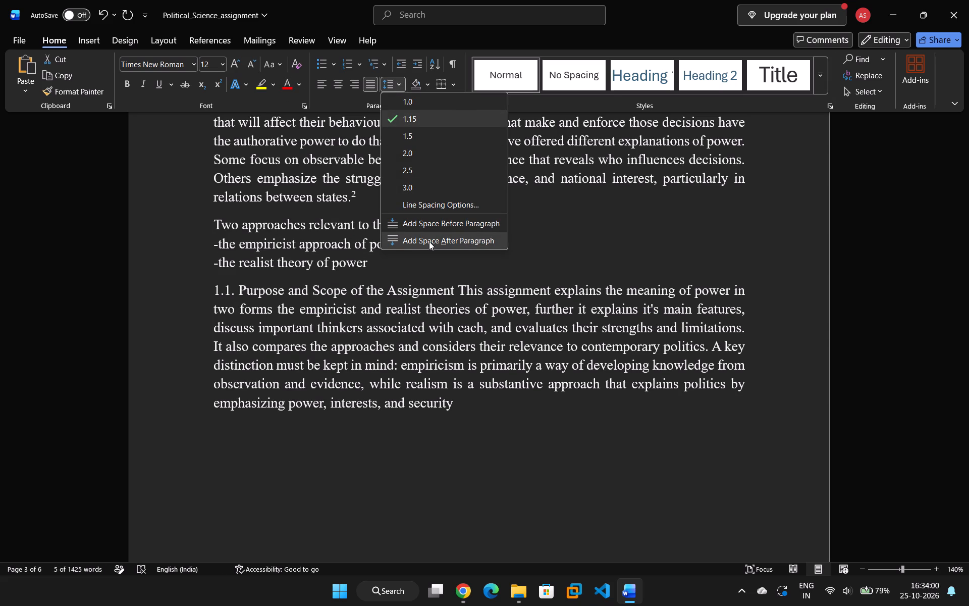
{"action": "left_click", "coordinate": [429, 241]}
{"action": "left_click", "coordinate": [425, 252]}
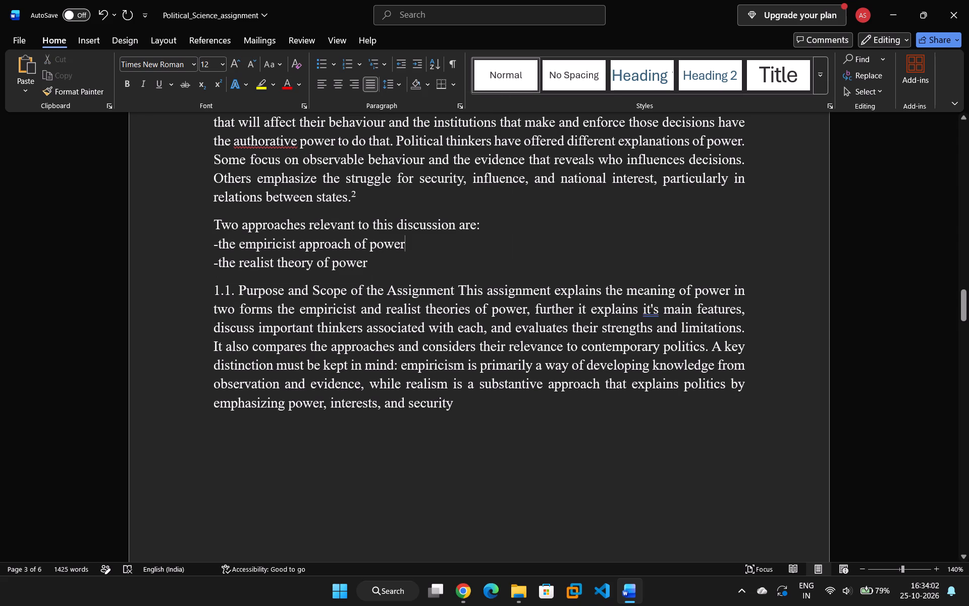
Make the "Two approaches relevant to this discussion are:" line and the two approach lines below it bold.
{"action": "left_click_drag", "start_coordinate": [383, 269], "coordinate": [232, 223]}
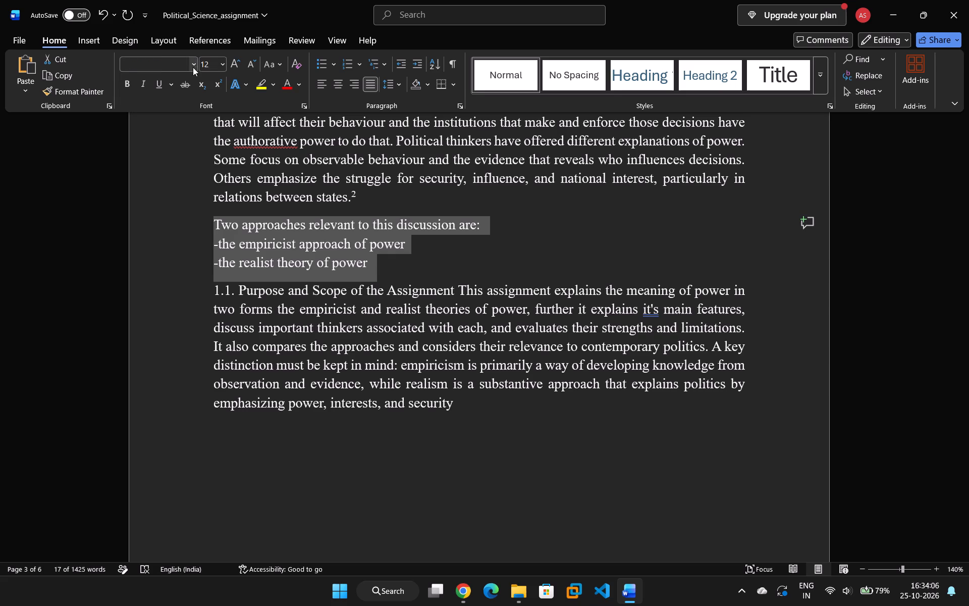
{"action": "left_click", "coordinate": [128, 88]}
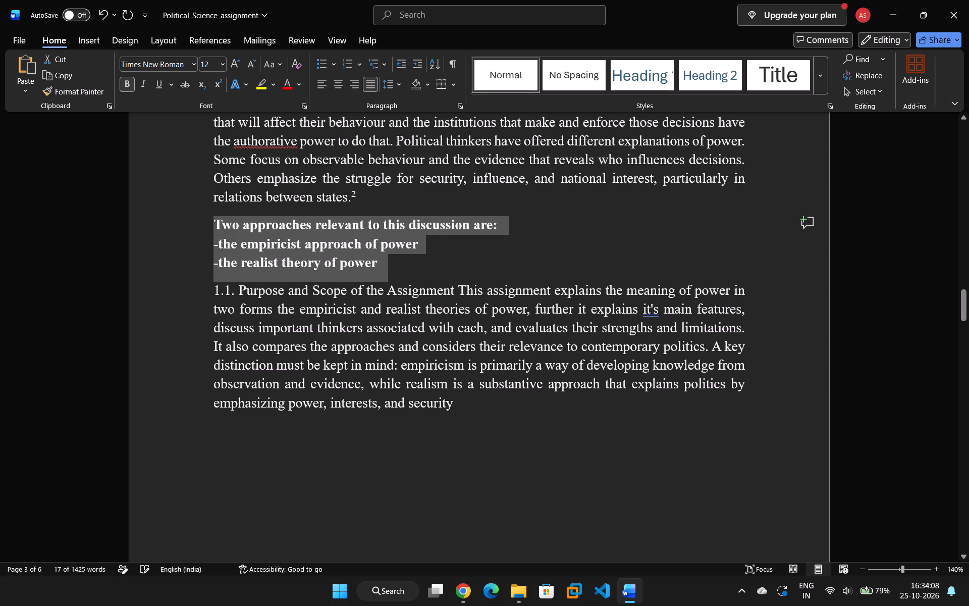
{"action": "left_click", "coordinate": [467, 246]}
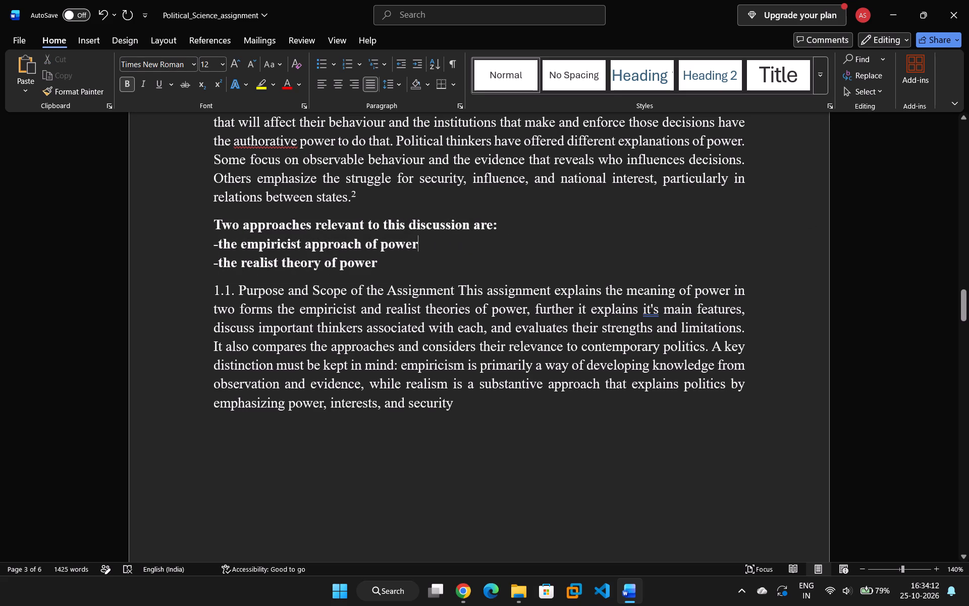
Review the layout and spacing of section 1, from its heading to the end of the 1.1. paragraph.
{"action": "scroll", "coordinate": [348, 256], "scroll_direction": "down", "scroll_amount": 1}
{"action": "scroll", "coordinate": [349, 256], "scroll_direction": "up", "scroll_amount": 7}
{"action": "scroll", "coordinate": [355, 253], "scroll_direction": "down", "scroll_amount": 1}
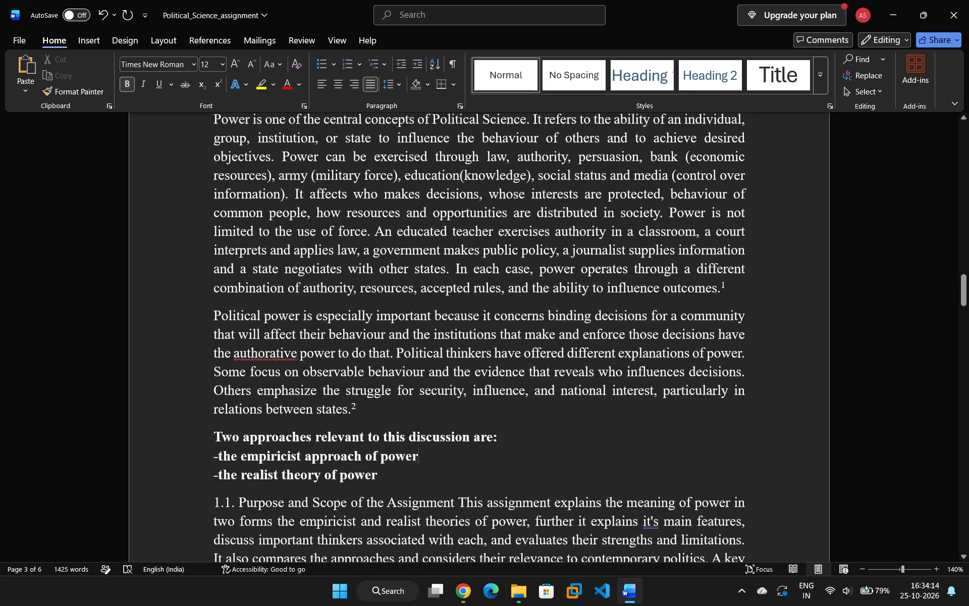
{"action": "scroll", "coordinate": [360, 250], "scroll_direction": "down", "scroll_amount": 5}
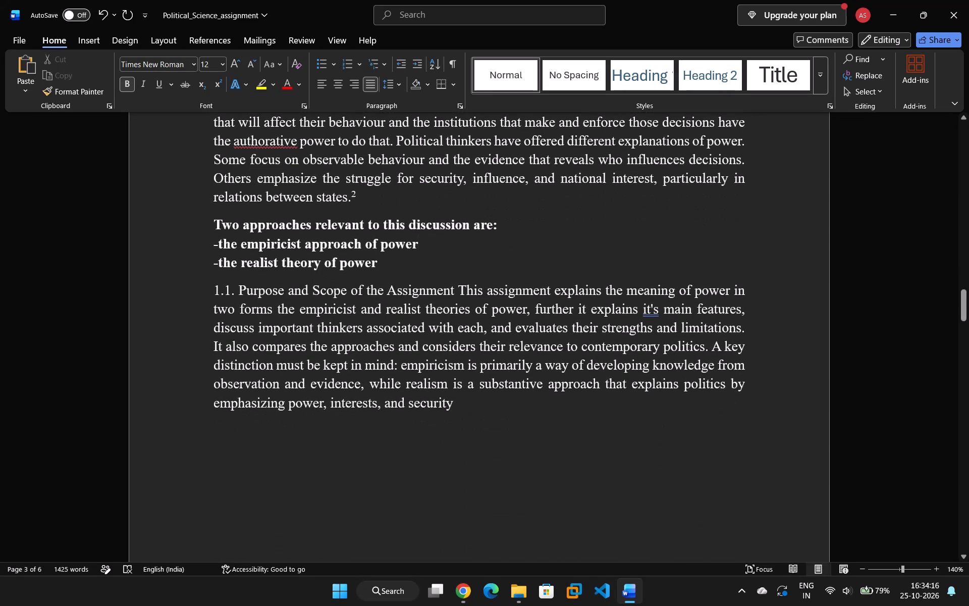
{"action": "scroll", "coordinate": [363, 249], "scroll_direction": "down", "scroll_amount": 1}
{"action": "scroll", "coordinate": [363, 249], "scroll_direction": "up", "scroll_amount": 5}
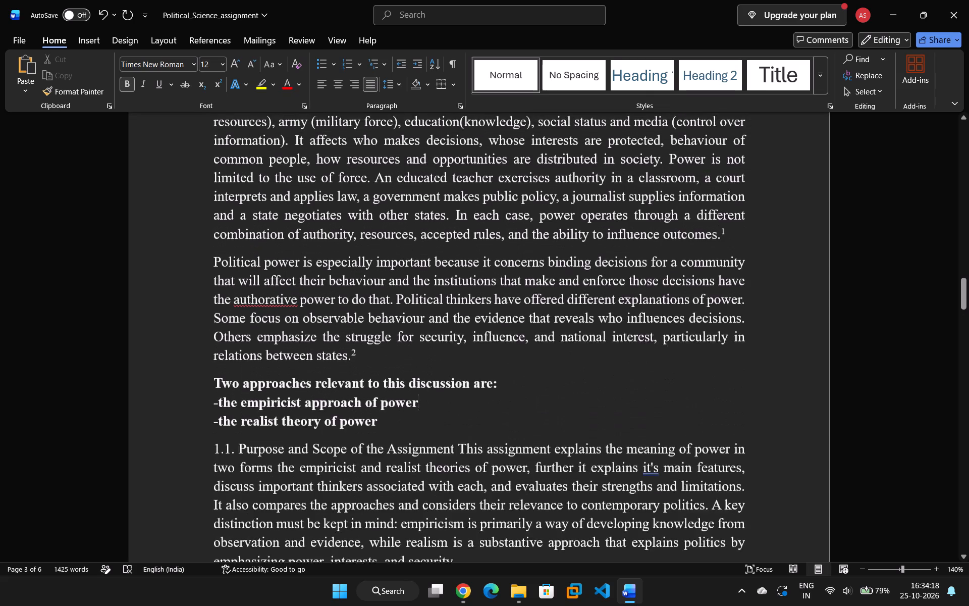
{"action": "scroll", "coordinate": [363, 249], "scroll_direction": "up", "scroll_amount": 2}
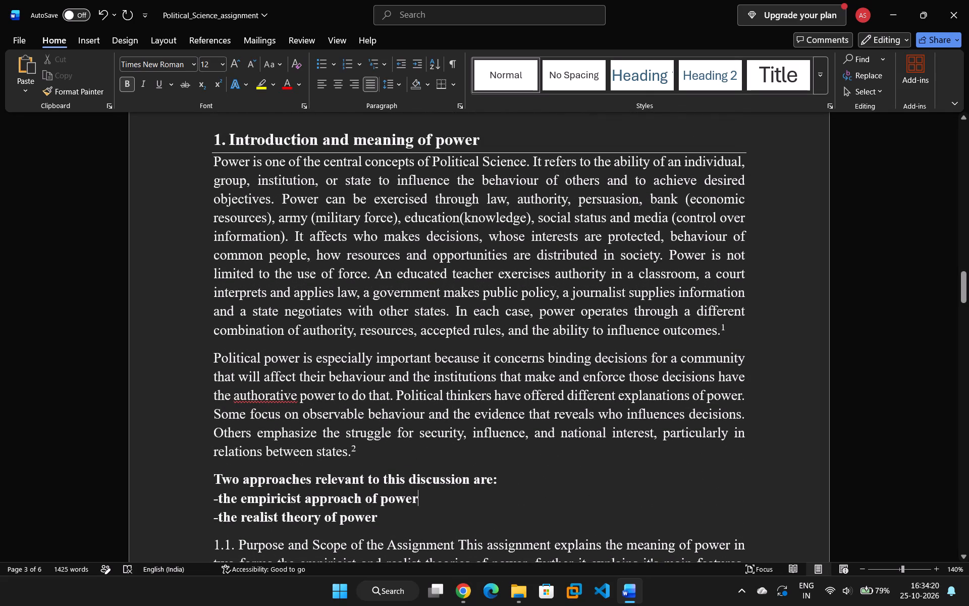
{"action": "scroll", "coordinate": [368, 258], "scroll_direction": "down", "scroll_amount": 3, "text": "ctrl"}
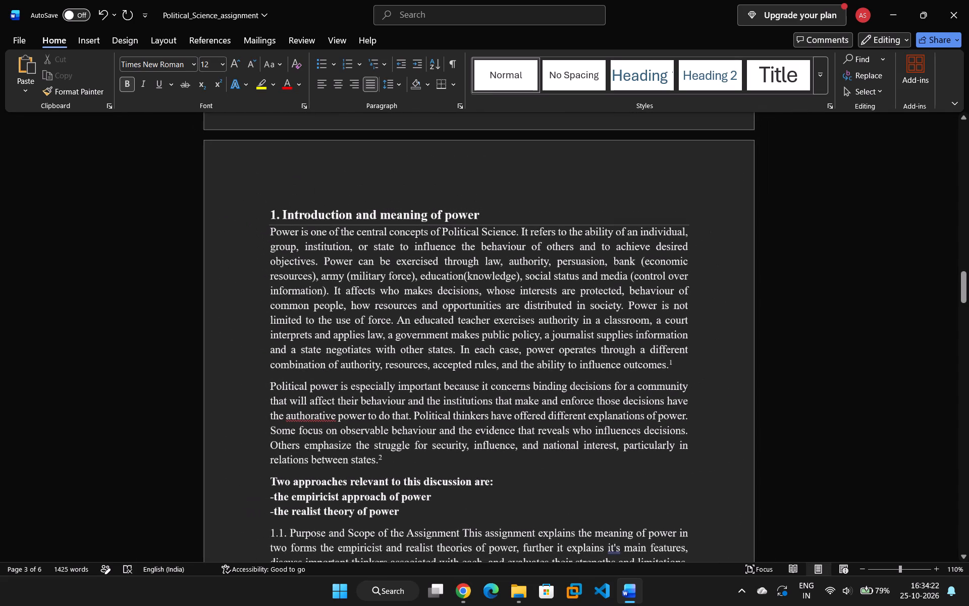
{"action": "scroll", "coordinate": [371, 261], "scroll_direction": "down", "scroll_amount": 3}
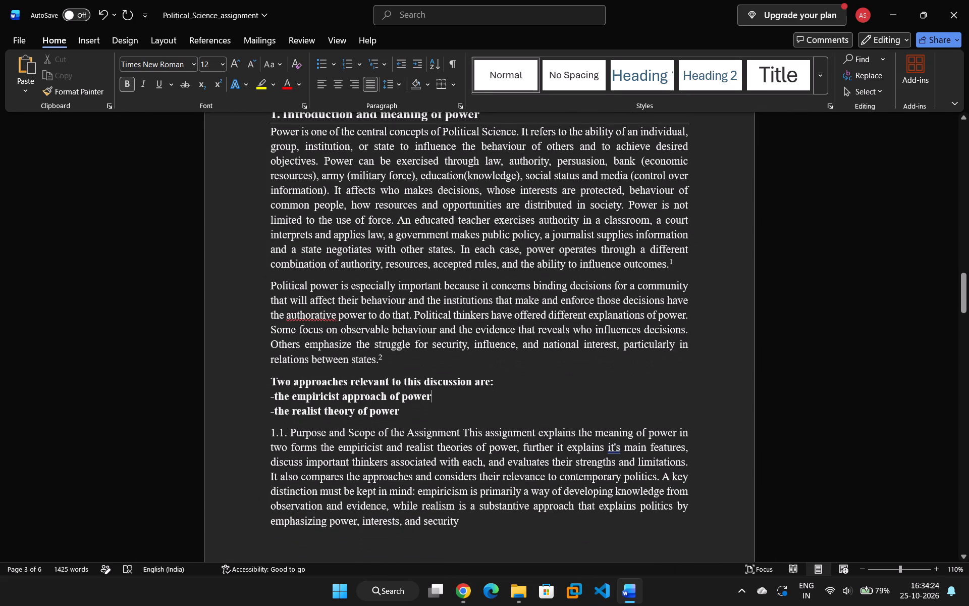
{"action": "scroll", "coordinate": [380, 257], "scroll_direction": "up", "scroll_amount": 1}
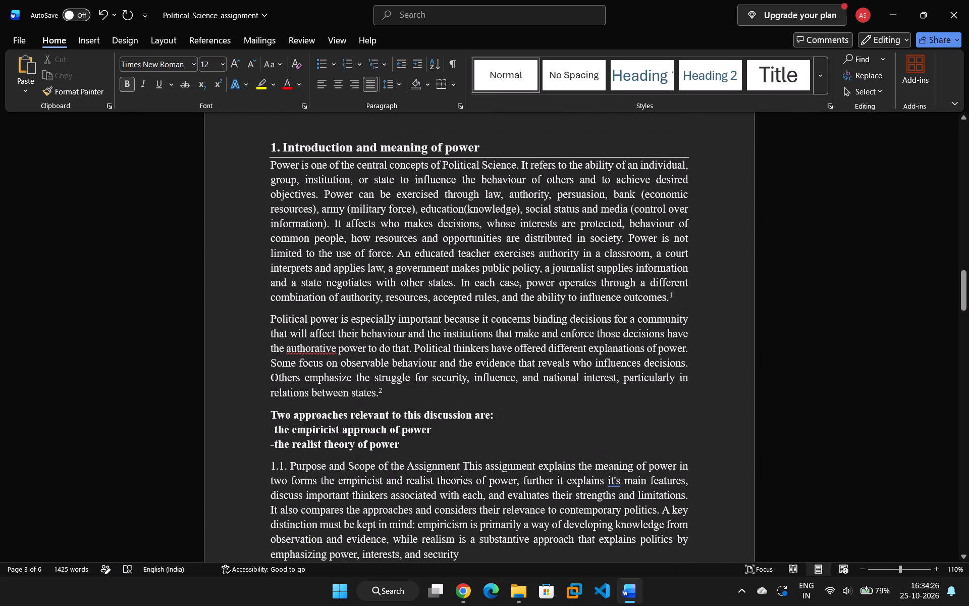
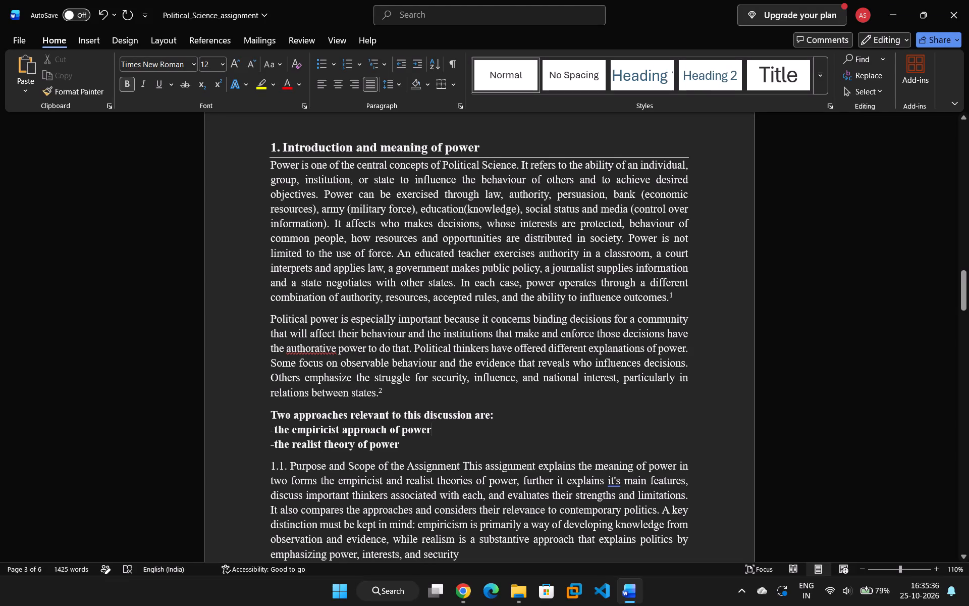
Capitalize "Meaning" and "Power" in section 1's heading so it reads "Introduction and Meaning of Power".
{"action": "left_click", "coordinate": [388, 144]}
{"action": "key", "text": "BackSpace"}
{"action": "key", "text": "shift+m"}
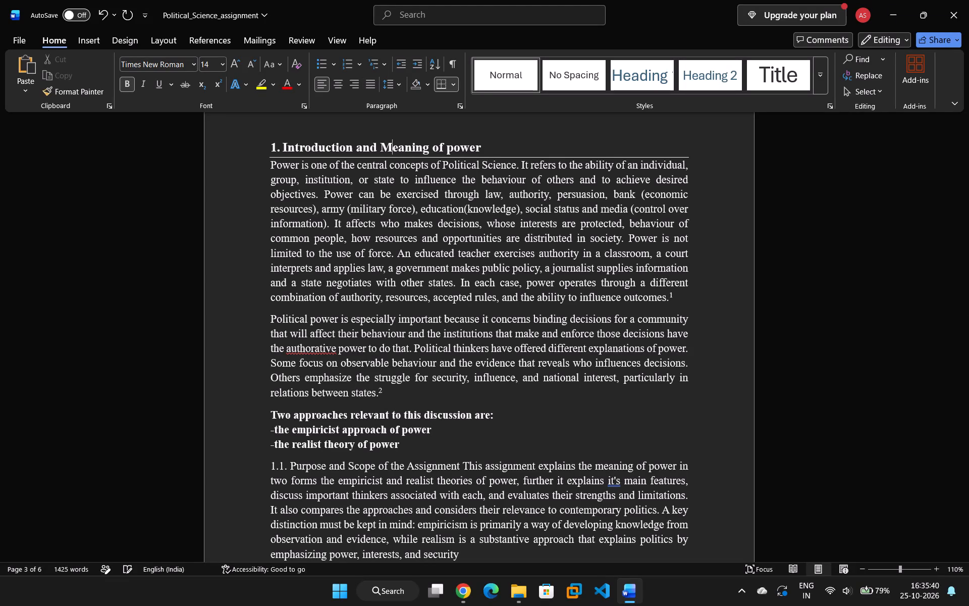
{"action": "left_click", "coordinate": [452, 148]}
{"action": "key", "text": "BackSpace"}
{"action": "key", "text": "shift+p"}
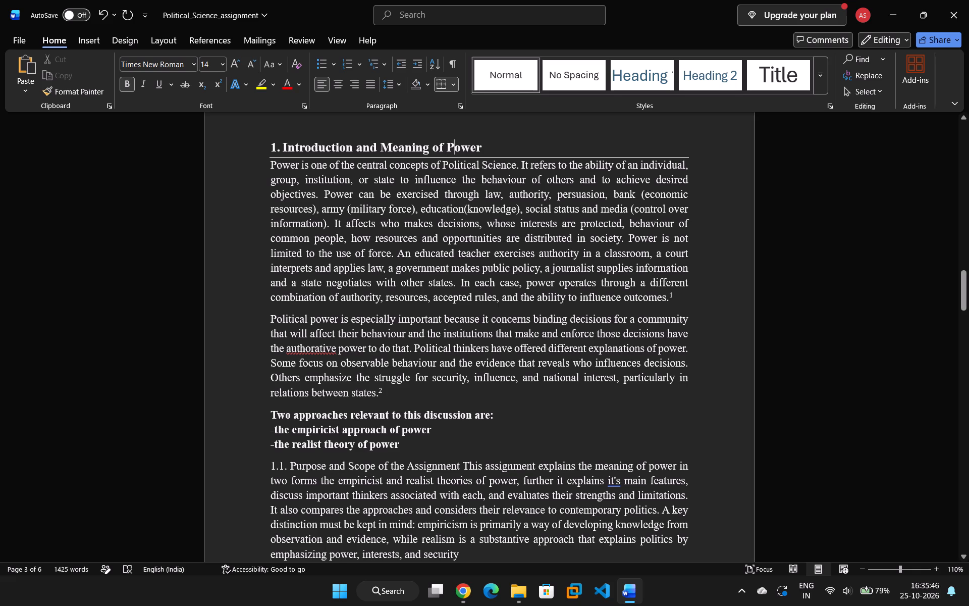
Insert the missing space between "education" and "(knowledge)" in section 1's first paragraph.
{"action": "scroll", "coordinate": [545, 245], "scroll_direction": "down", "scroll_amount": 1}
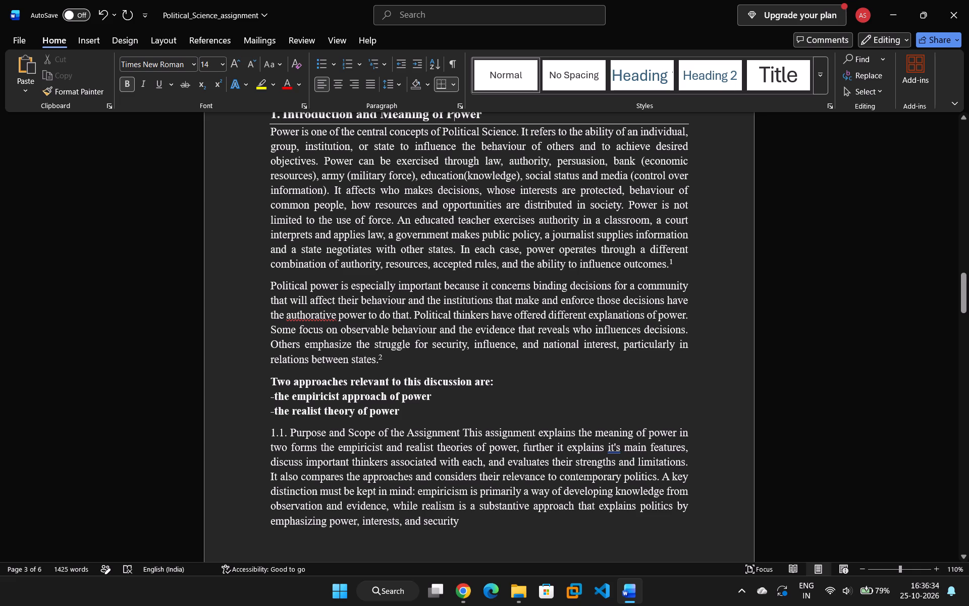
{"action": "left_click", "coordinate": [463, 175]}
{"action": "key", "text": "space"}
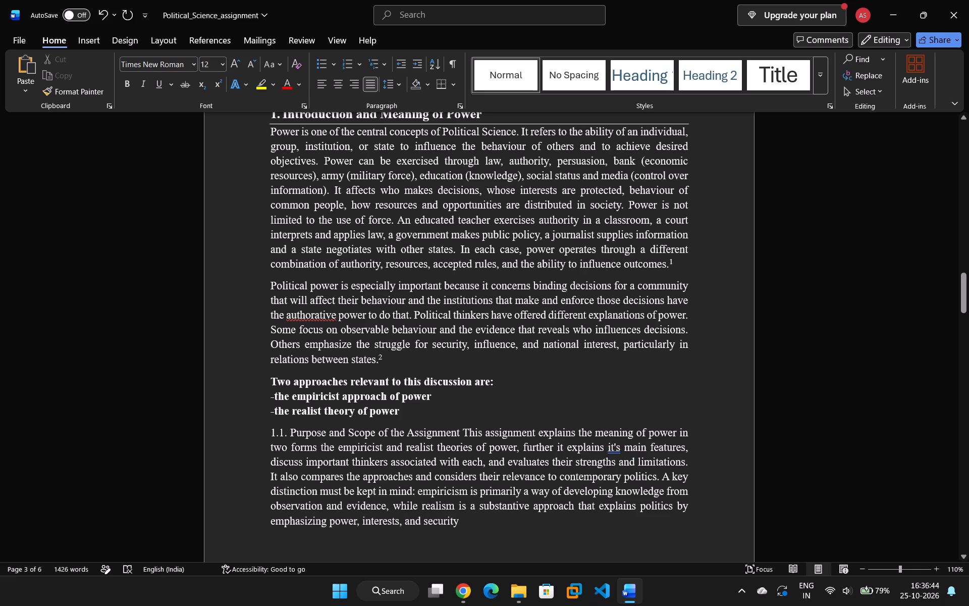
Correct the misspelled "authorative" to "authoritative" in the paragraph beginning "Political power is especially important".
{"action": "left_click", "coordinate": [318, 315]}
{"action": "key", "text": "BackSpace"}
{"action": "key", "text": "i"}
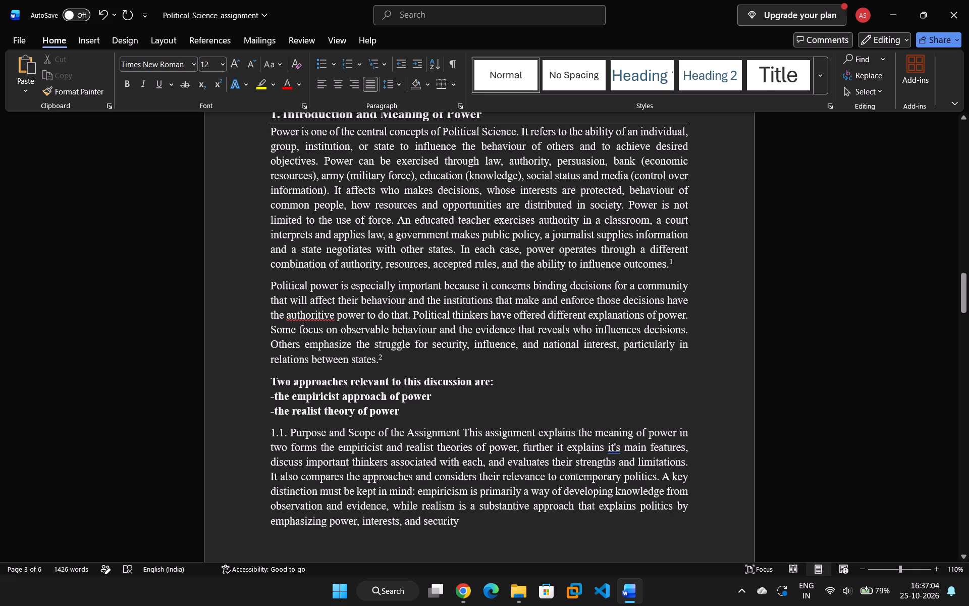
{"action": "key", "text": "Right"}
{"action": "key", "text": "a"}
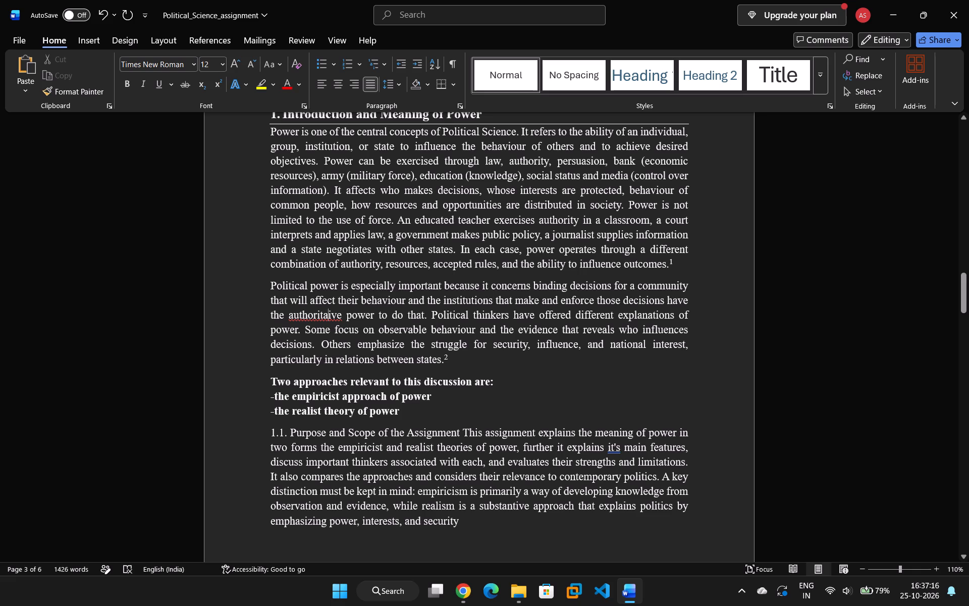
{"action": "key", "text": "t"}
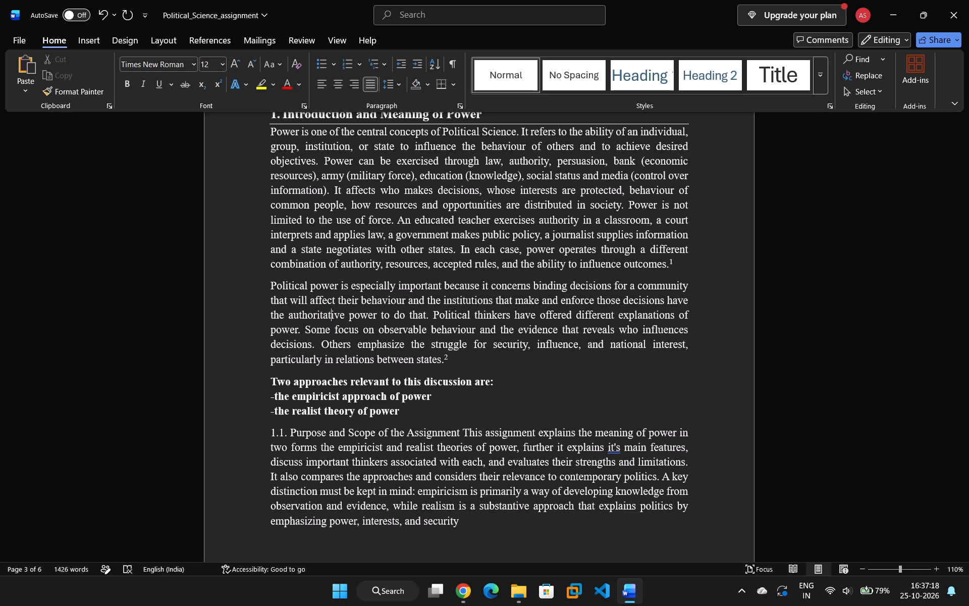
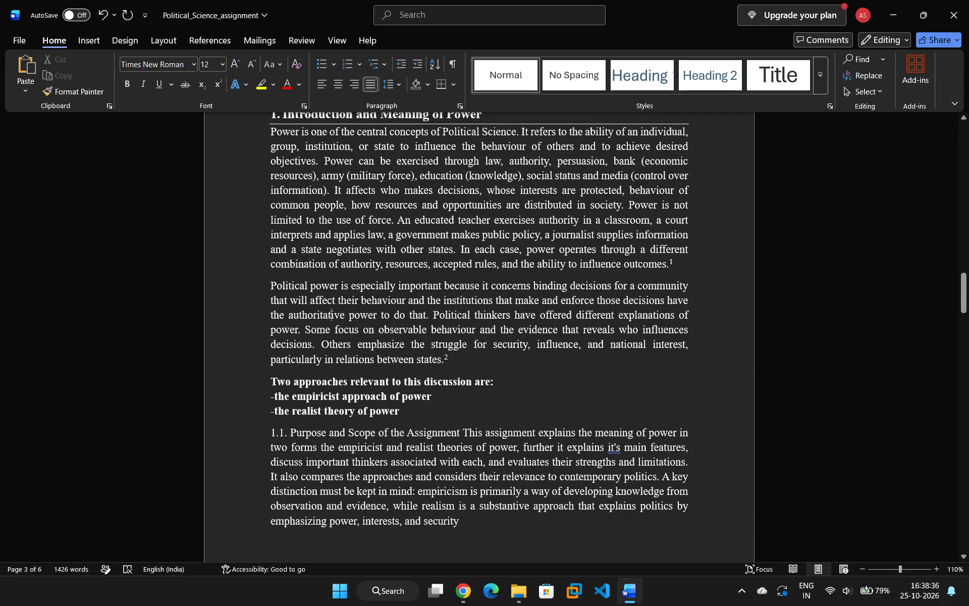
Apply arrowhead bullets to the two lines "the empiricist approach of power" and "the realist theory of power" in section 1.
{"action": "scroll", "coordinate": [401, 277], "scroll_direction": "up", "scroll_amount": 2}
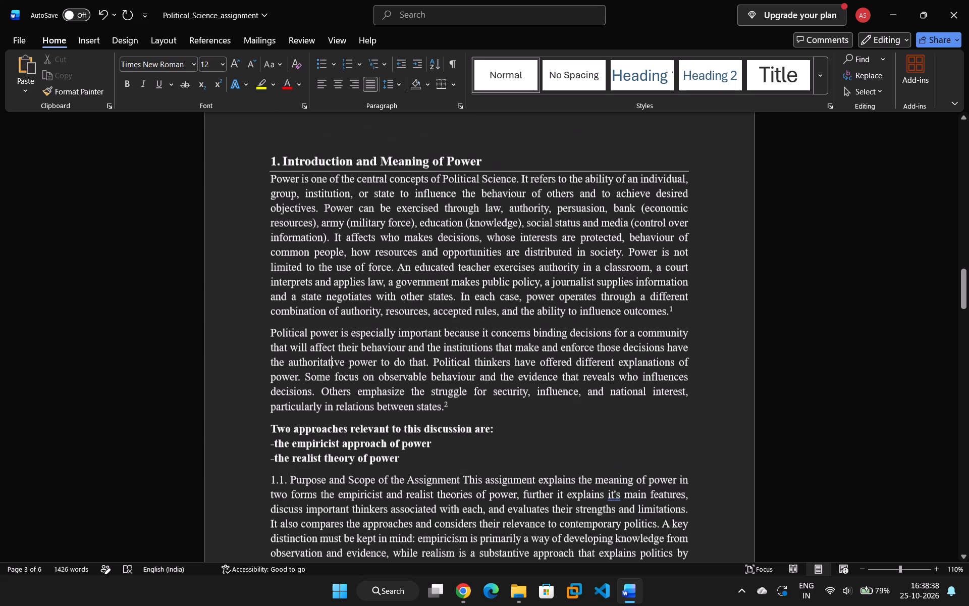
{"action": "scroll", "coordinate": [405, 278], "scroll_direction": "down", "scroll_amount": 1}
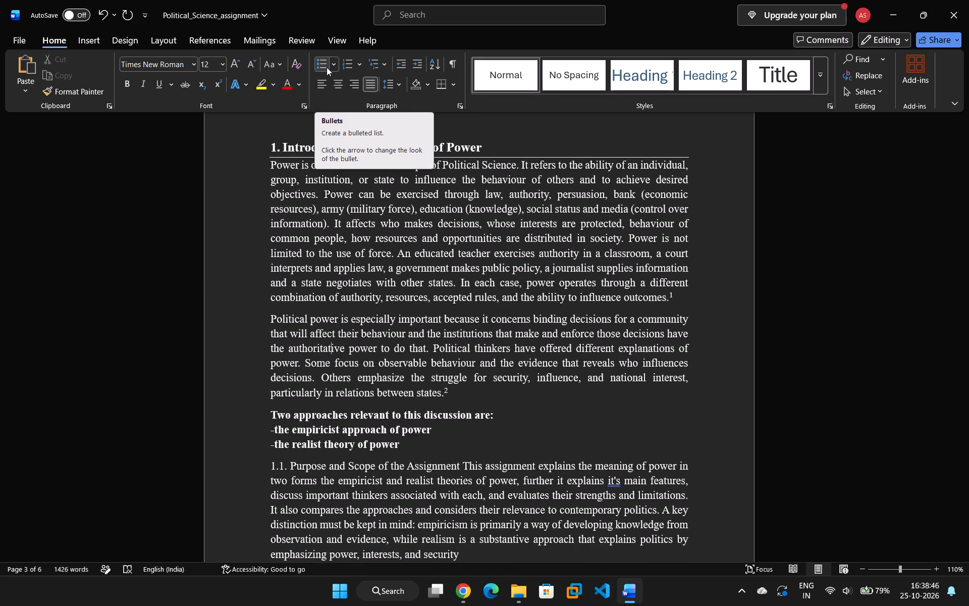
{"action": "scroll", "coordinate": [407, 285], "scroll_direction": "down", "scroll_amount": 1}
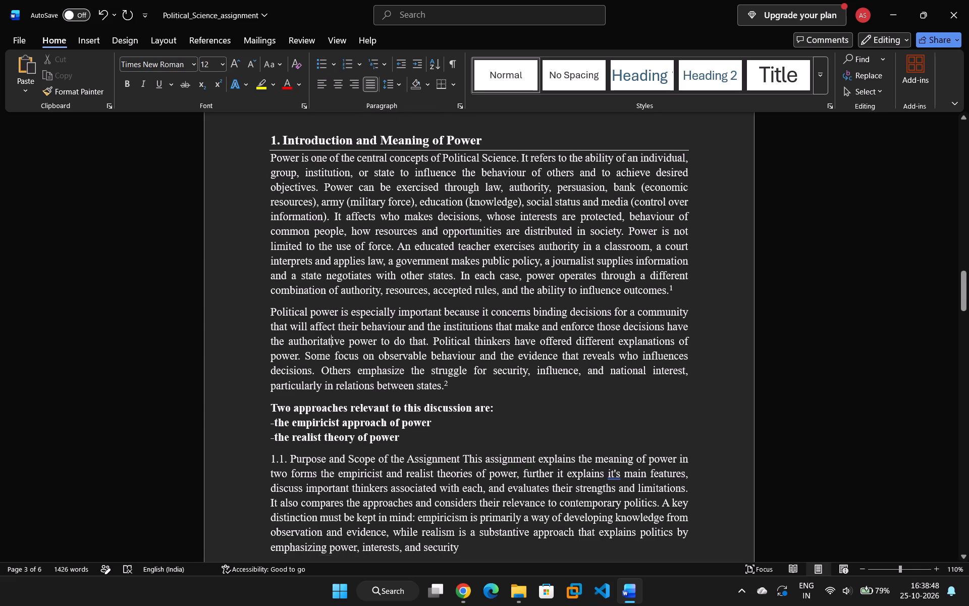
{"action": "scroll", "coordinate": [408, 285], "scroll_direction": "down", "scroll_amount": 3}
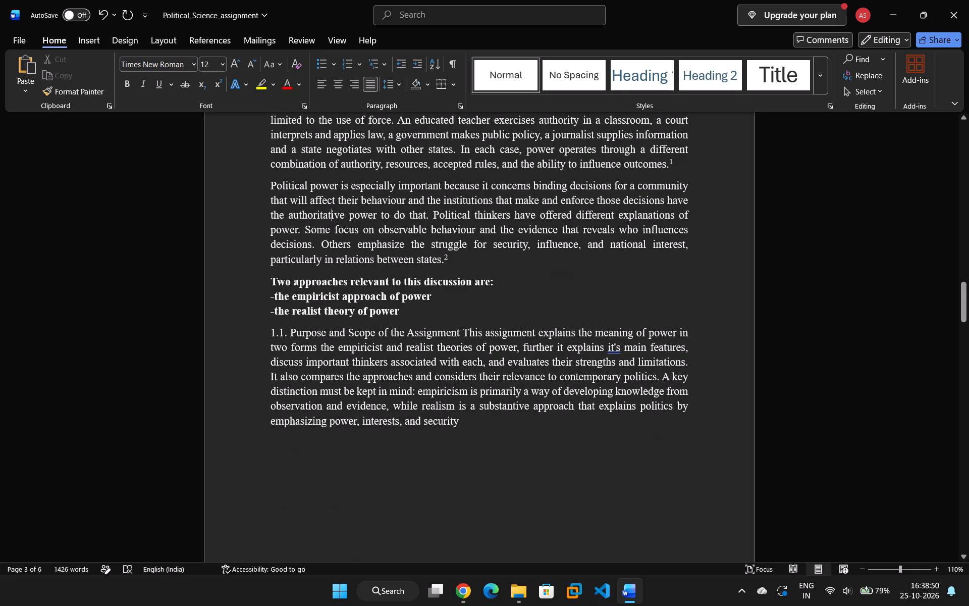
{"action": "scroll", "coordinate": [435, 282], "scroll_direction": "down", "scroll_amount": 2}
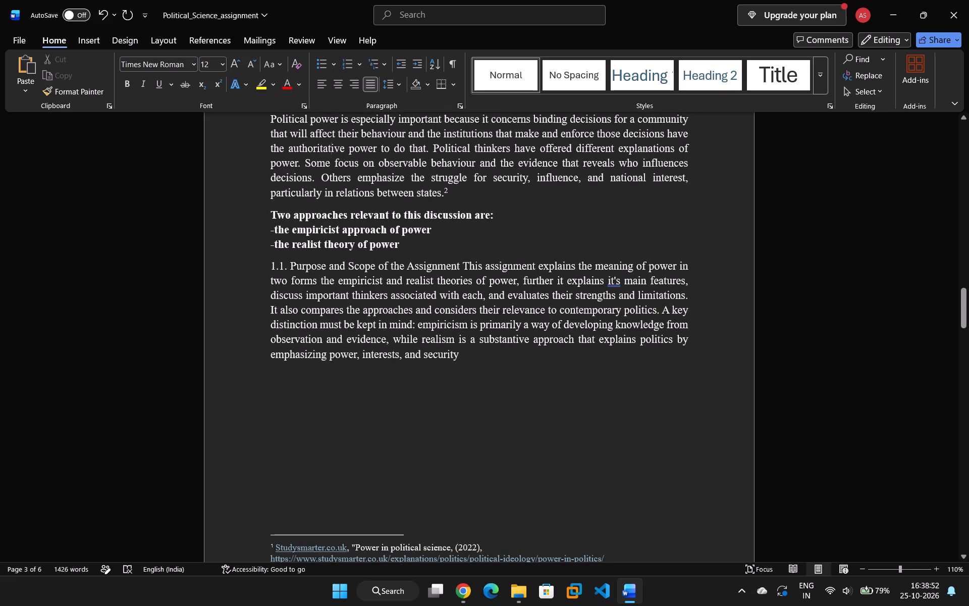
{"action": "left_click_drag", "start_coordinate": [403, 243], "coordinate": [278, 237]}
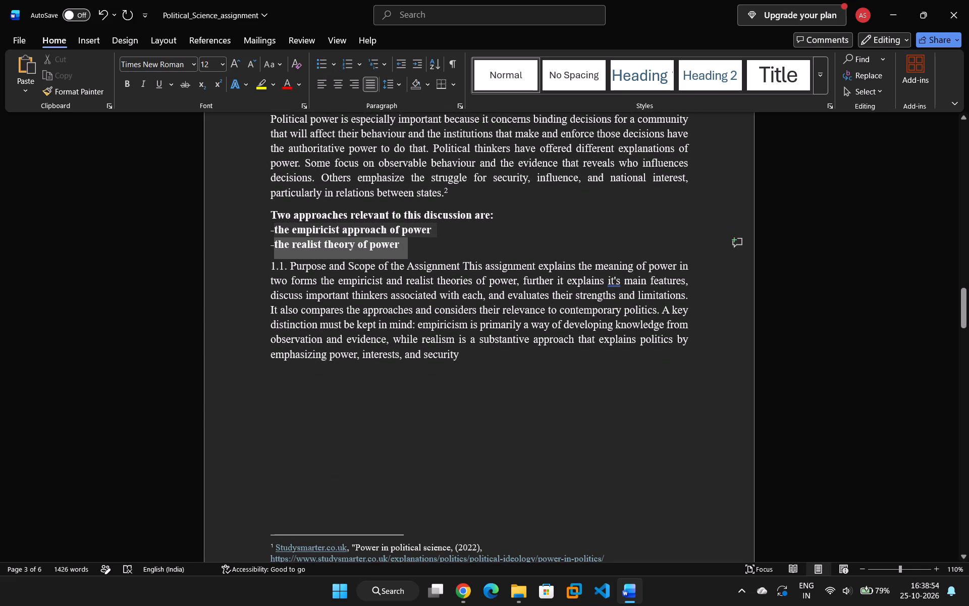
{"action": "left_click_drag", "start_coordinate": [278, 237], "coordinate": [271, 241]}
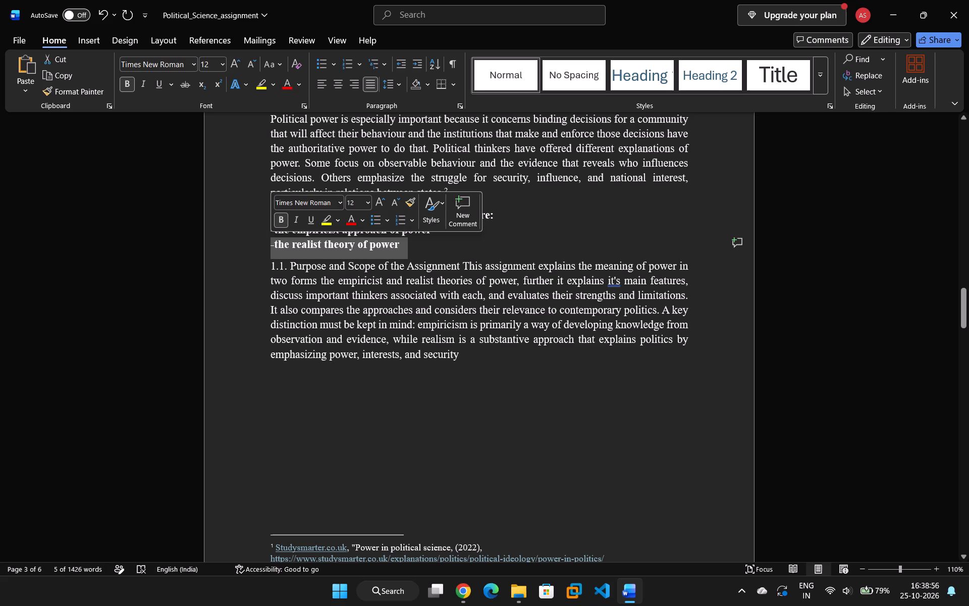
{"action": "left_click", "coordinate": [457, 247]}
{"action": "left_click_drag", "start_coordinate": [401, 245], "coordinate": [328, 227]}
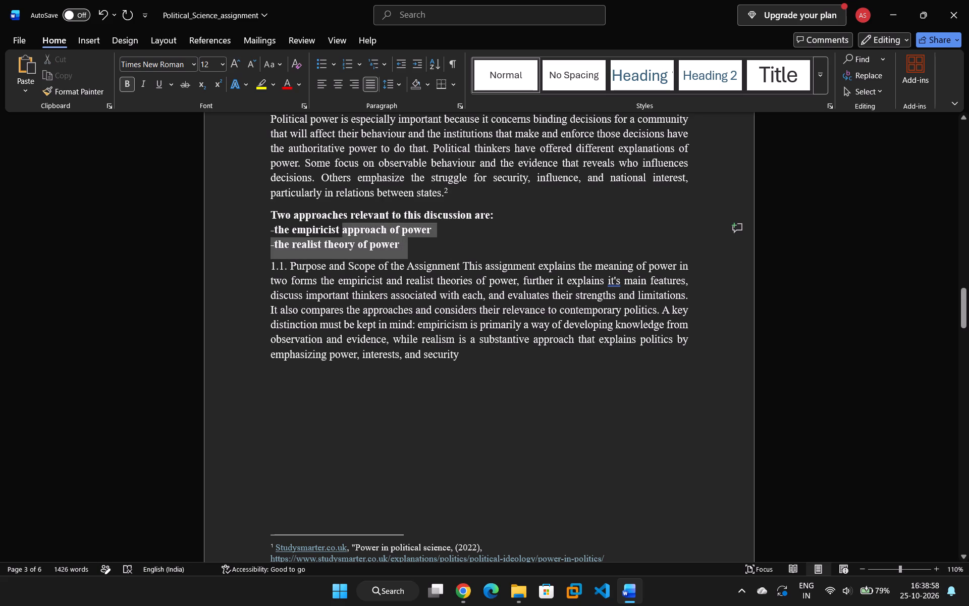
{"action": "left_click_drag", "start_coordinate": [328, 227], "coordinate": [271, 234]}
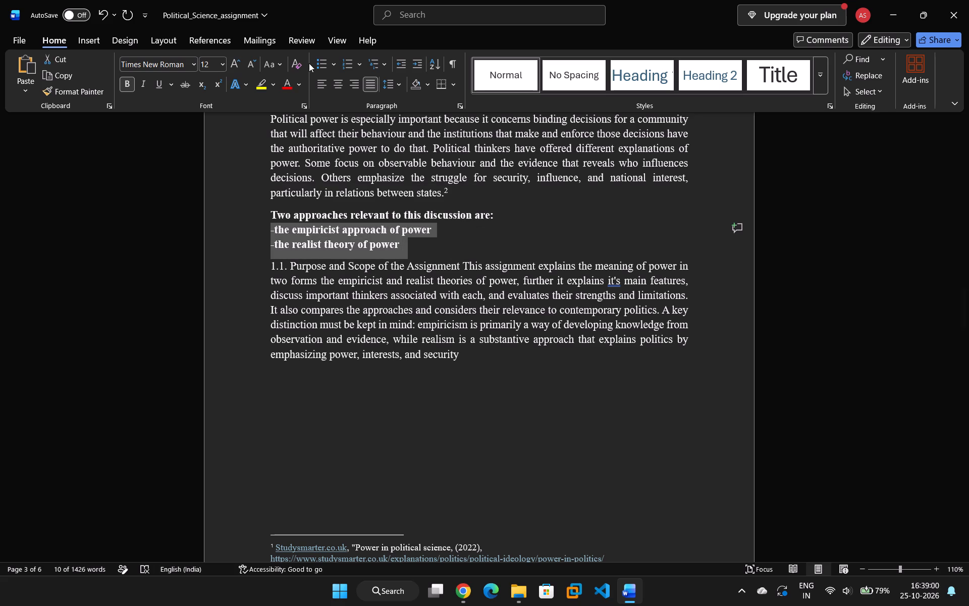
{"action": "left_click", "coordinate": [333, 63]}
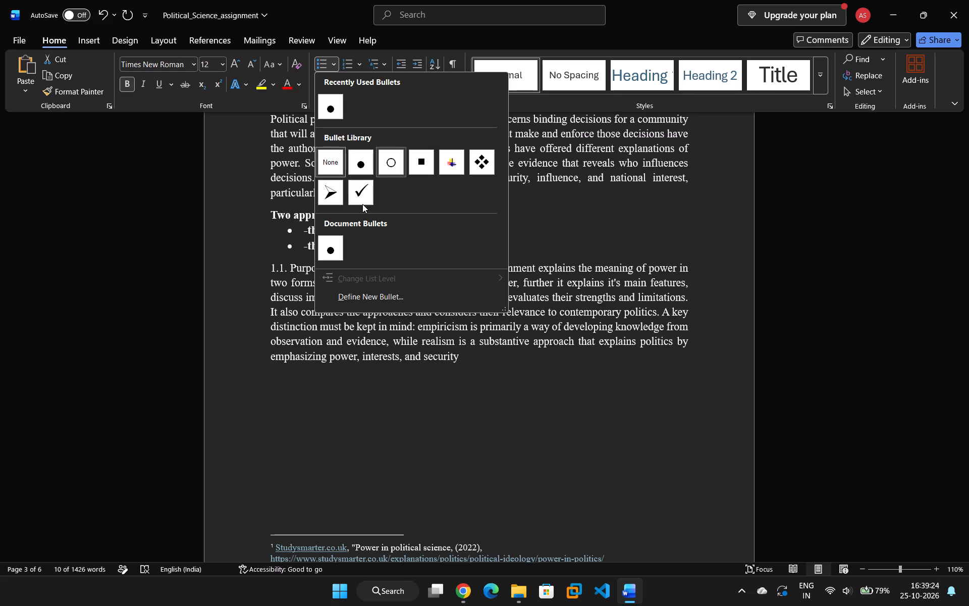
{"action": "left_click", "coordinate": [328, 187]}
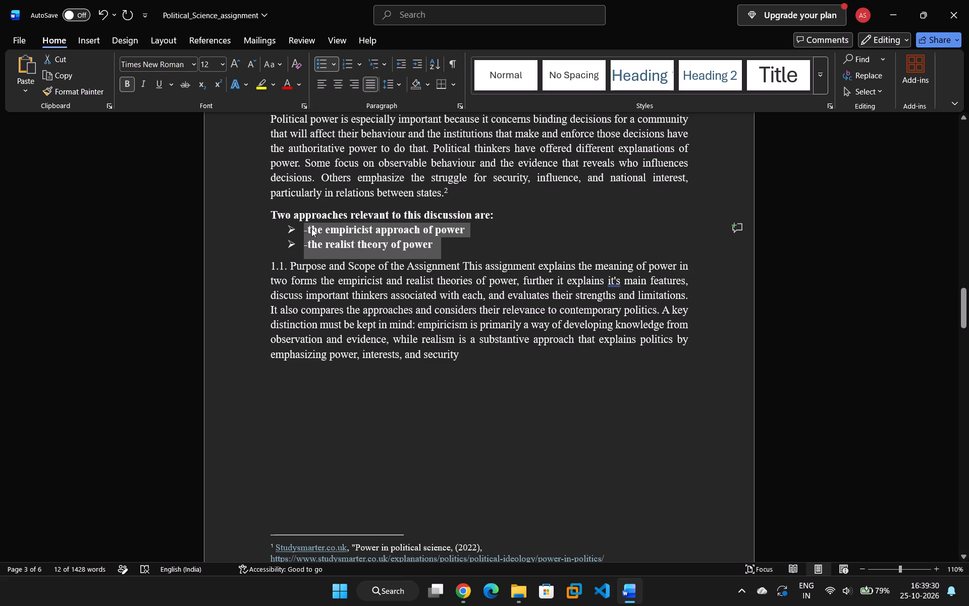
Delete the leading hyphens from both bulleted lines under "Two approaches relevant to this discussion are:".
{"action": "left_click", "coordinate": [311, 228]}
{"action": "left_click", "coordinate": [309, 226]}
{"action": "left_click", "coordinate": [306, 228]}
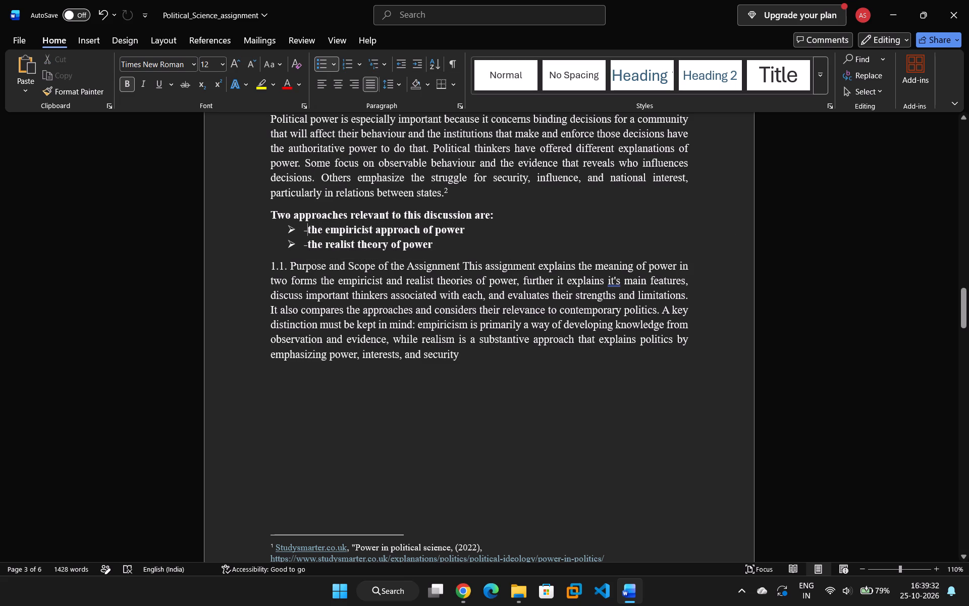
{"action": "key", "text": "BackSpace"}
{"action": "key", "text": "Down"}
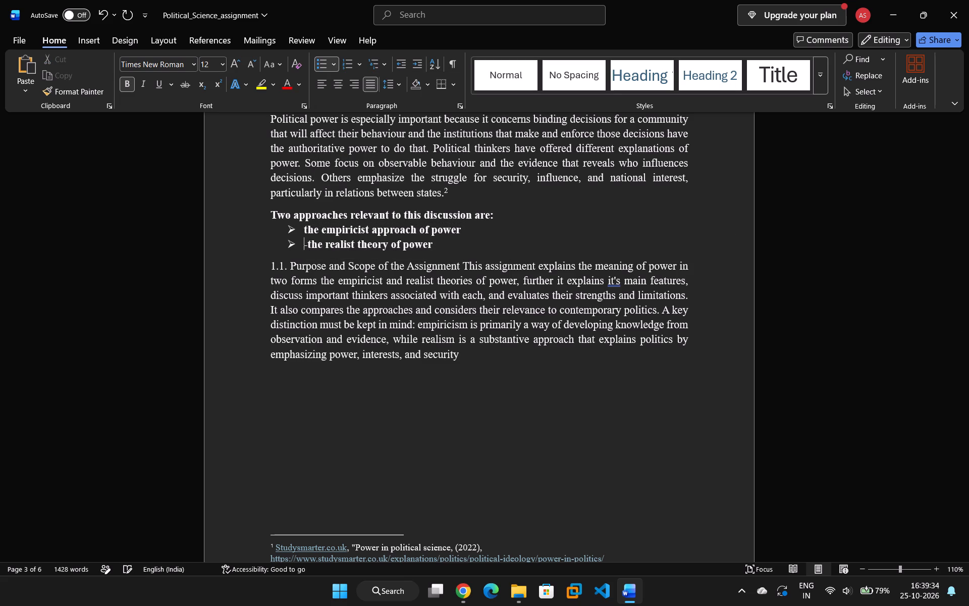
{"action": "key", "text": "Right"}
{"action": "key", "text": "BackSpace"}
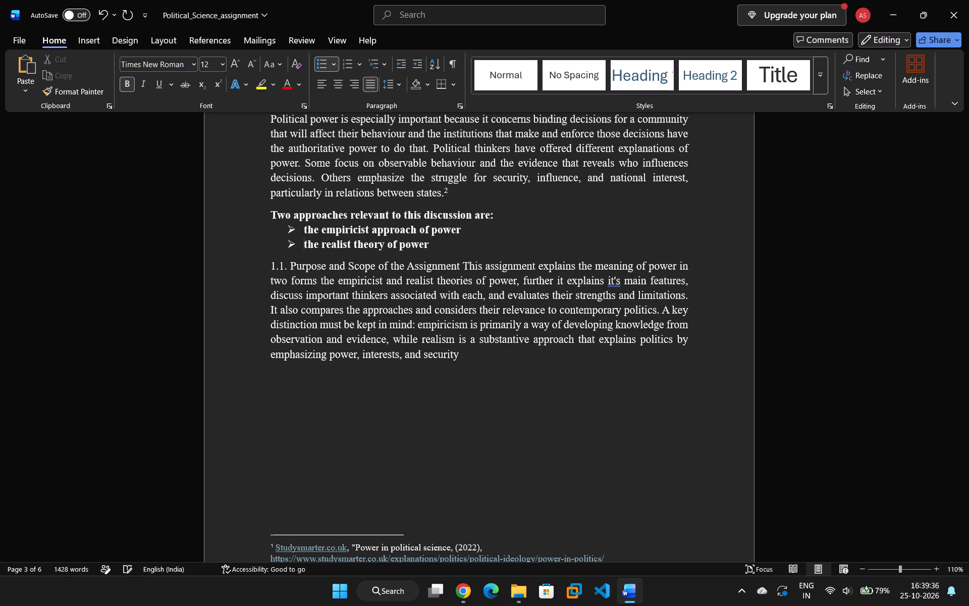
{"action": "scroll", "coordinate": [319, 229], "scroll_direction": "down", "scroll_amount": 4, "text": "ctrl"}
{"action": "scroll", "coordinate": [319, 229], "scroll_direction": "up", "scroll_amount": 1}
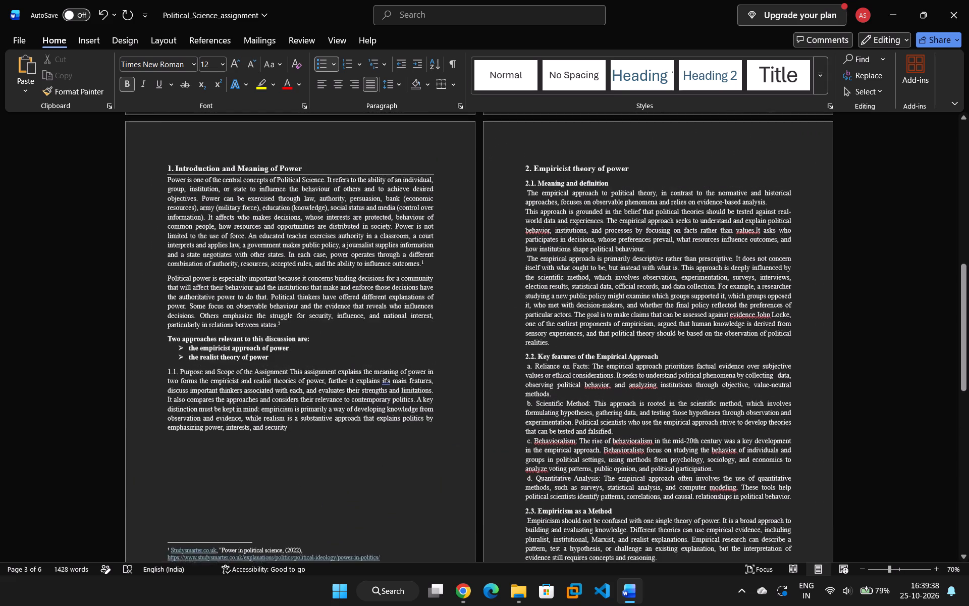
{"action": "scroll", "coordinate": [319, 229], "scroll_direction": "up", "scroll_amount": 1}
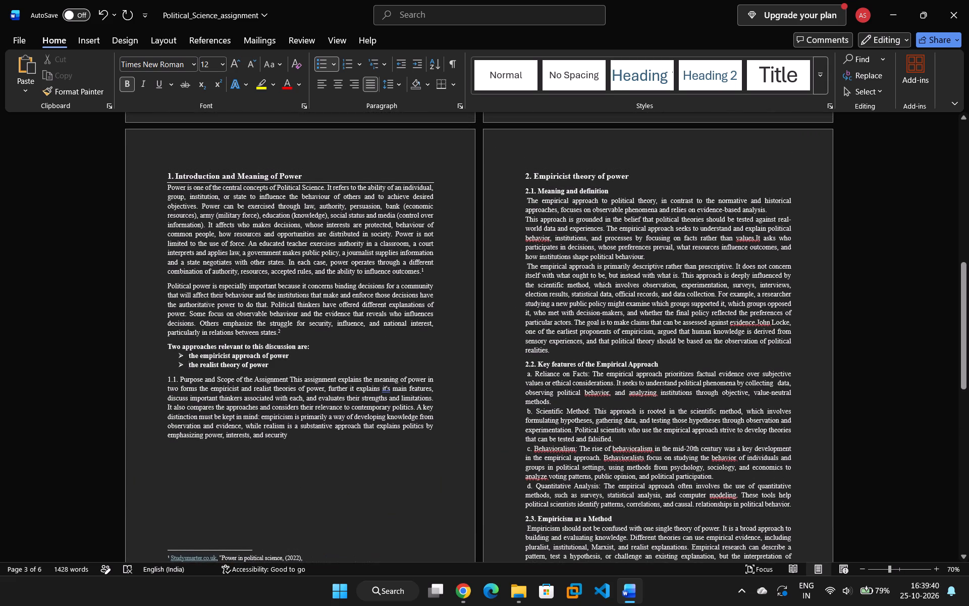
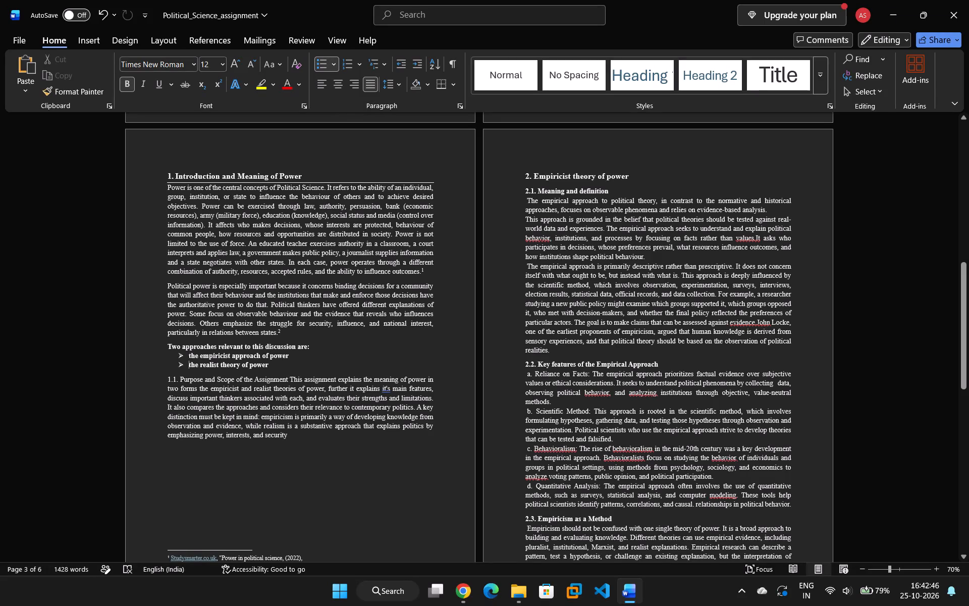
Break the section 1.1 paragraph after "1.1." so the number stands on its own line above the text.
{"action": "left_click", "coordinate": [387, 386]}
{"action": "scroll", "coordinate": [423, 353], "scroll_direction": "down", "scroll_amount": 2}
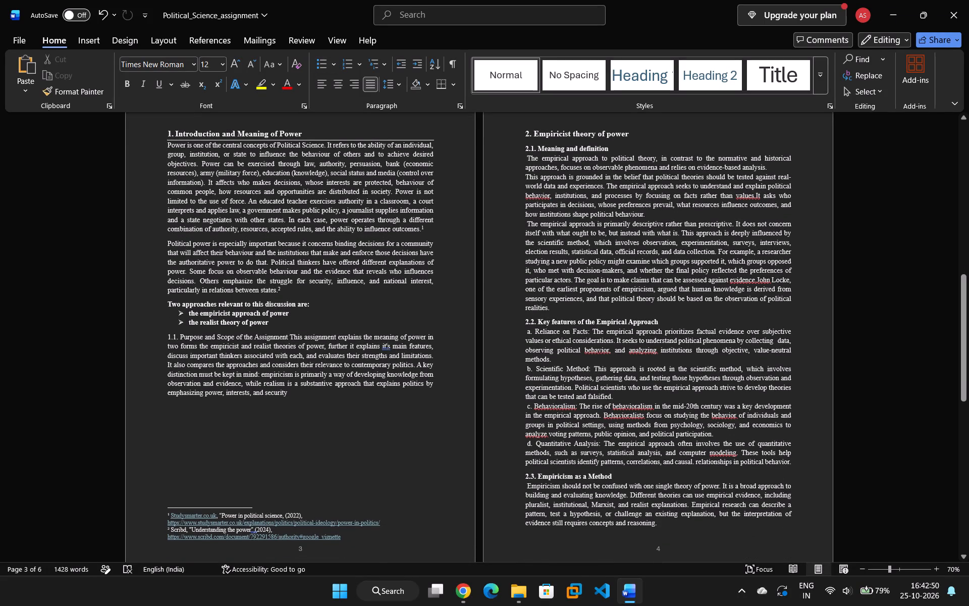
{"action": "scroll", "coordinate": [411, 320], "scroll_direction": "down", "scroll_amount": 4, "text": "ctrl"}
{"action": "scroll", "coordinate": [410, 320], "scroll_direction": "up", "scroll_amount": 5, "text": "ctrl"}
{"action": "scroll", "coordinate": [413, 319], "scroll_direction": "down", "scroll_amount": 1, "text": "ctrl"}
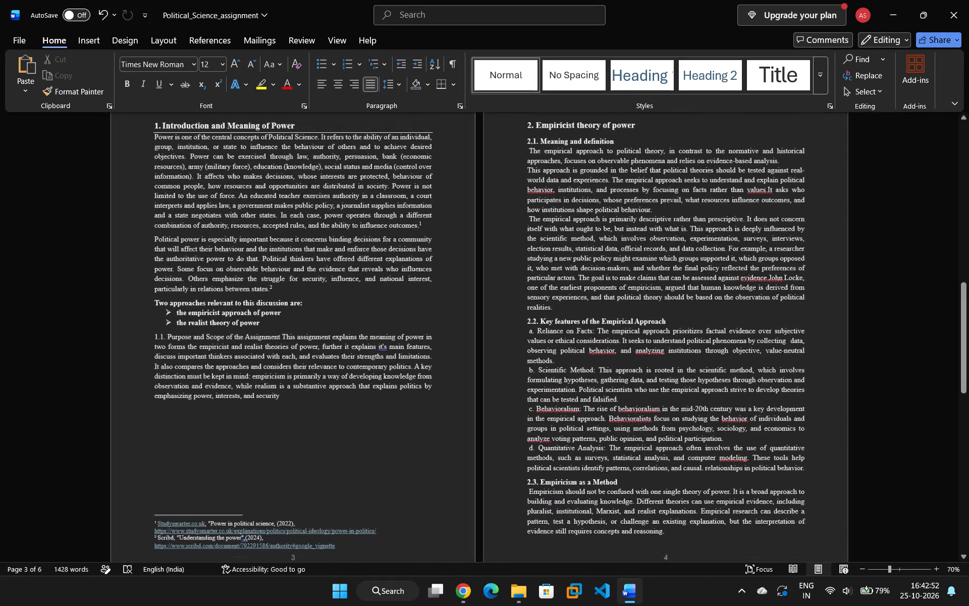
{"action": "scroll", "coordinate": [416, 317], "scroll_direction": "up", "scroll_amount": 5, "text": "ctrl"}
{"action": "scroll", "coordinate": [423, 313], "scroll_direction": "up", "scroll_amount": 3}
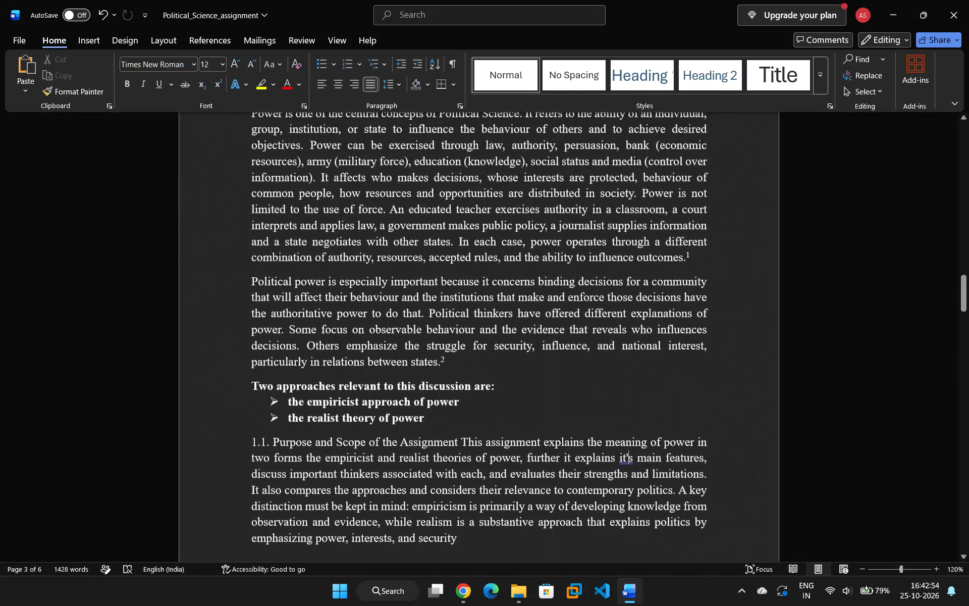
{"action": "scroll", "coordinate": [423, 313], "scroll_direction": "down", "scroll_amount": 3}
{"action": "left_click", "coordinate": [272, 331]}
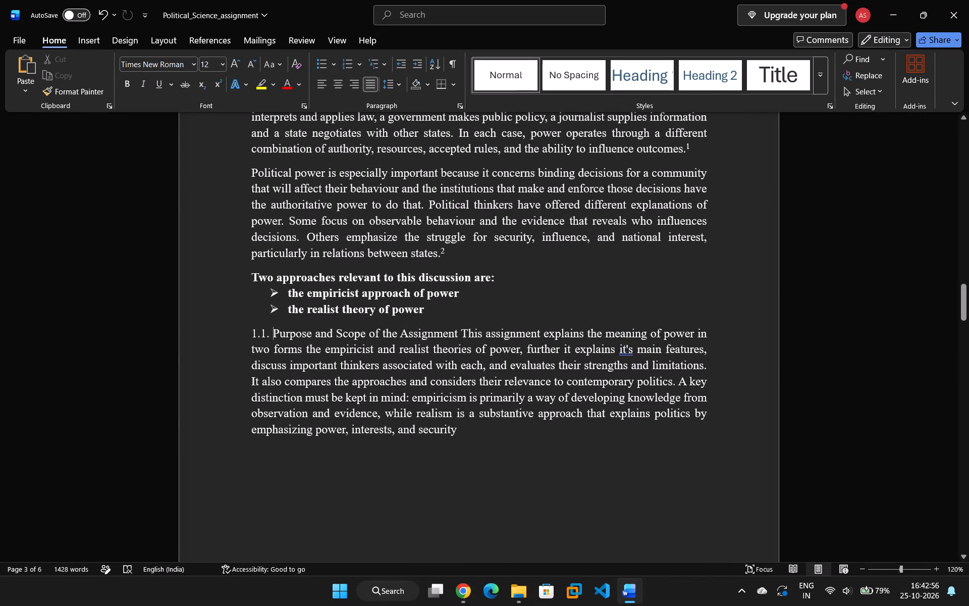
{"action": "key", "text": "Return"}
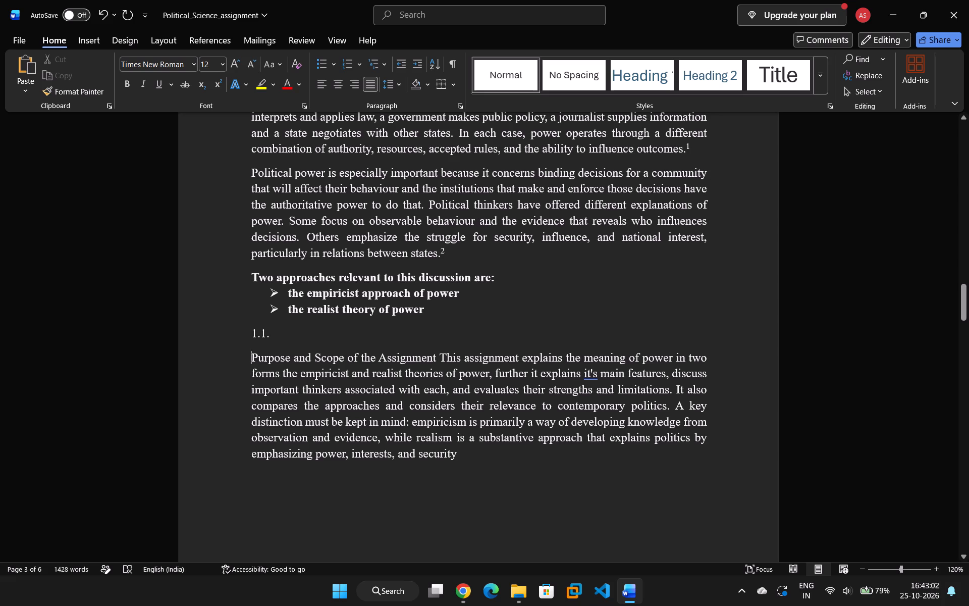
Remove the space after the "1.1." paragraph and format the number in 14 pt bold.
{"action": "left_click_drag", "start_coordinate": [276, 335], "coordinate": [243, 346]}
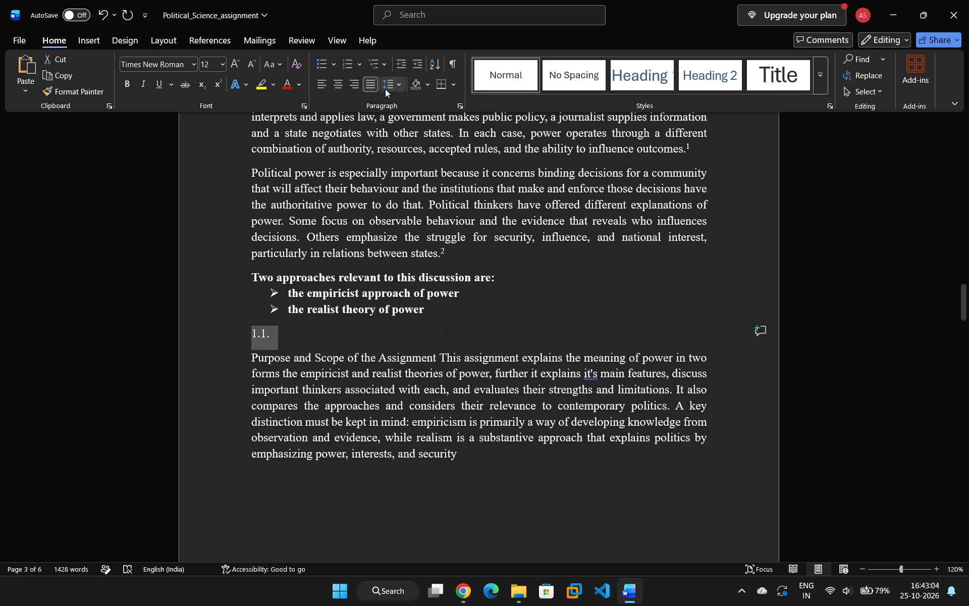
{"action": "left_click", "coordinate": [395, 86]}
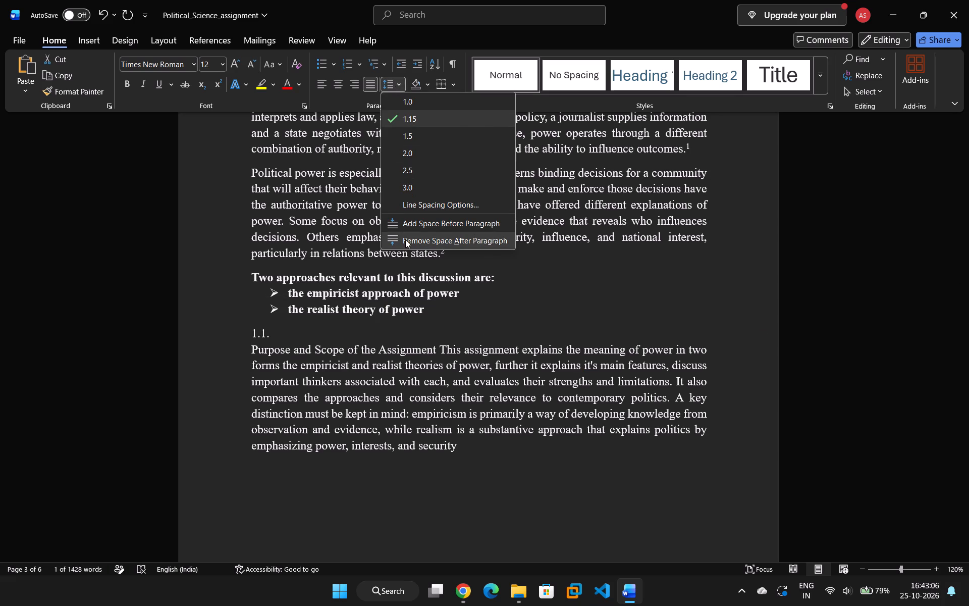
{"action": "left_click", "coordinate": [405, 239]}
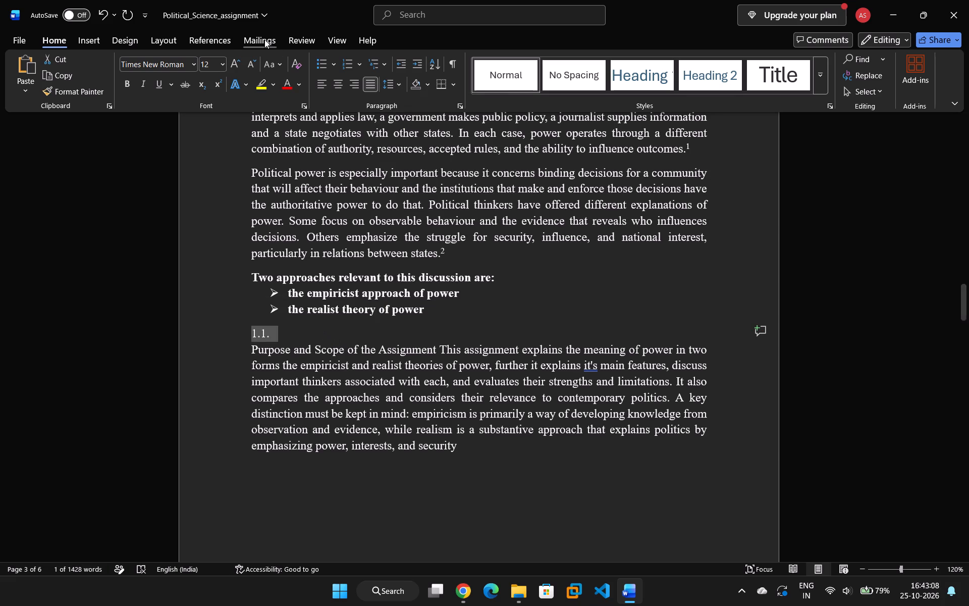
{"action": "left_click", "coordinate": [222, 64]}
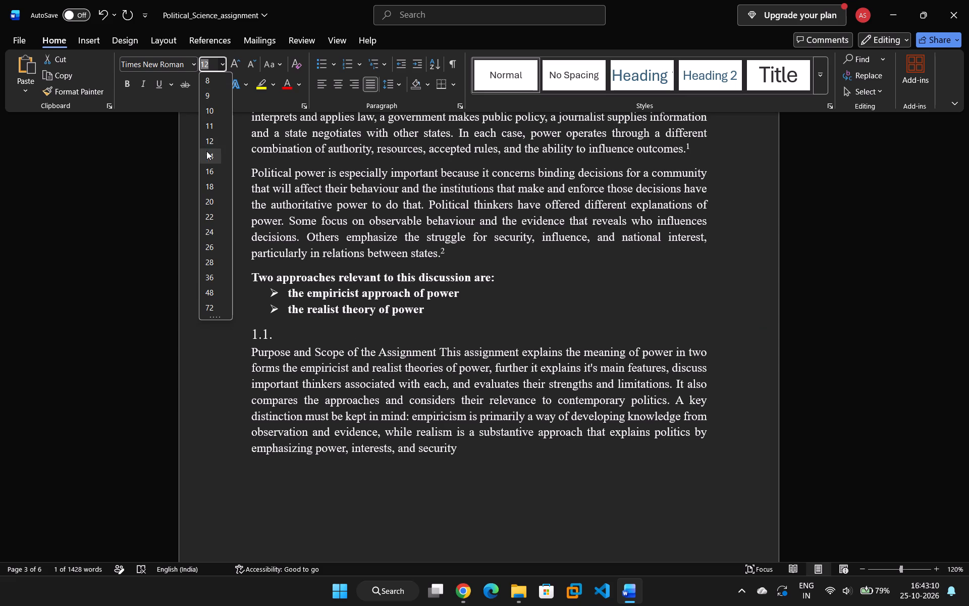
{"action": "left_click", "coordinate": [206, 151]}
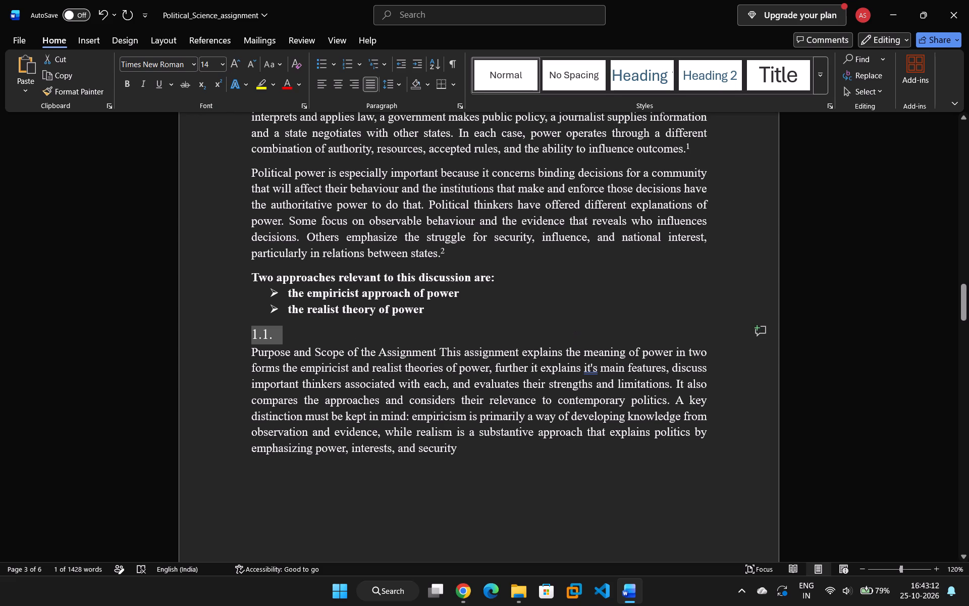
{"action": "left_click", "coordinate": [125, 89]}
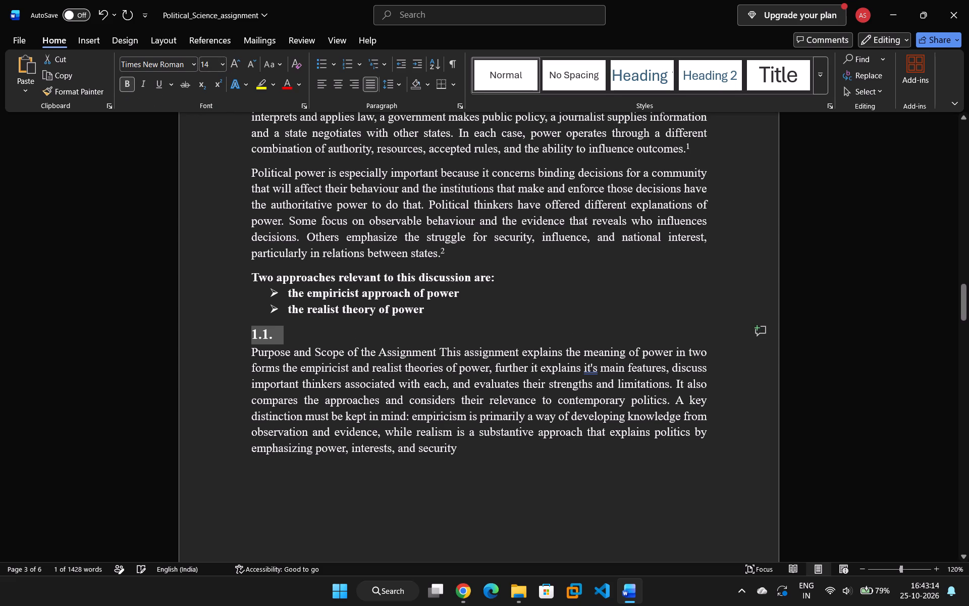
{"action": "left_click", "coordinate": [701, 278]}
Add a period after "security" at the end of the section 1.1 paragraph.
{"action": "scroll", "coordinate": [646, 283], "scroll_direction": "down", "scroll_amount": 2}
{"action": "scroll", "coordinate": [644, 283], "scroll_direction": "up", "scroll_amount": 3}
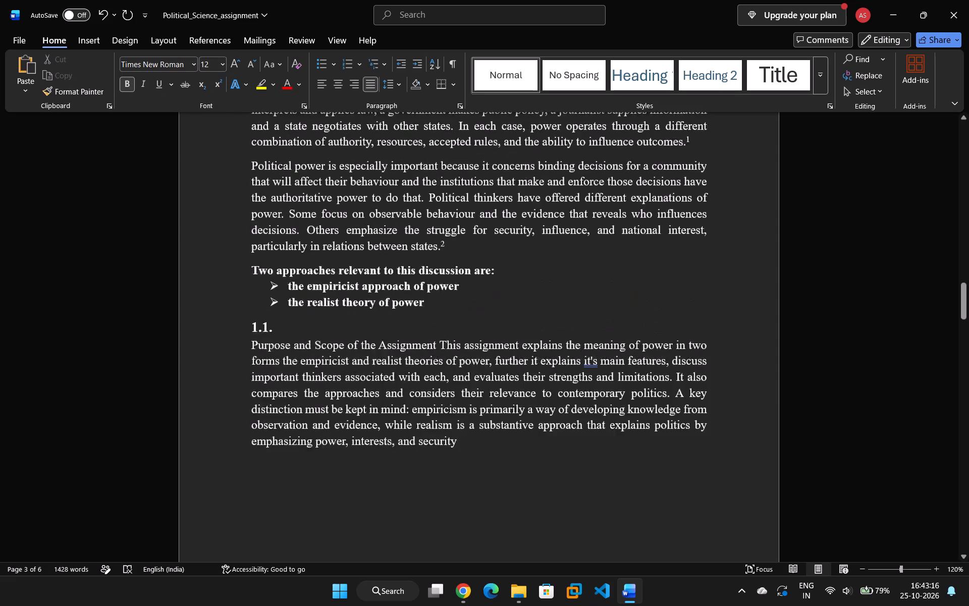
{"action": "scroll", "coordinate": [658, 277], "scroll_direction": "up", "scroll_amount": 3, "text": "ctrl"}
{"action": "scroll", "coordinate": [658, 277], "scroll_direction": "down", "scroll_amount": 2, "text": "ctrl"}
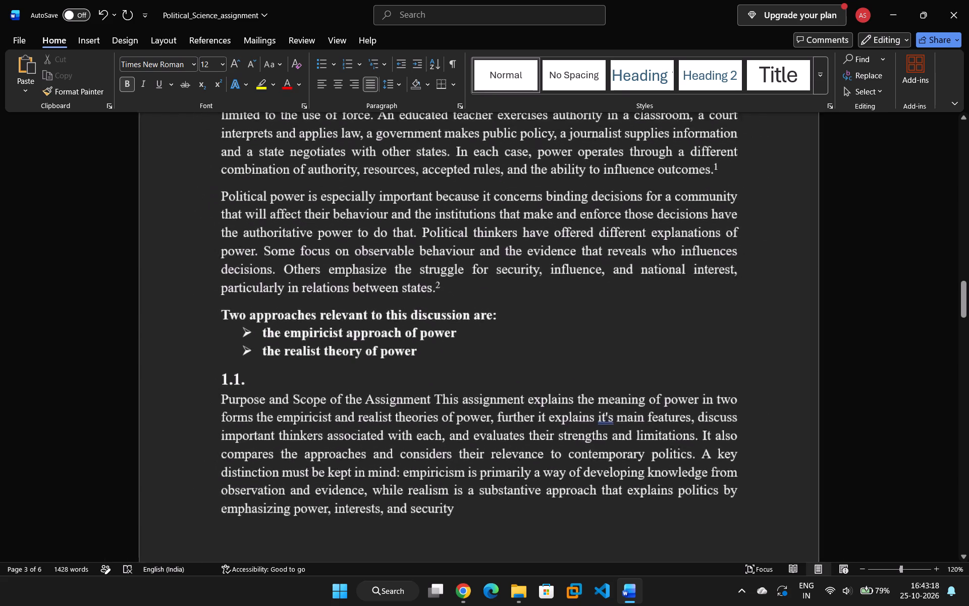
{"action": "scroll", "coordinate": [658, 277], "scroll_direction": "down", "scroll_amount": 6, "text": "ctrl"}
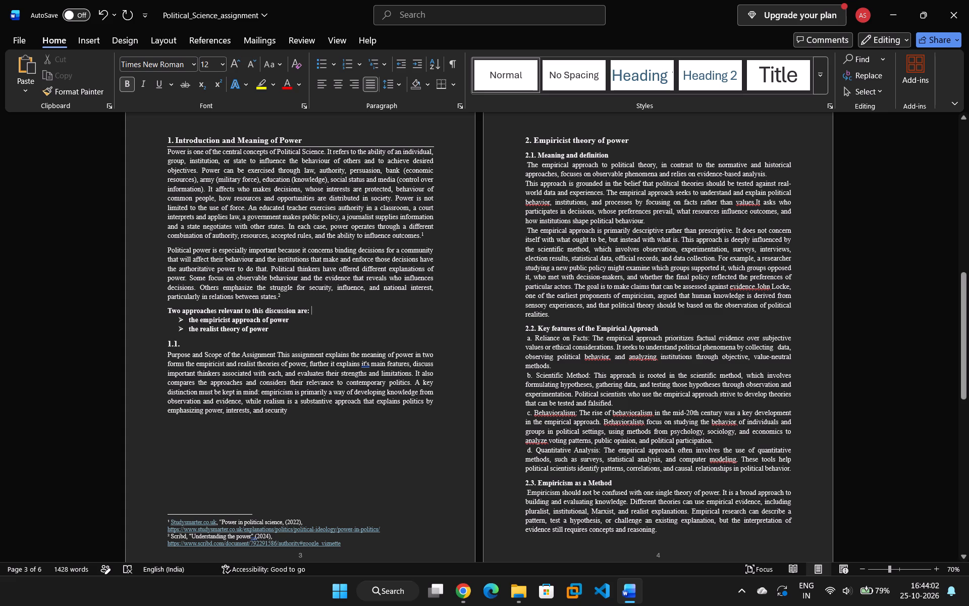
{"action": "left_click", "coordinate": [297, 408]}
{"action": "key", "text": "period"}
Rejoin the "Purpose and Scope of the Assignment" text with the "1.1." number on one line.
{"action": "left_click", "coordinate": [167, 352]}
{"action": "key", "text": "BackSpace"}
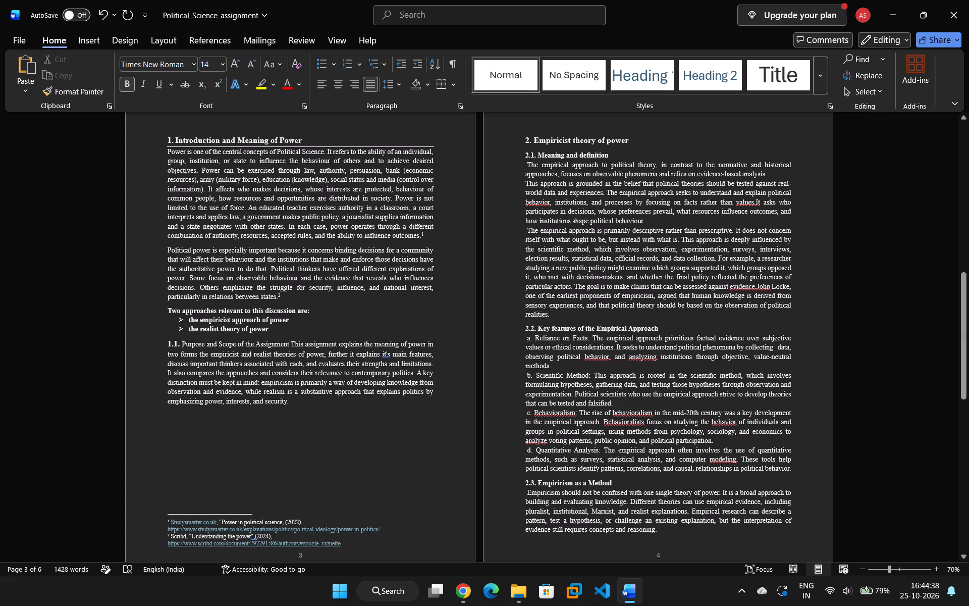
Format the heading text "Purpose and Scope of the Assignment" after "1.1." in 14 pt bold.
{"action": "left_click_drag", "start_coordinate": [290, 344], "coordinate": [177, 345]}
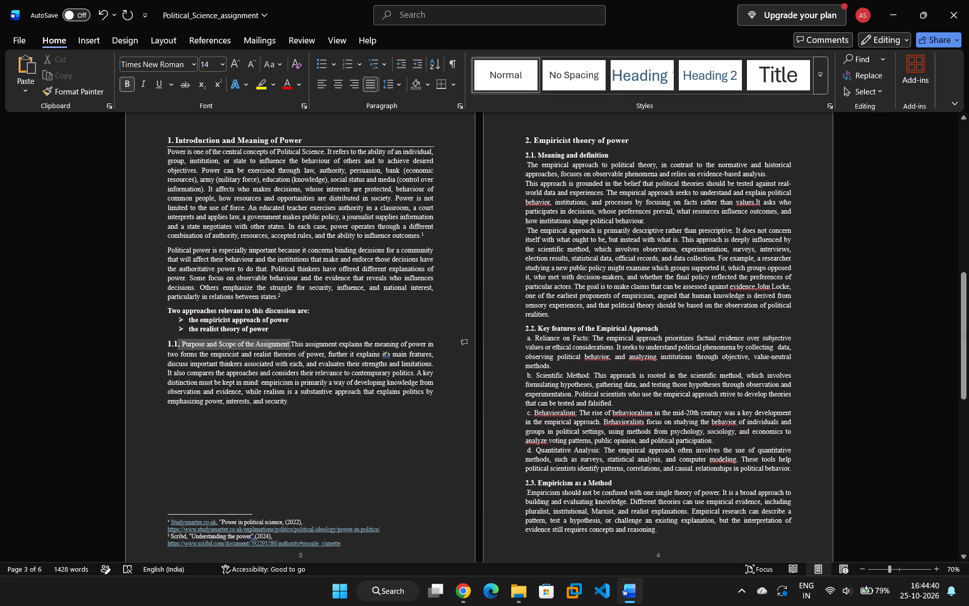
{"action": "left_click_drag", "start_coordinate": [177, 345], "coordinate": [179, 349]}
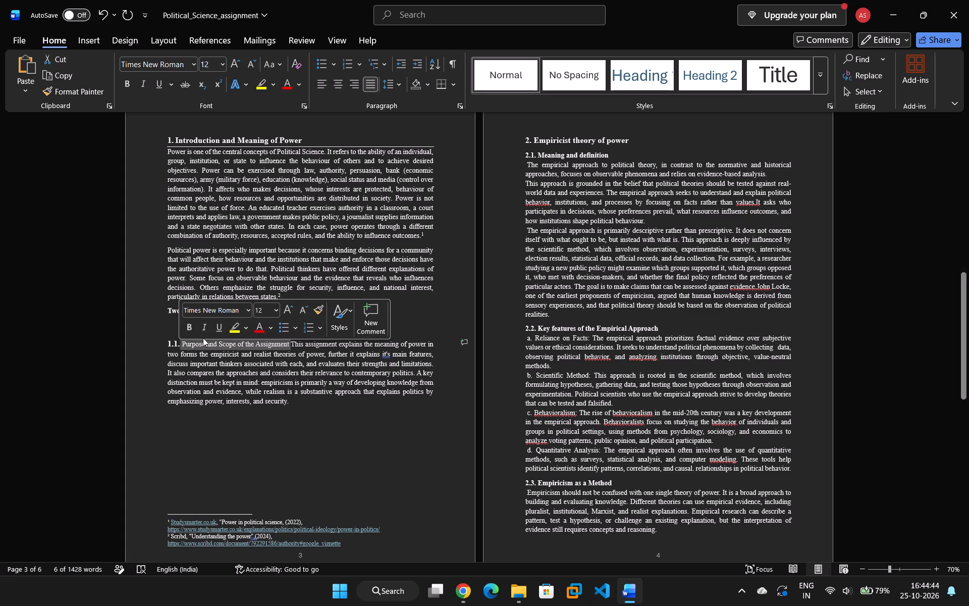
{"action": "left_click", "coordinate": [276, 313]}
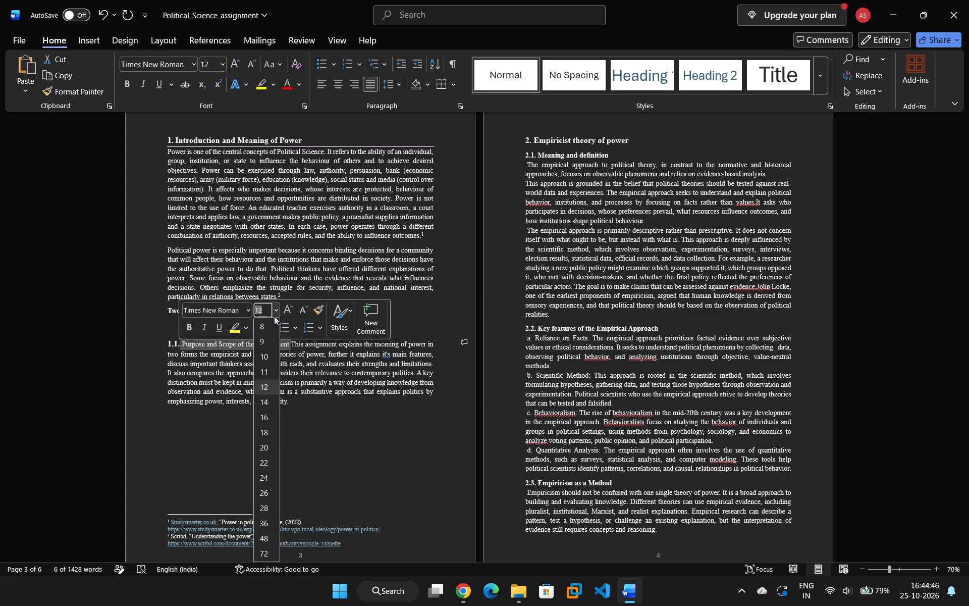
{"action": "left_click", "coordinate": [265, 385]}
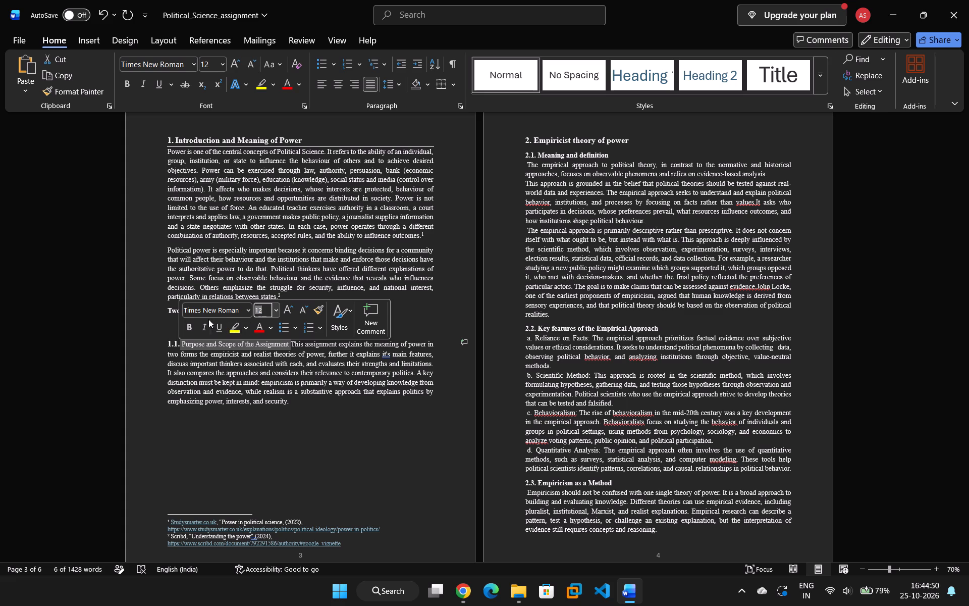
{"action": "left_click", "coordinate": [278, 308]}
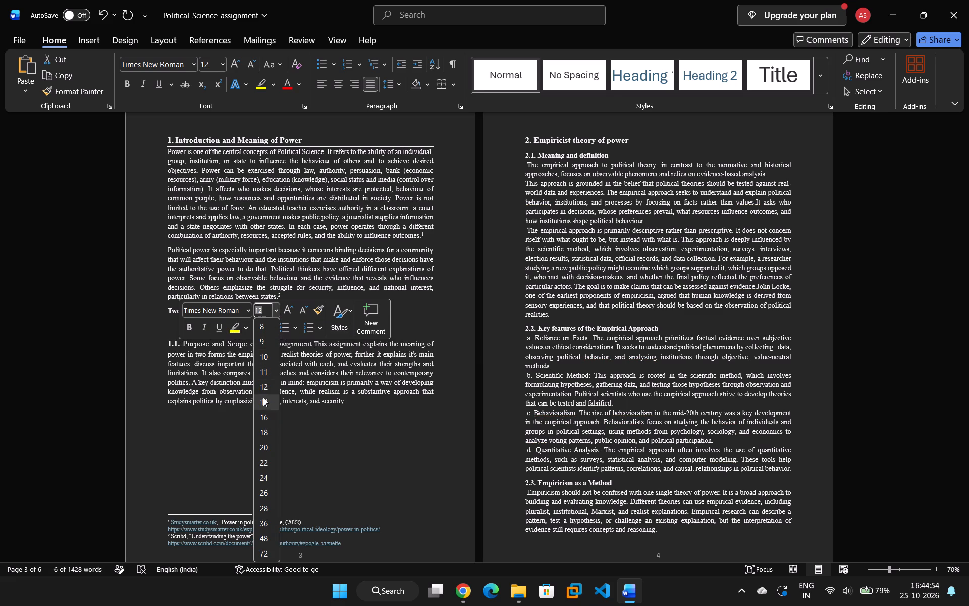
{"action": "left_click", "coordinate": [263, 397]}
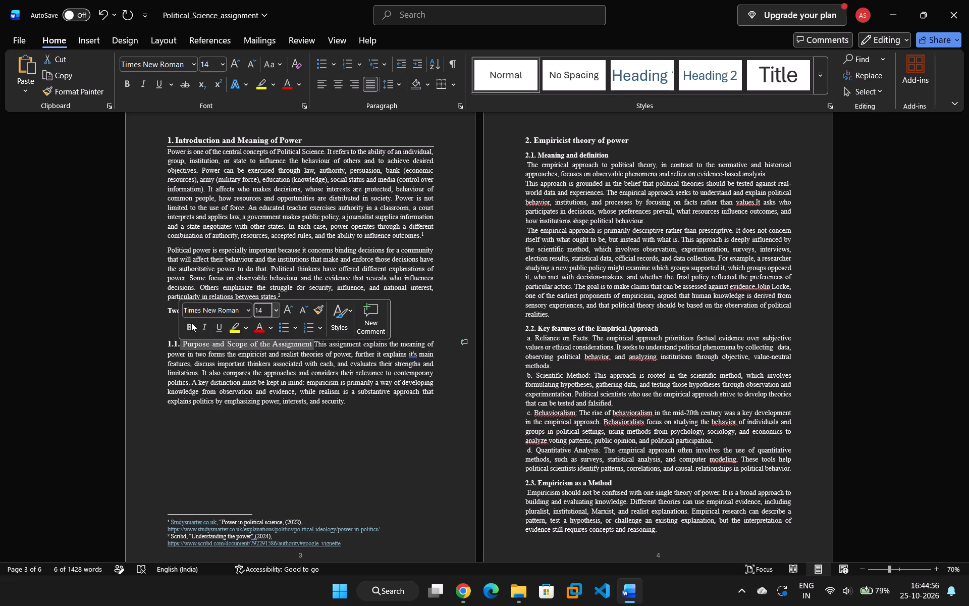
{"action": "left_click", "coordinate": [188, 322]}
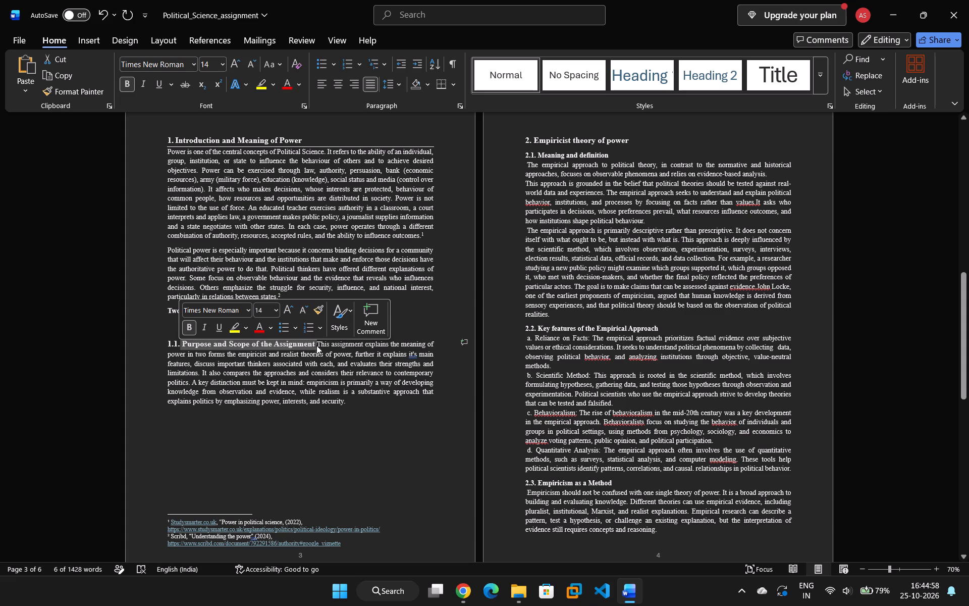
Start the body text "This assignment explains..." on a new line below the 1.1 heading.
{"action": "left_click", "coordinate": [316, 343]}
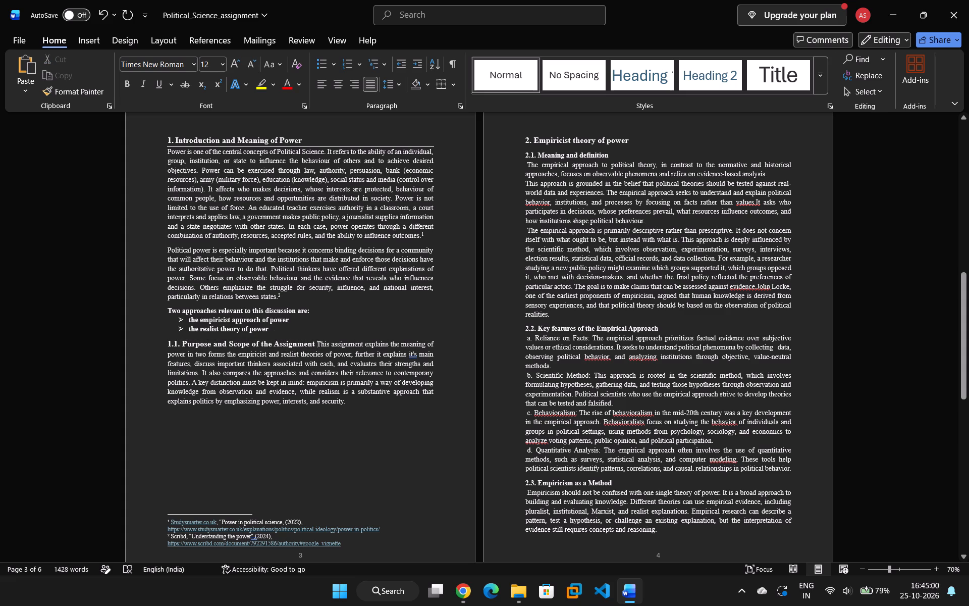
{"action": "key", "text": "Return"}
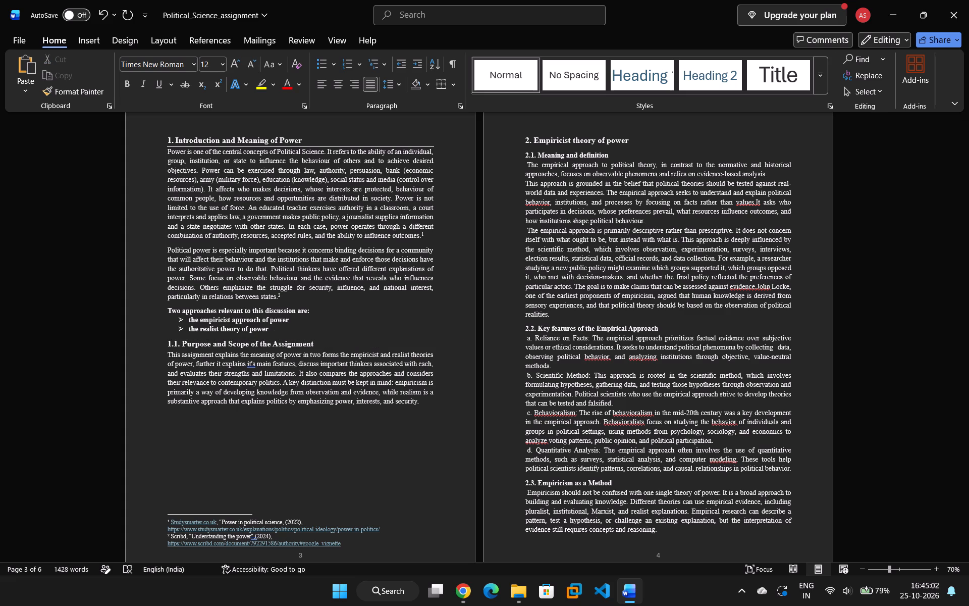
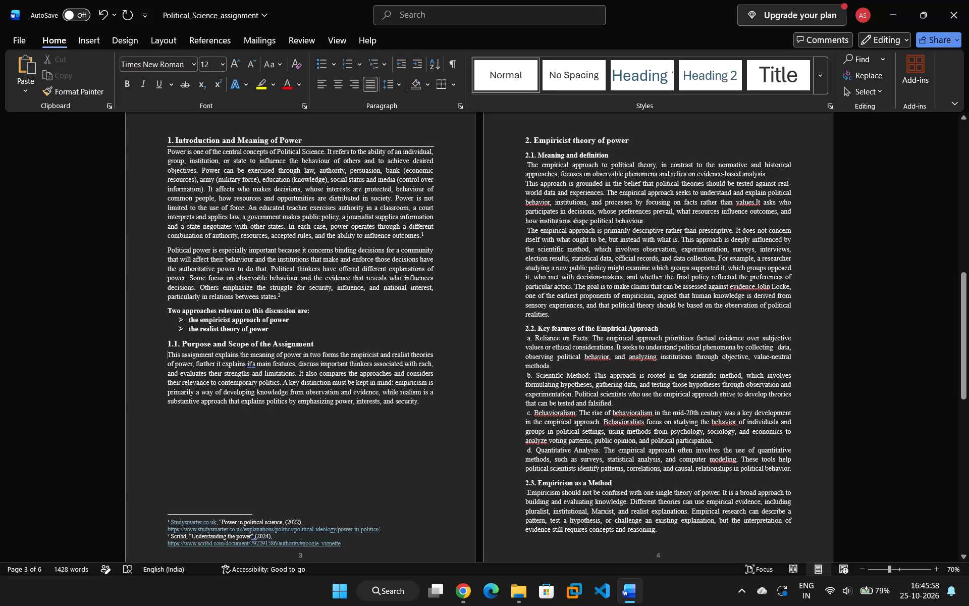
Capitalise the first letter of both bullets so they begin "The empiricist approach of power" and "The realist theory of power".
{"action": "left_click", "coordinate": [188, 320]}
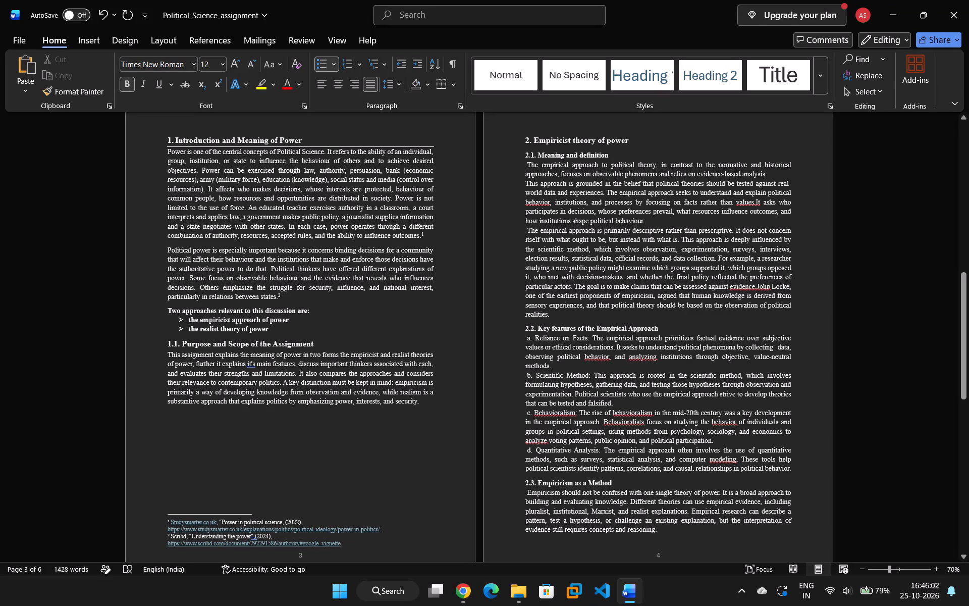
{"action": "key", "text": "Right"}
{"action": "key", "text": "BackSpace"}
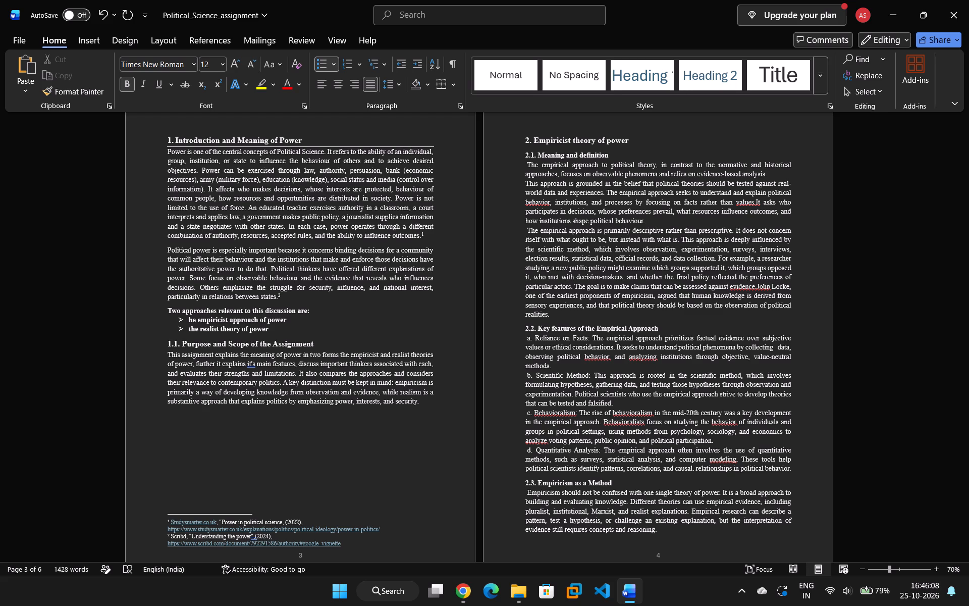
{"action": "key", "text": "shift+t"}
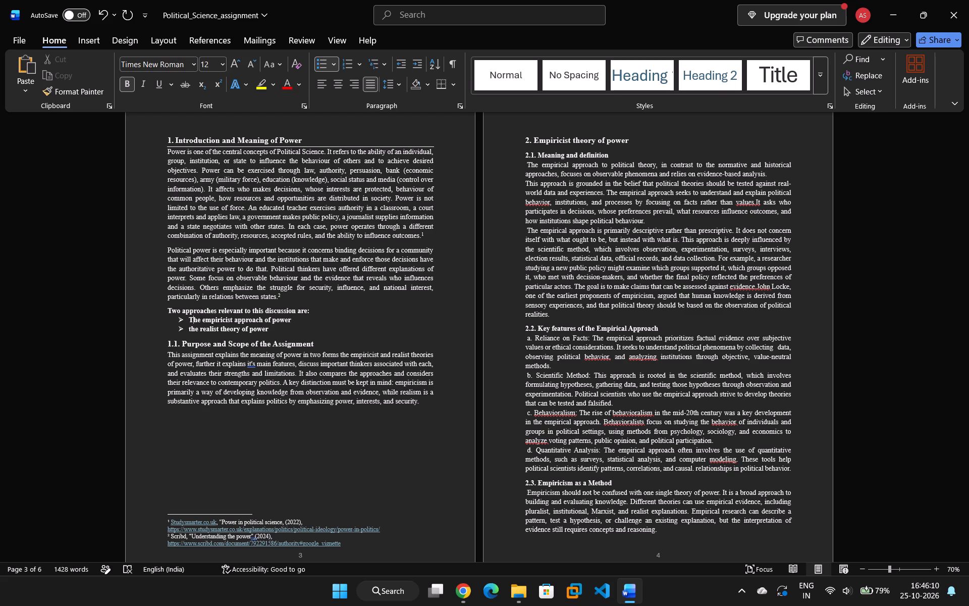
{"action": "key", "text": "Down"}
{"action": "key", "text": "Left"}
{"action": "key", "text": "BackSpace"}
{"action": "key", "text": "shift+t"}
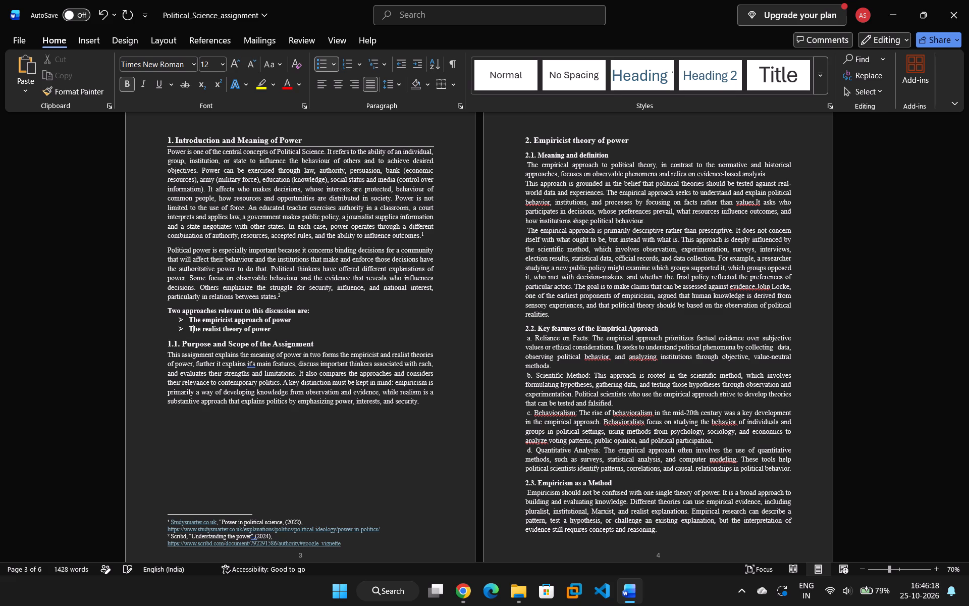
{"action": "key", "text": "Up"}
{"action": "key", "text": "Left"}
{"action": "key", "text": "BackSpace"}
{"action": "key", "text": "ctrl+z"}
Correct "it's" to "its" before "main features" in the section 1.1 paragraph.
{"action": "left_click", "coordinate": [253, 360]}
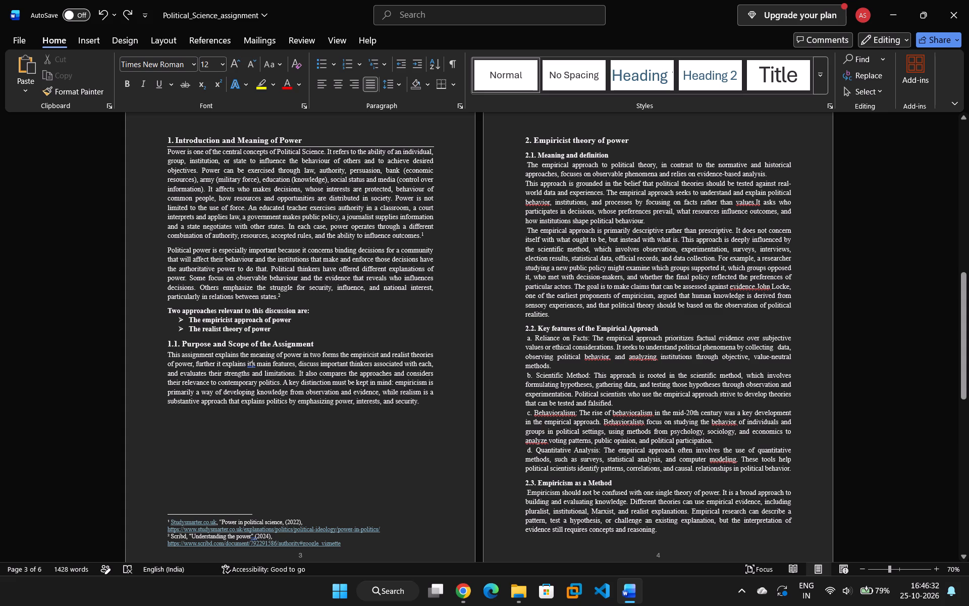
{"action": "scroll", "coordinate": [272, 357], "scroll_direction": "up", "scroll_amount": 5, "text": "ctrl"}
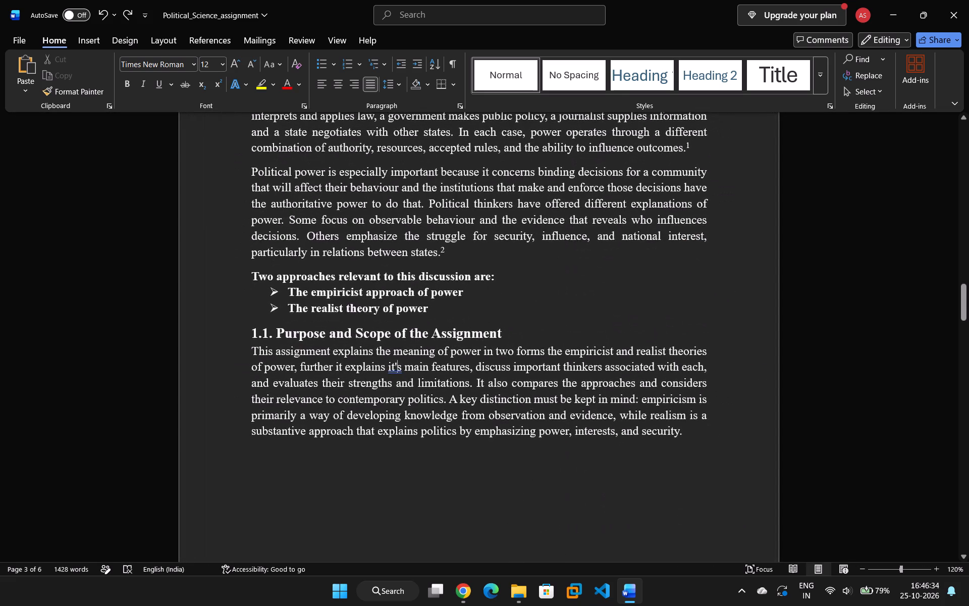
{"action": "key", "text": "BackSpace"}
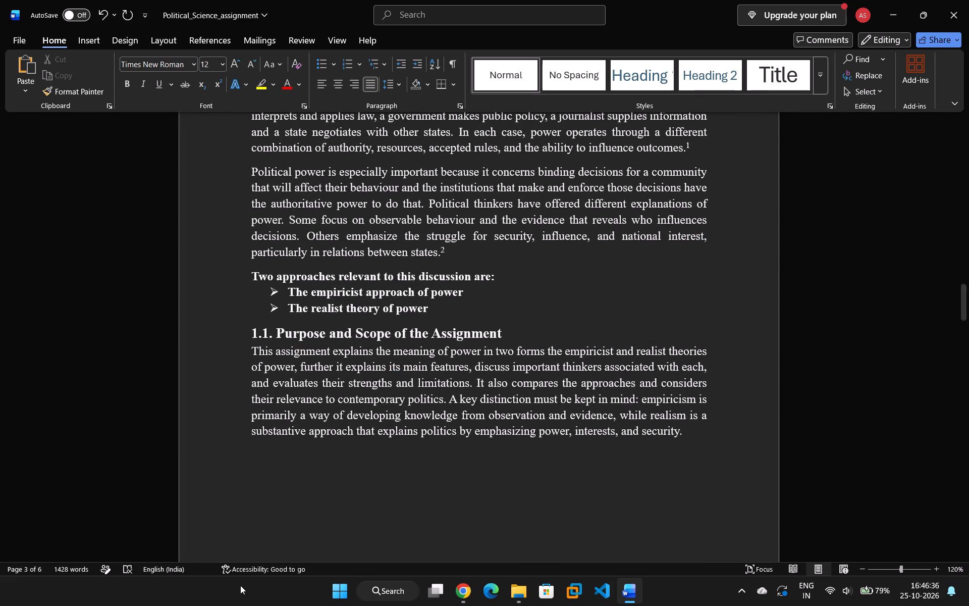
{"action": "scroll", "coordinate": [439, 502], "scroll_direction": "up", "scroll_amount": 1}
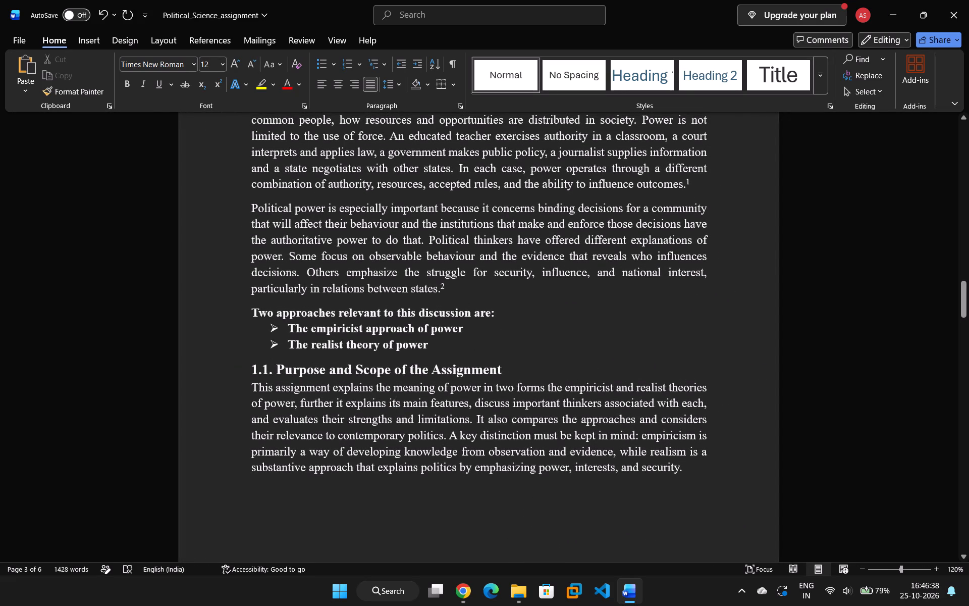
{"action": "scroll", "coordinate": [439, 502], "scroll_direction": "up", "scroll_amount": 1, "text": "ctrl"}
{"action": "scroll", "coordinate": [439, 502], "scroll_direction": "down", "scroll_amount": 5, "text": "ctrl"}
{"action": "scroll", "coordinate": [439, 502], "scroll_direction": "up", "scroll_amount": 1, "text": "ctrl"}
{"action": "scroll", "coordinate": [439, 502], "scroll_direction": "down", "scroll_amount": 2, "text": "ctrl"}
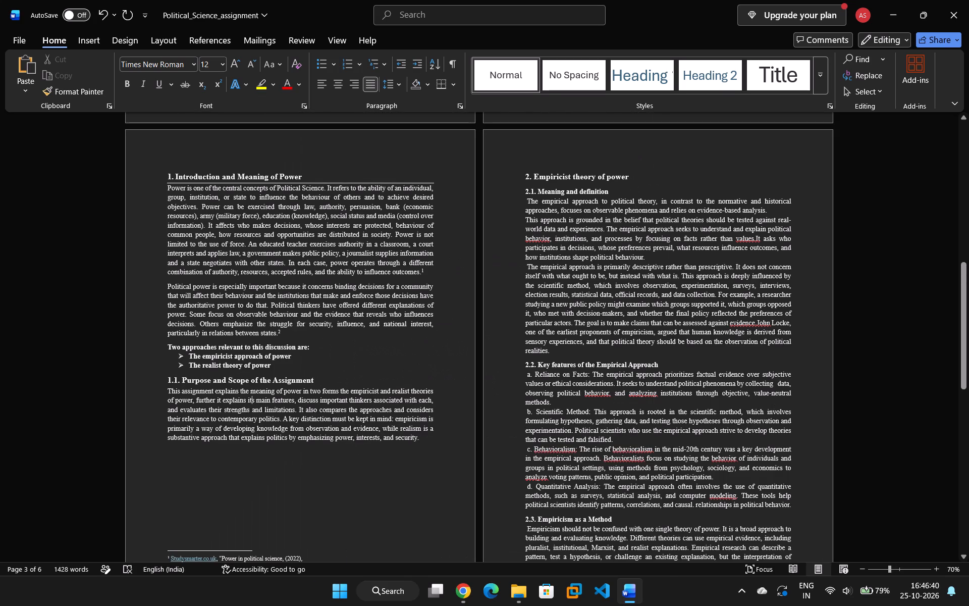